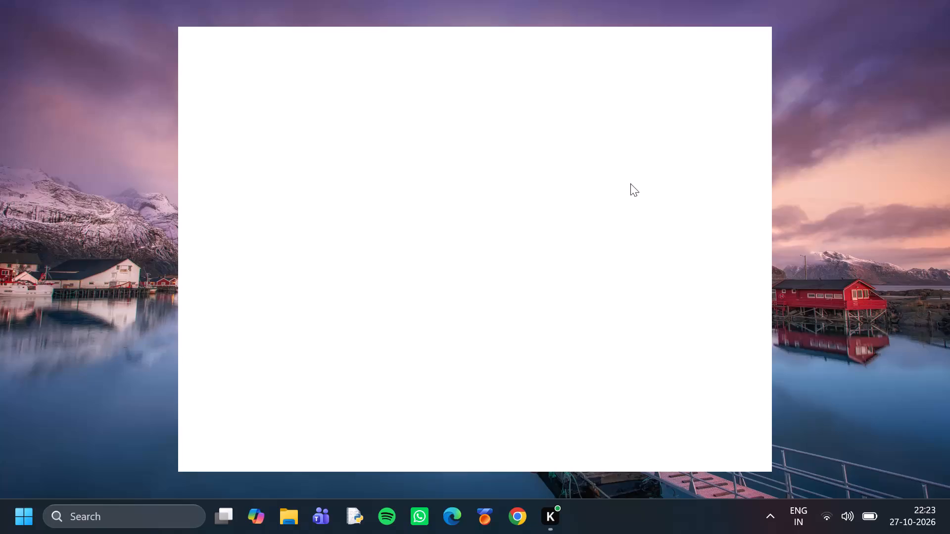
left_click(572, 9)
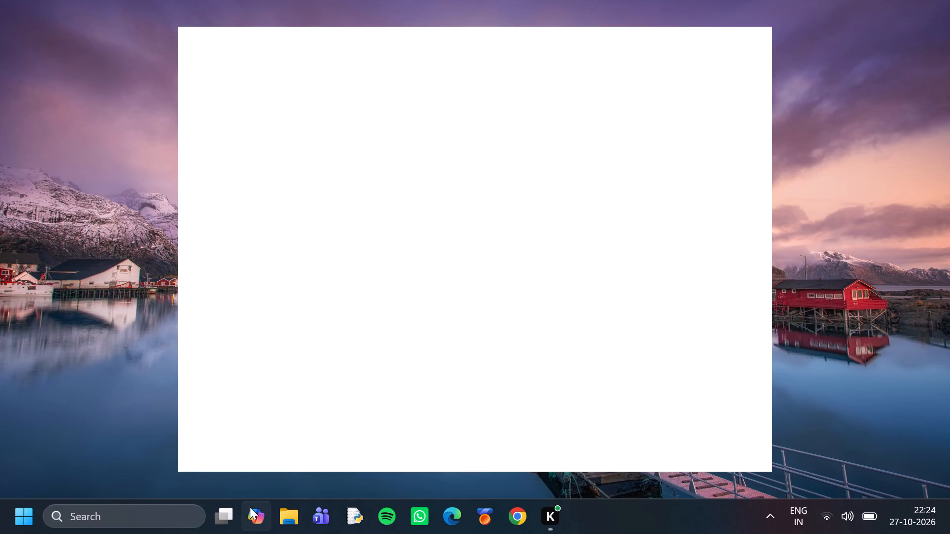
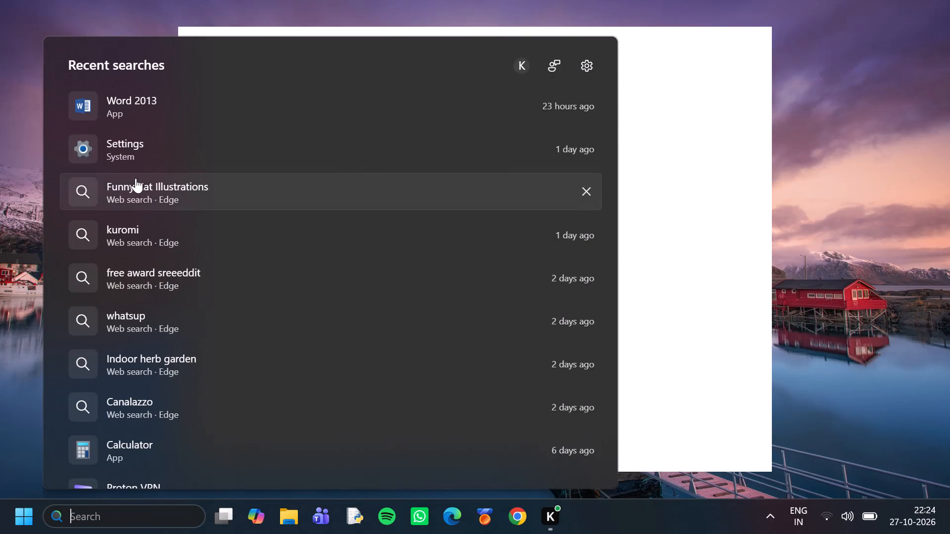
Launch Word 2013 and start a blank document.
left_click(157, 110)
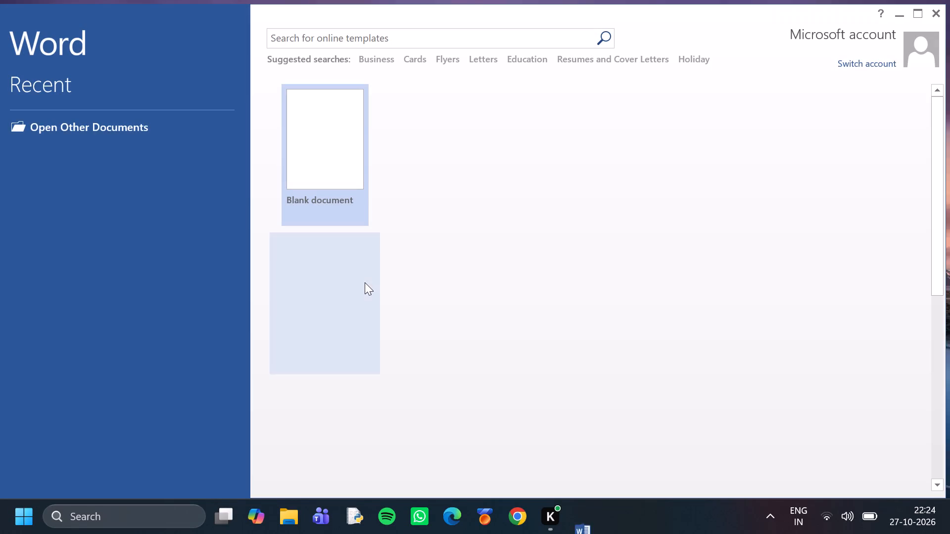
left_click(334, 163)
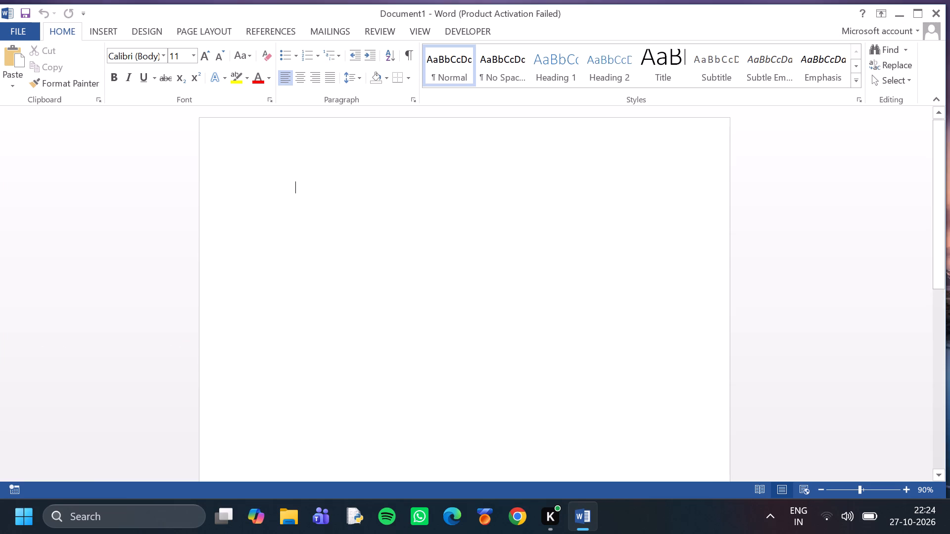
left_click(617, 408)
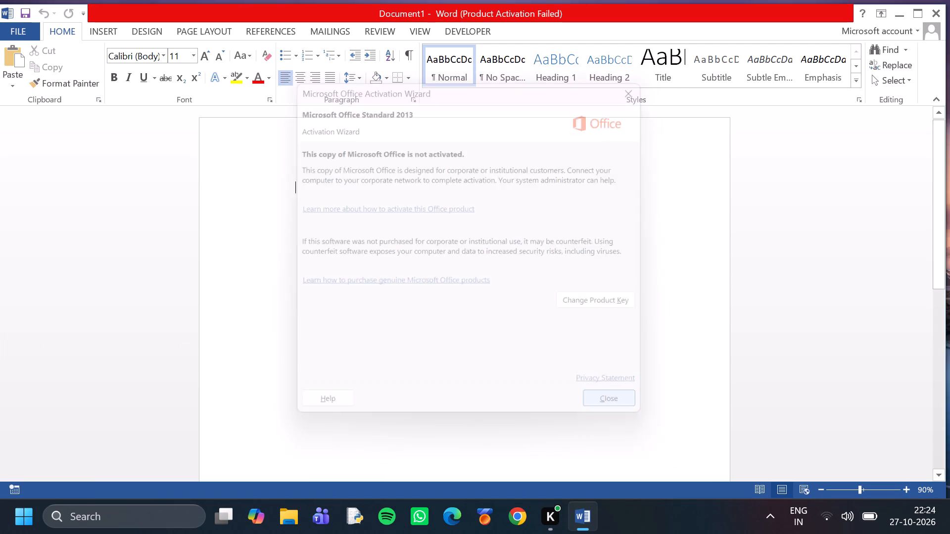
Open the recent document RelianceLTD_Project.docx.
left_click(17, 22)
left_click(20, 31)
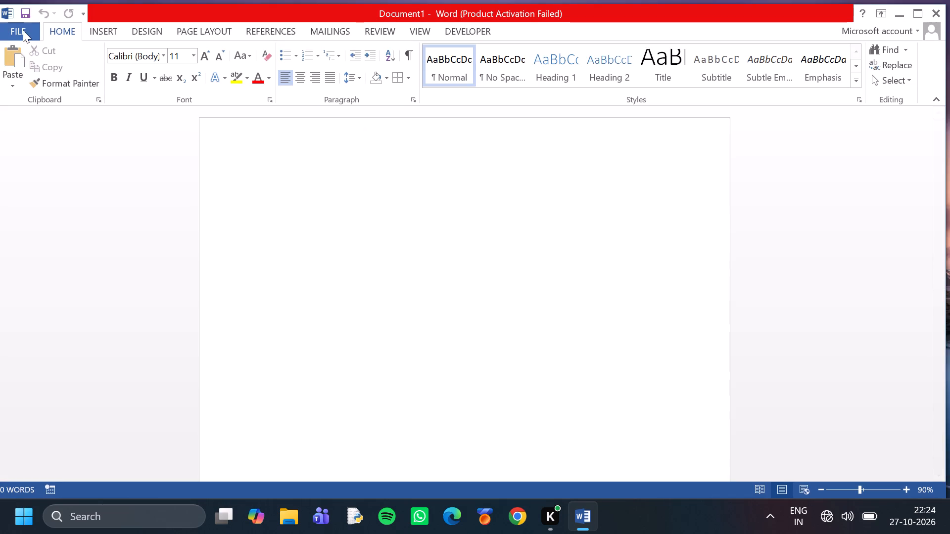
left_click(23, 30)
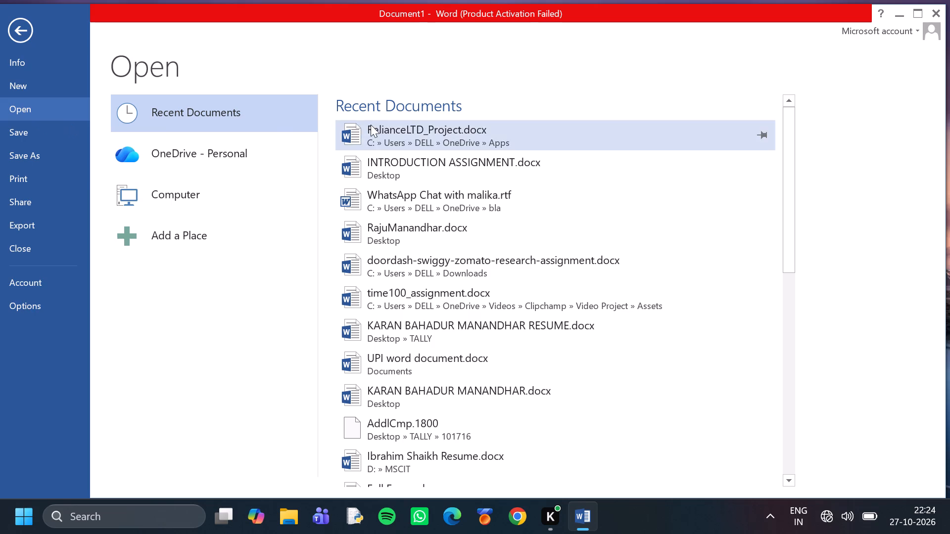
left_click(371, 125)
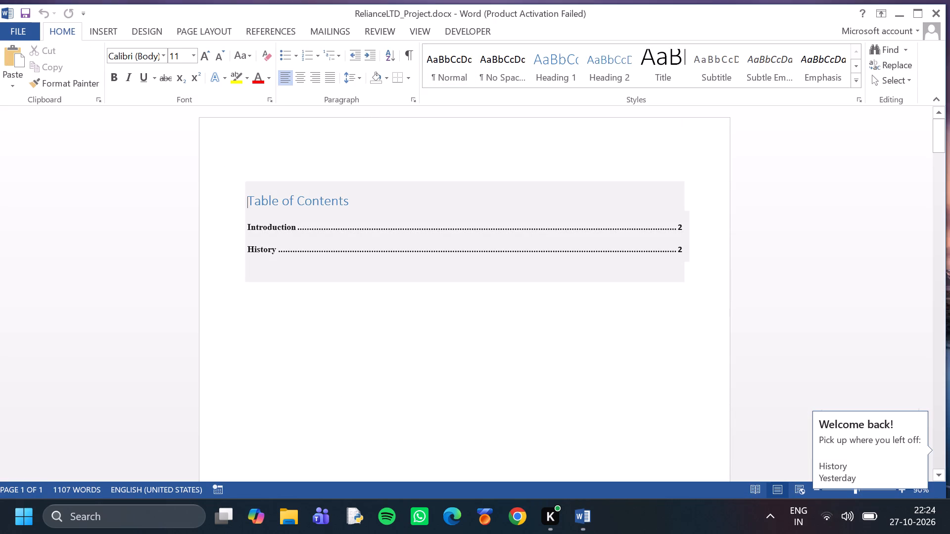
Review the Reliance report from the table of contents to its last page and place the cursor below the final paragraph.
scroll(412, 286, "down", 5)
scroll(407, 312, "up", 1)
scroll(407, 312, "down", 1)
scroll(407, 312, "up", 1)
scroll(407, 312, "down", 10)
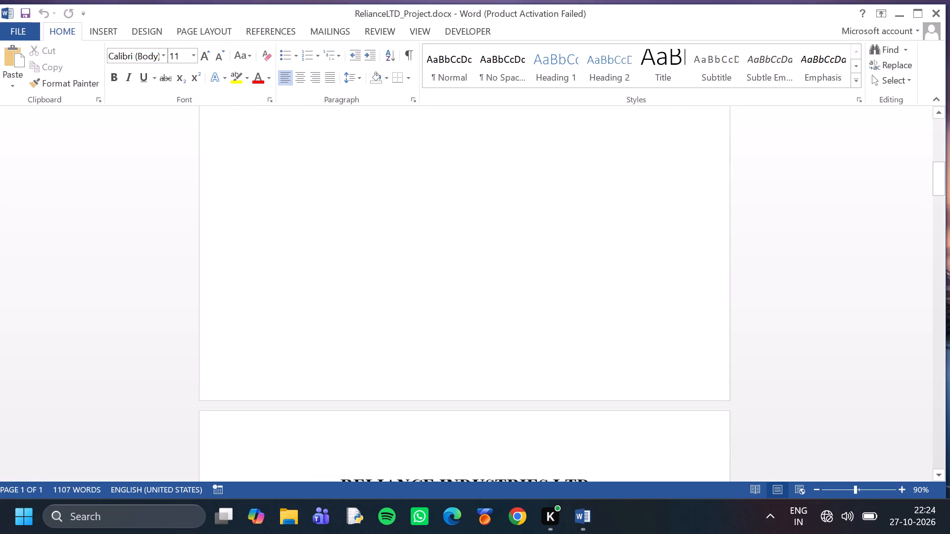
scroll(407, 312, "down", 4)
scroll(407, 312, "up", 20)
scroll(407, 312, "up", 3)
scroll(407, 311, "down", 6)
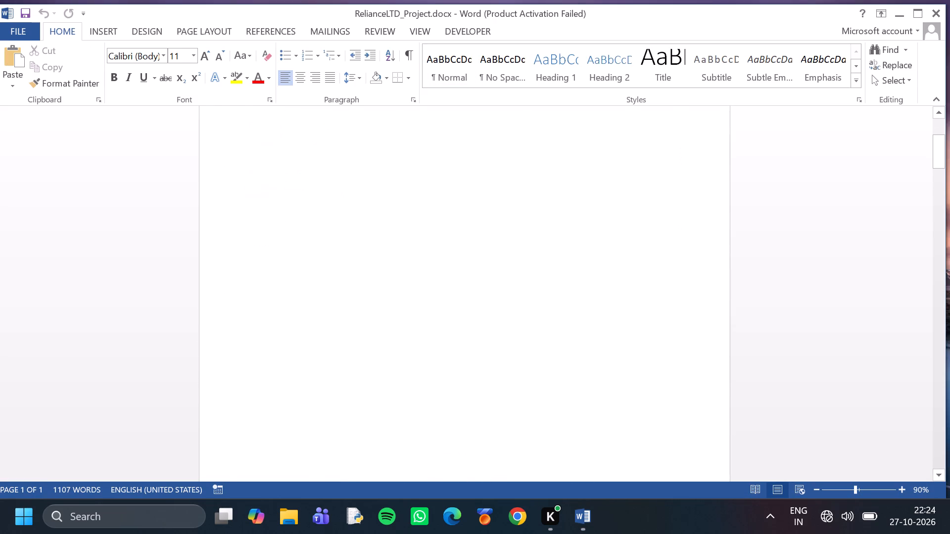
scroll(404, 313, "down", 12)
scroll(403, 313, "up", 1)
scroll(403, 313, "down", 1)
scroll(403, 313, "up", 1)
scroll(403, 313, "down", 3)
scroll(403, 313, "up", 1)
scroll(403, 313, "down", 20)
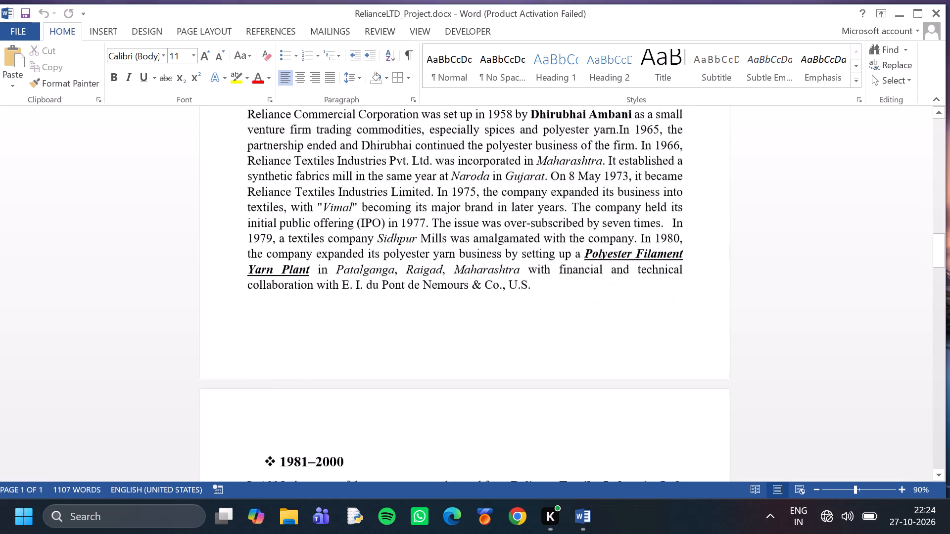
scroll(409, 303, "down", 4)
scroll(410, 297, "up", 1)
scroll(410, 297, "down", 1)
scroll(410, 297, "up", 1)
scroll(410, 297, "down", 7)
left_click(410, 299)
scroll(411, 299, "down", 6)
scroll(411, 299, "up", 1)
scroll(411, 299, "down", 7)
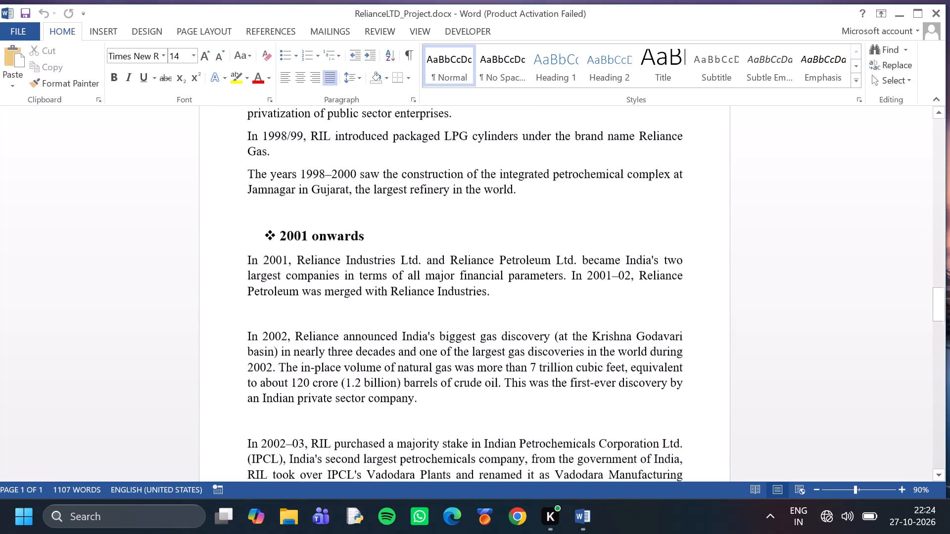
scroll(411, 299, "down", 16)
scroll(412, 298, "up", 1)
scroll(412, 298, "down", 15)
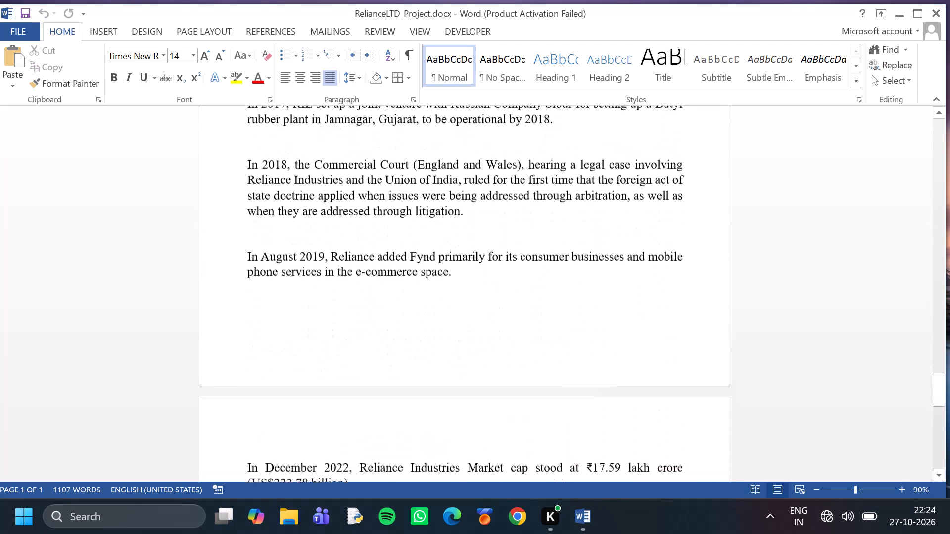
scroll(412, 297, "down", 7)
scroll(412, 297, "up", 1)
scroll(412, 297, "down", 3)
scroll(412, 297, "up", 1)
scroll(412, 297, "down", 12)
left_click(403, 247)
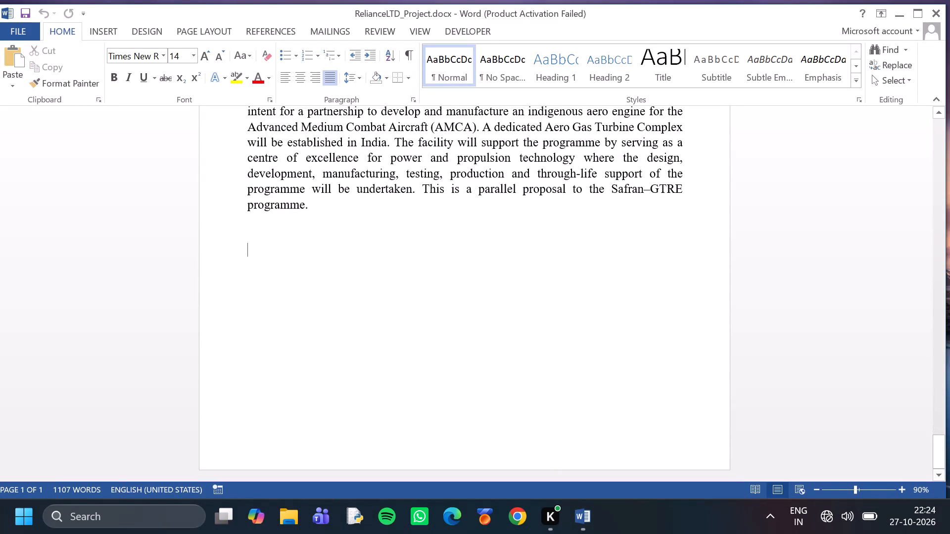
Switch to Chrome, opening it with the Joe profile.
left_click(522, 508)
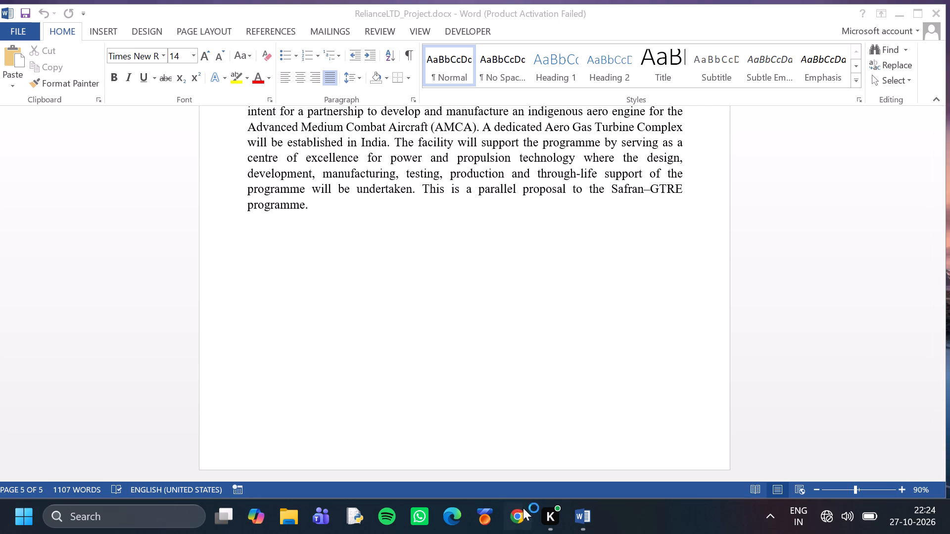
left_click(368, 289)
left_click(357, 284)
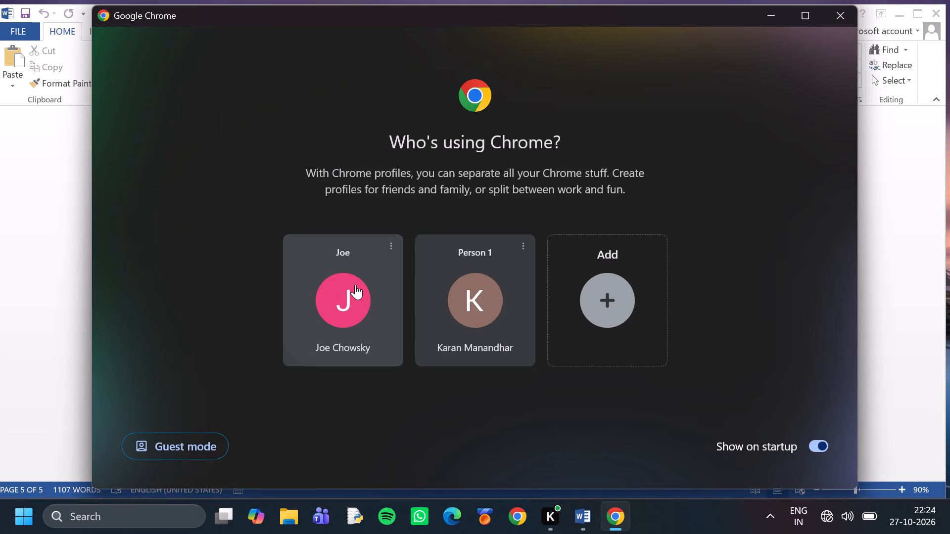
left_click(358, 276)
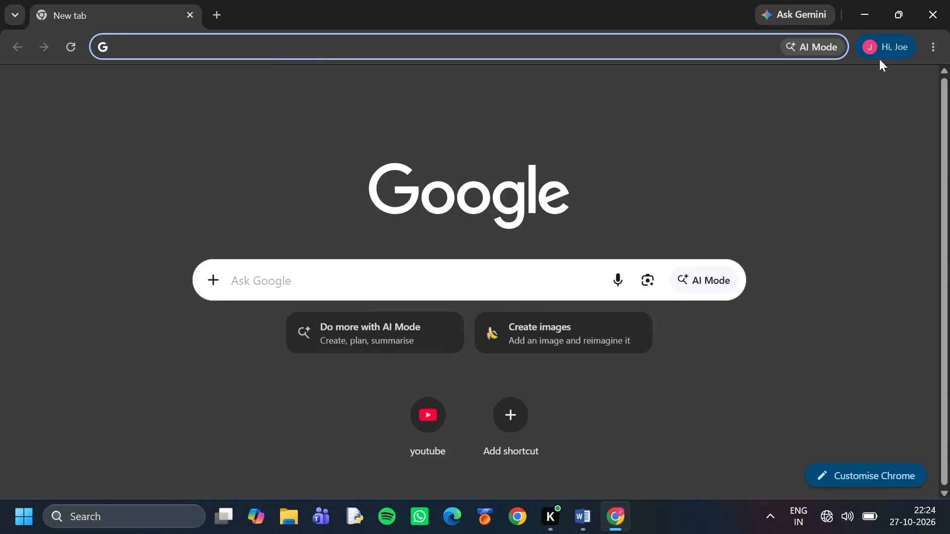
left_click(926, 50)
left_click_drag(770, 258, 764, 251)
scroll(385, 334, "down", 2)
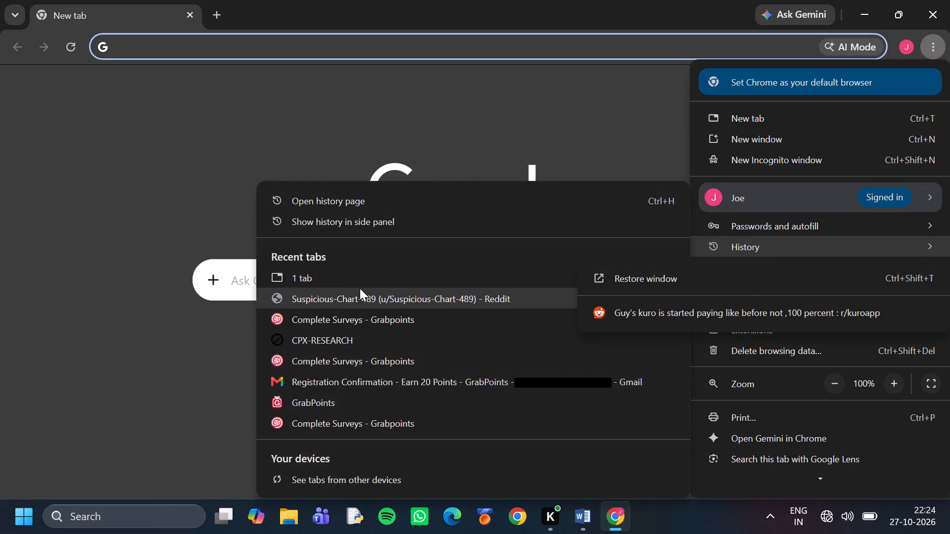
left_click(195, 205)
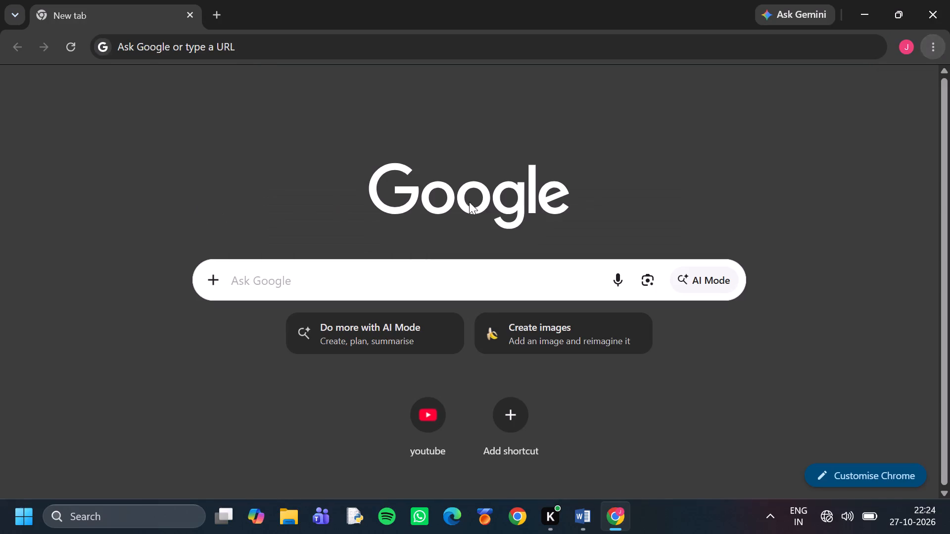
Look through the recent browsing history in Chrome's side panel, closing the history view when done.
left_click(928, 53)
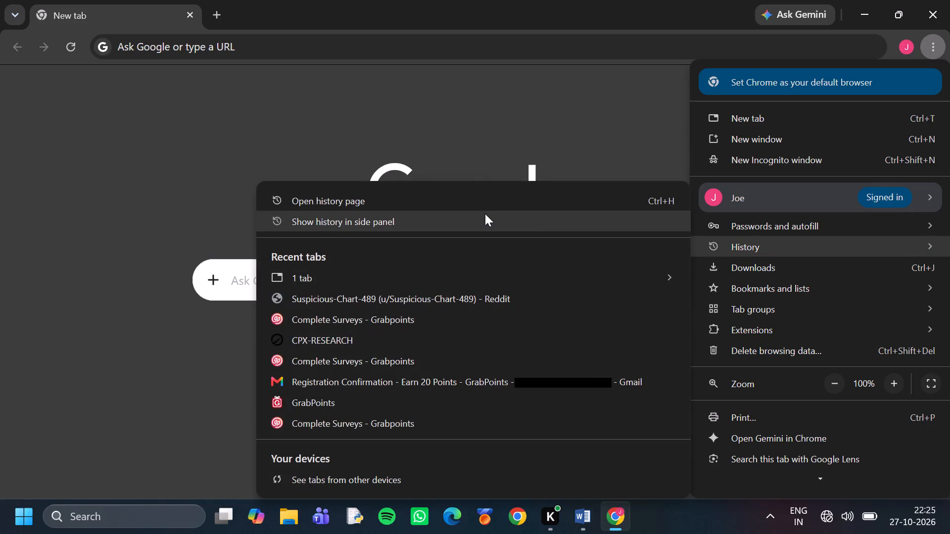
left_click(485, 214)
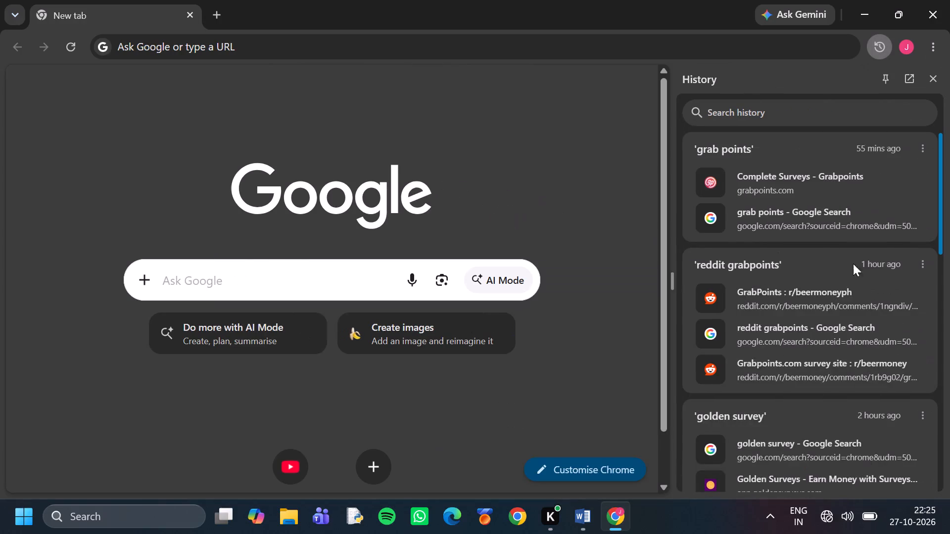
scroll(869, 265, "down", 7)
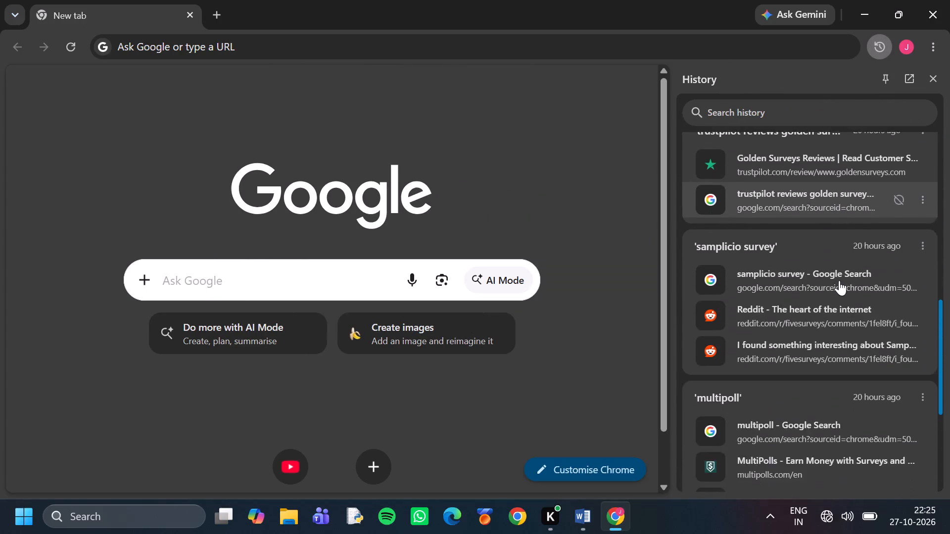
scroll(839, 280, "down", 9)
scroll(816, 329, "down", 3)
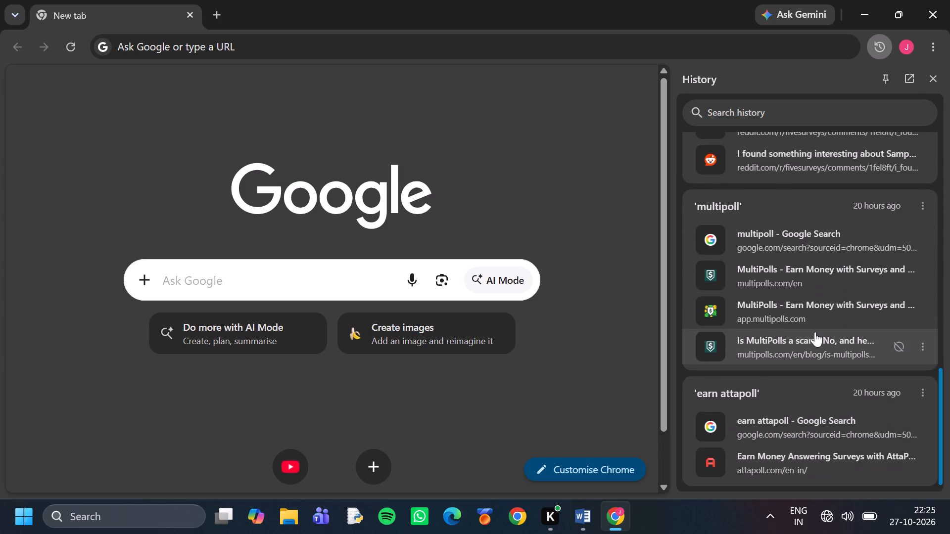
scroll(813, 333, "up", 5)
scroll(813, 333, "down", 10)
scroll(813, 333, "up", 14)
scroll(813, 333, "down", 1)
scroll(813, 333, "up", 3)
left_click(594, 187)
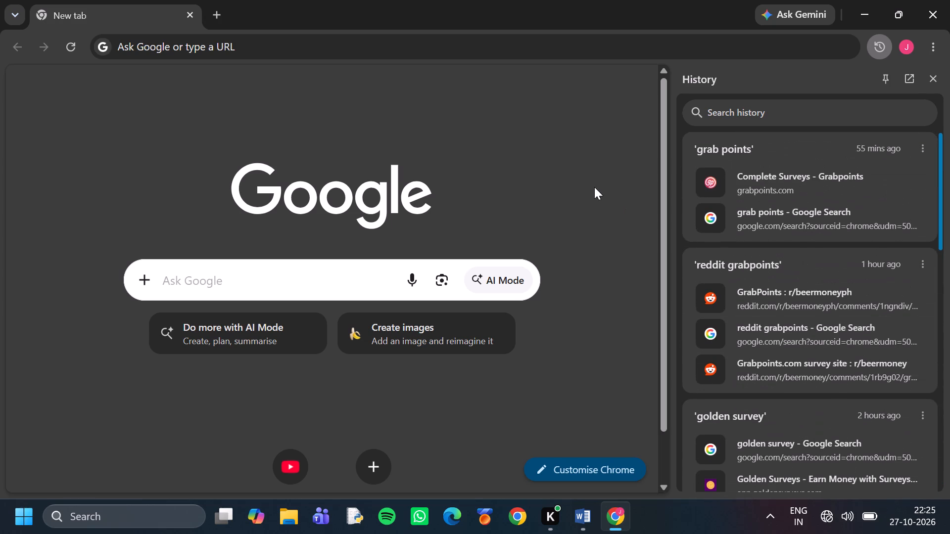
left_click(920, 80)
left_click(923, 80)
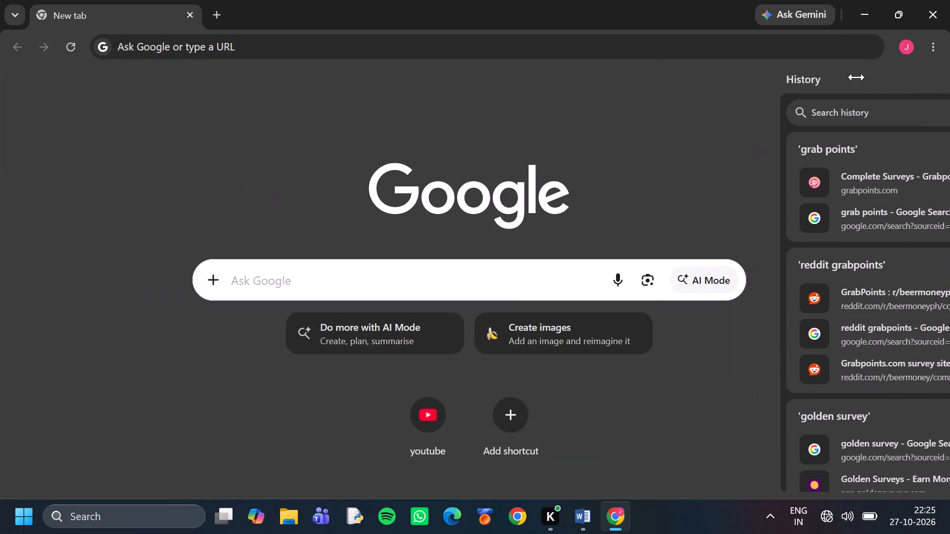
Search Google for "reliance industries information for report".
left_click(499, 36)
type("re")
key("l")
type("iance in")
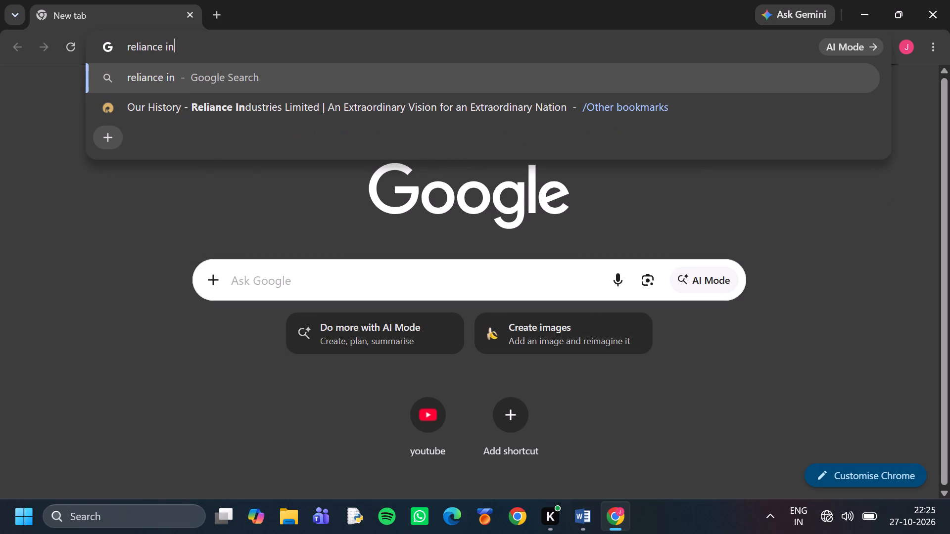
Search Google for "reliance industries information for report".
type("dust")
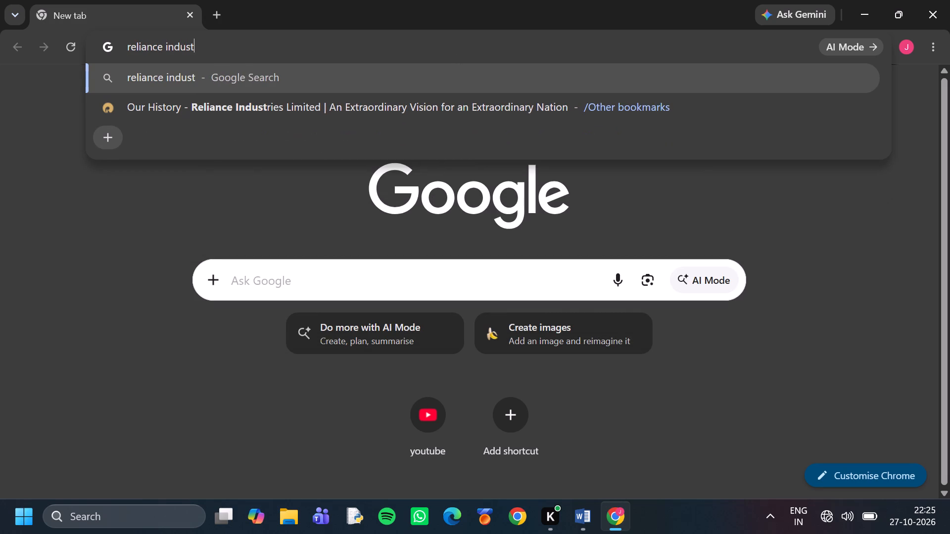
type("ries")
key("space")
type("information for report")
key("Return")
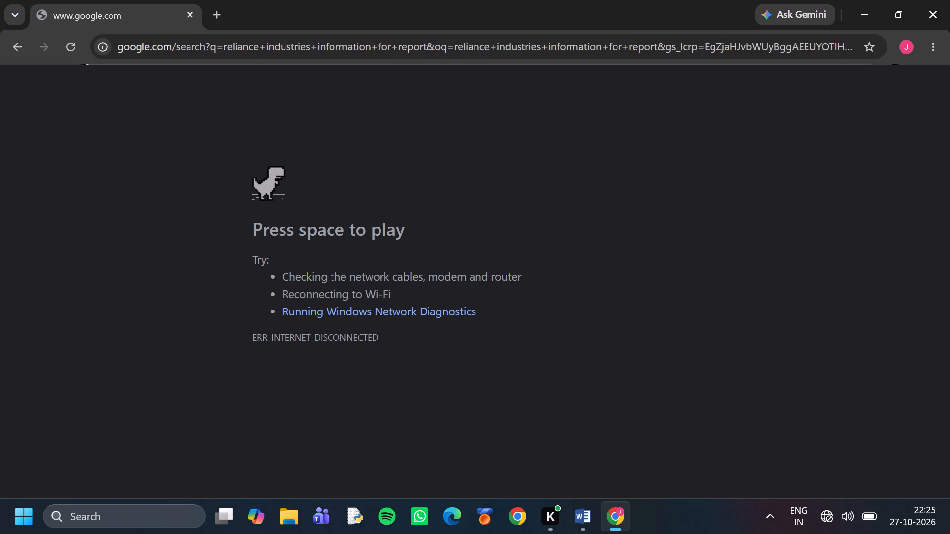
Open the list of available Wi-Fi networks and refresh it repeatedly to restore the internet connection, closing the list when done.
left_click(820, 509)
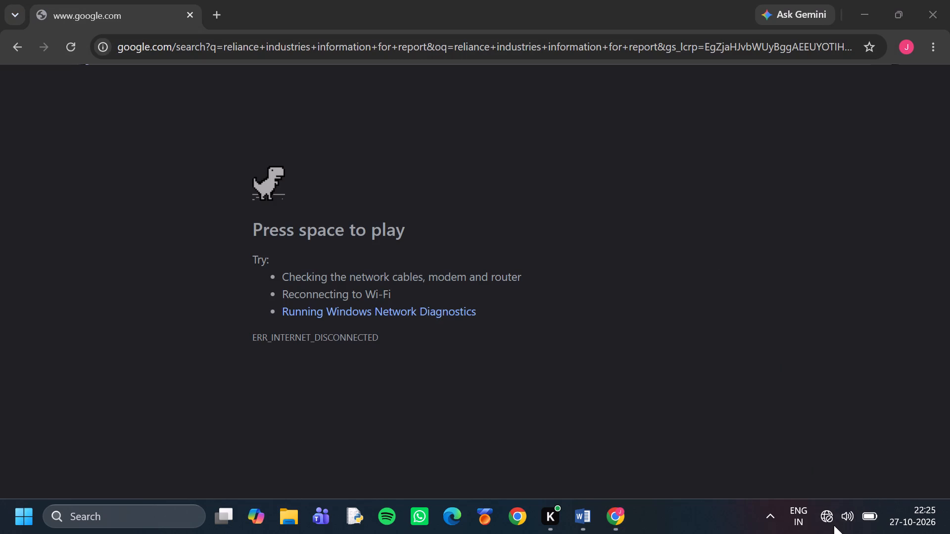
left_click(834, 527)
left_click(832, 520)
left_click(827, 525)
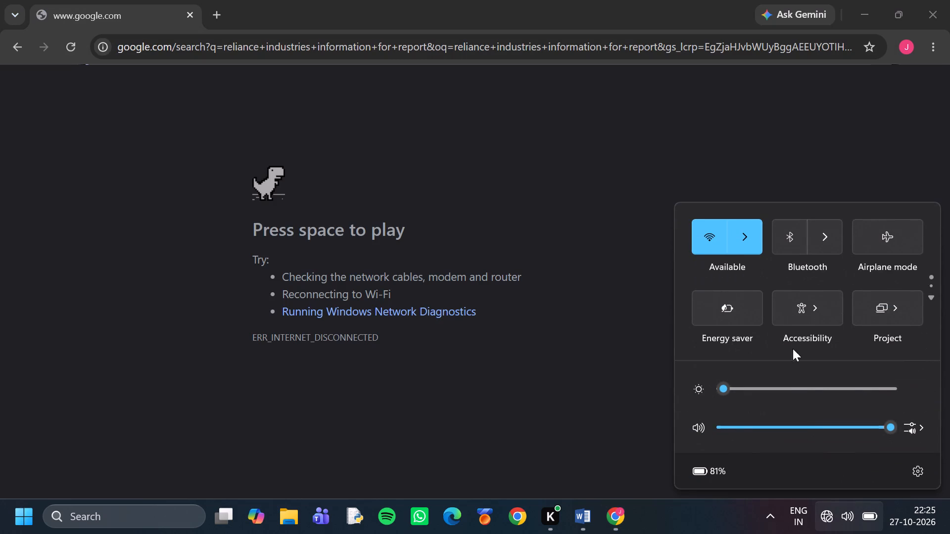
left_click(766, 234)
left_click(745, 234)
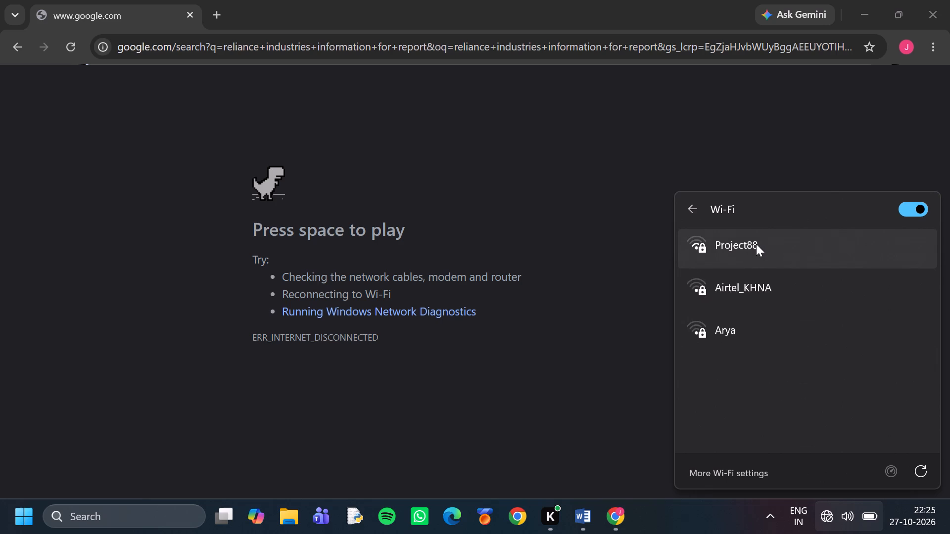
left_click(914, 470)
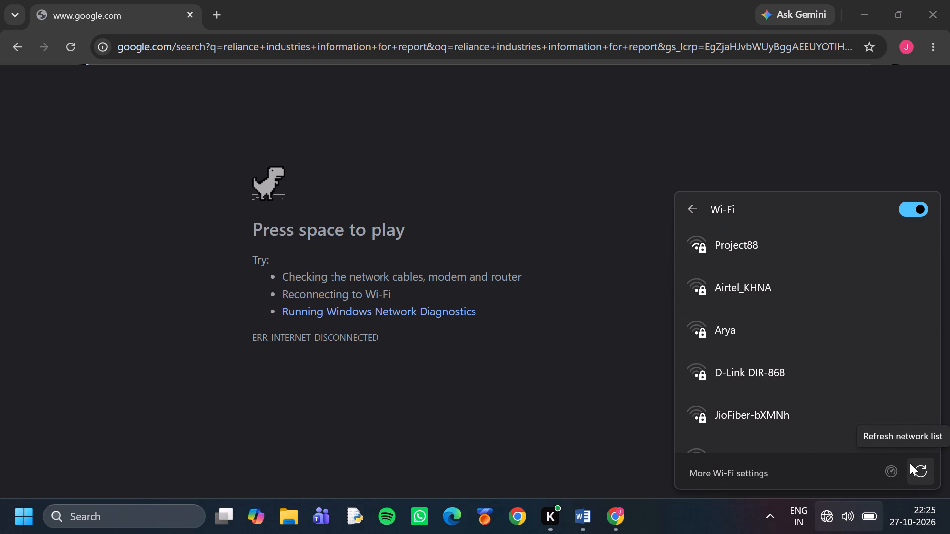
left_click(910, 463)
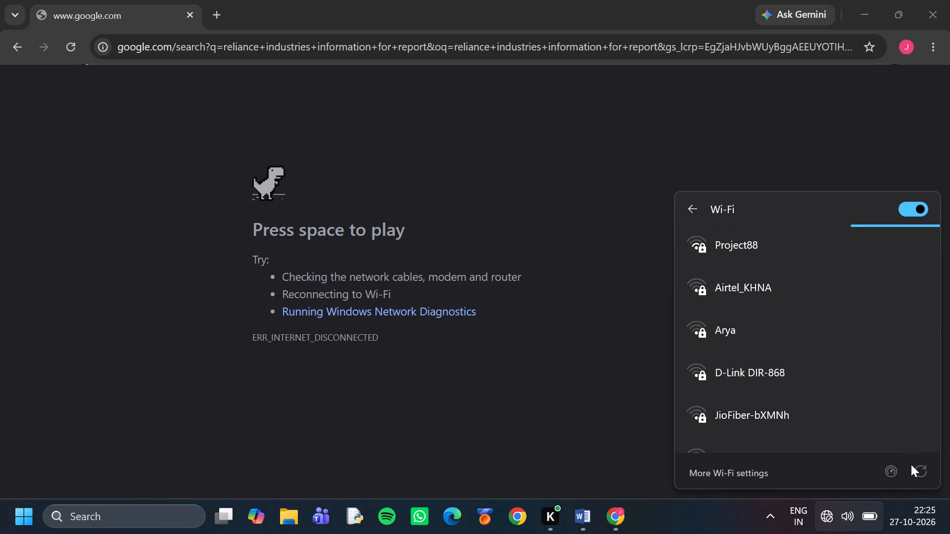
left_click(911, 464)
left_click(911, 464)
left_click(911, 464)
left_click(911, 464)
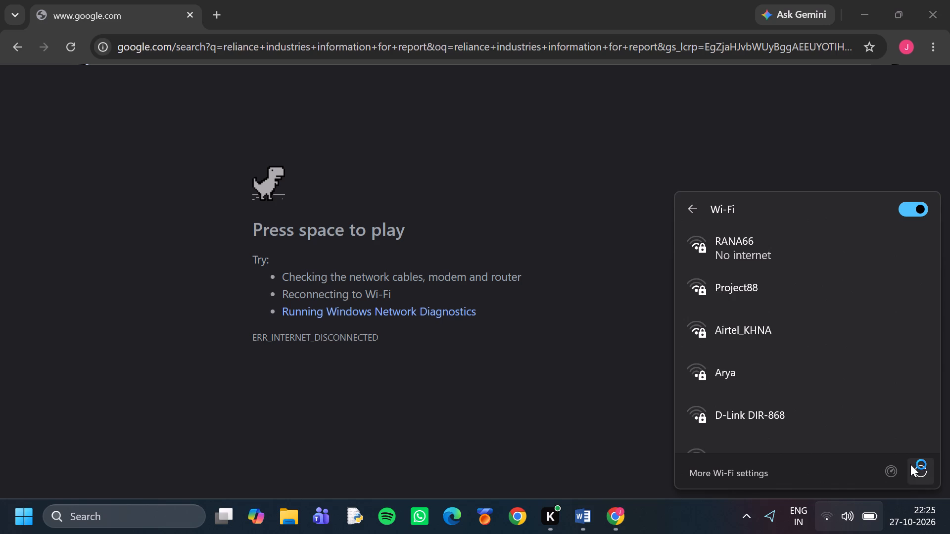
left_click(910, 464)
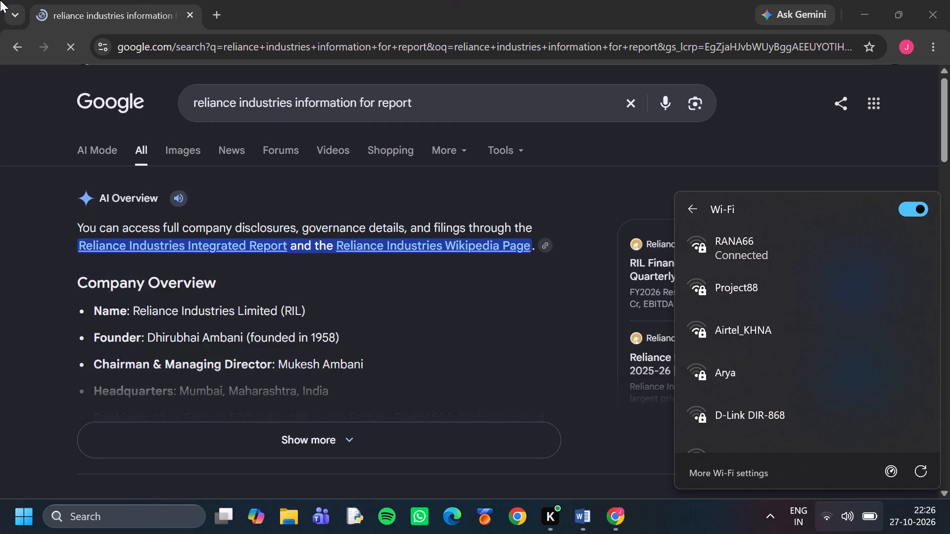
left_click(292, 217)
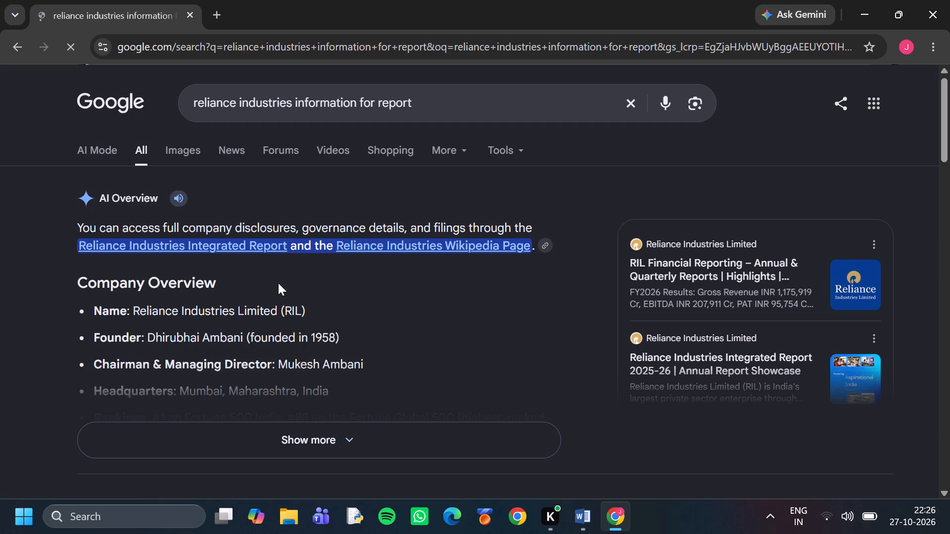
Open the Reliance Industries Wikipedia Page and the Reliance Industries Integrated Report linked in the AI Overview, each in its own tab.
left_click(350, 242)
left_click(117, 0)
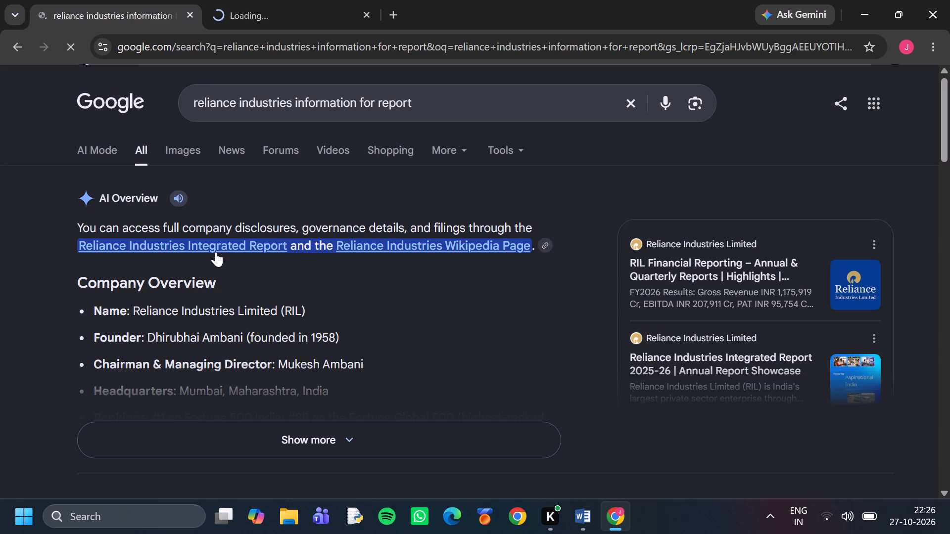
left_click(216, 252)
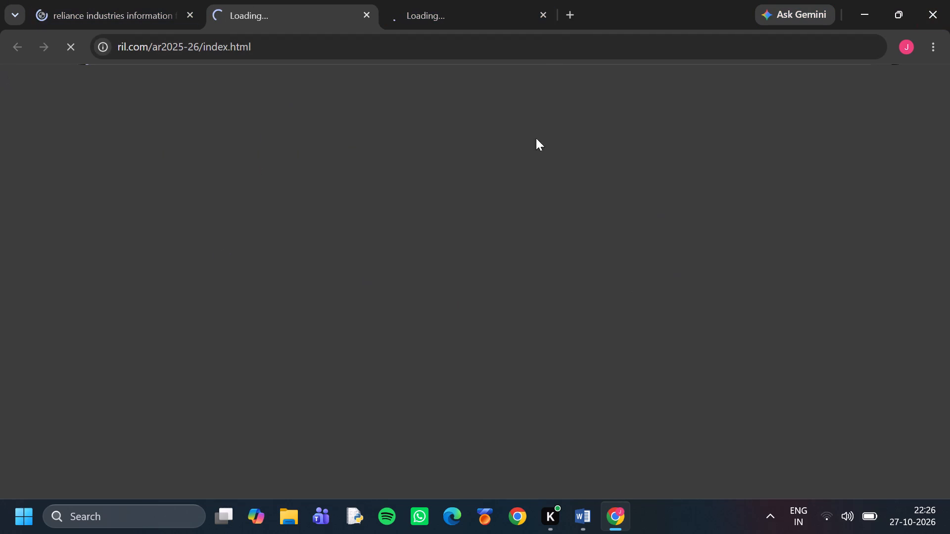
Go back to the Google search results and look over the listed Reliance Industries sources.
left_click(406, 8)
left_click(342, 0)
left_click(143, 0)
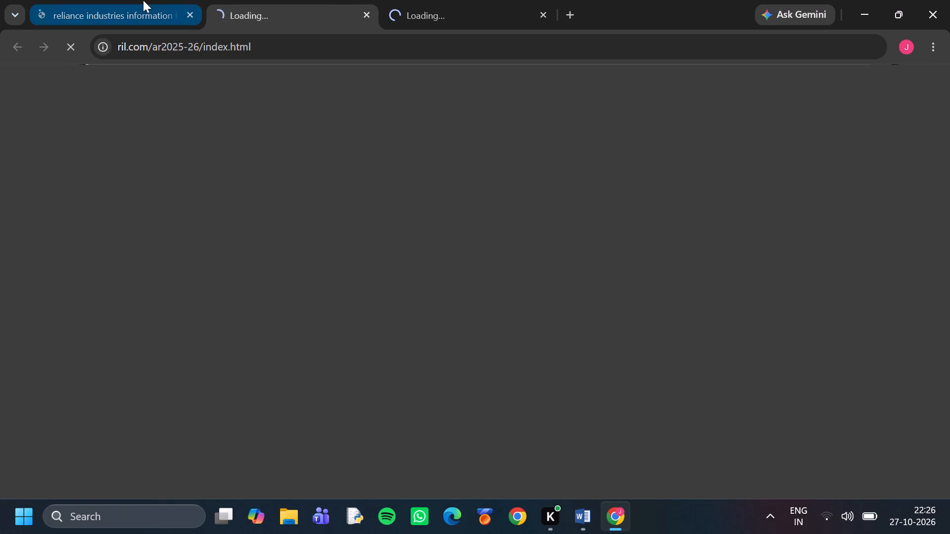
scroll(289, 207, "down", 9)
scroll(291, 230, "up", 7)
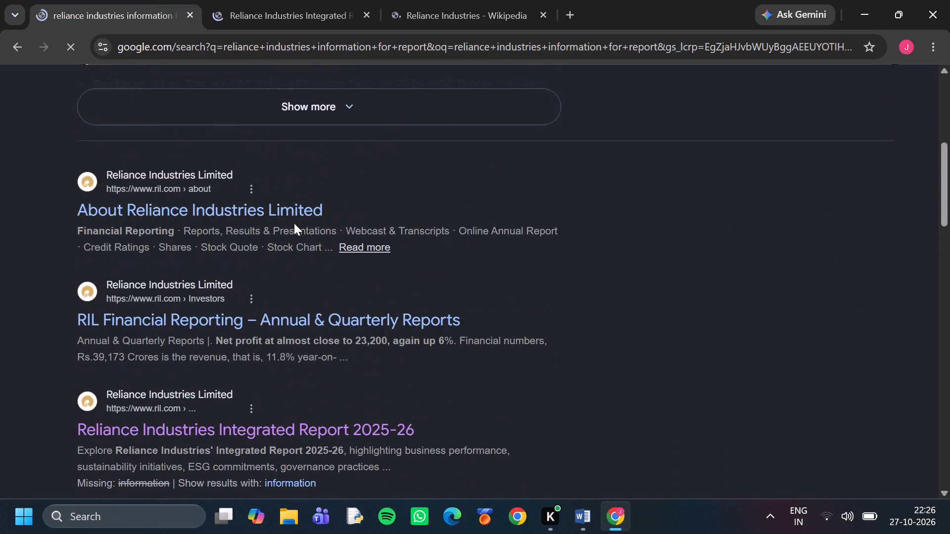
scroll(294, 223, "up", 6)
scroll(294, 222, "down", 10)
scroll(294, 222, "up", 5)
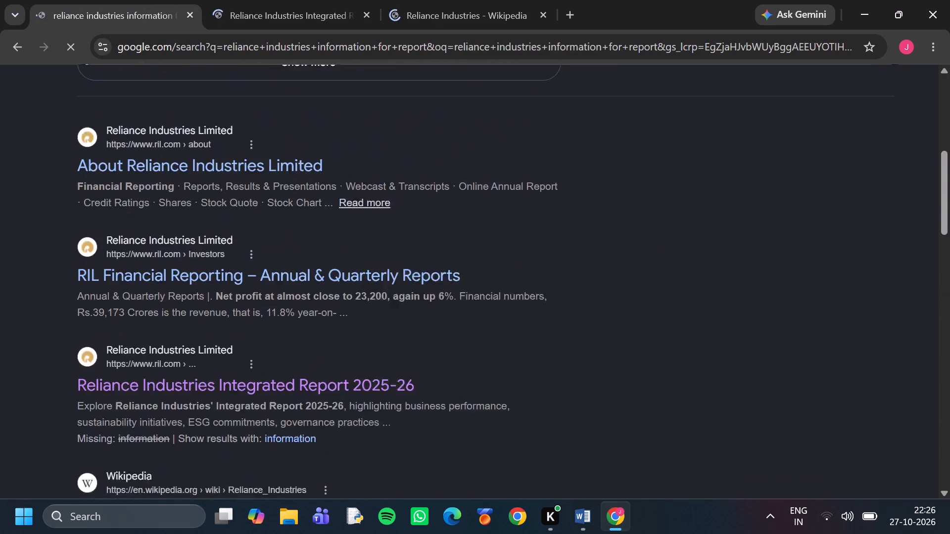
scroll(294, 220, "up", 6)
Examine the Reliance Industries Wikipedia article, from the company history through the Shareholding, Operations and Subsidiaries sections.
left_click(304, 12)
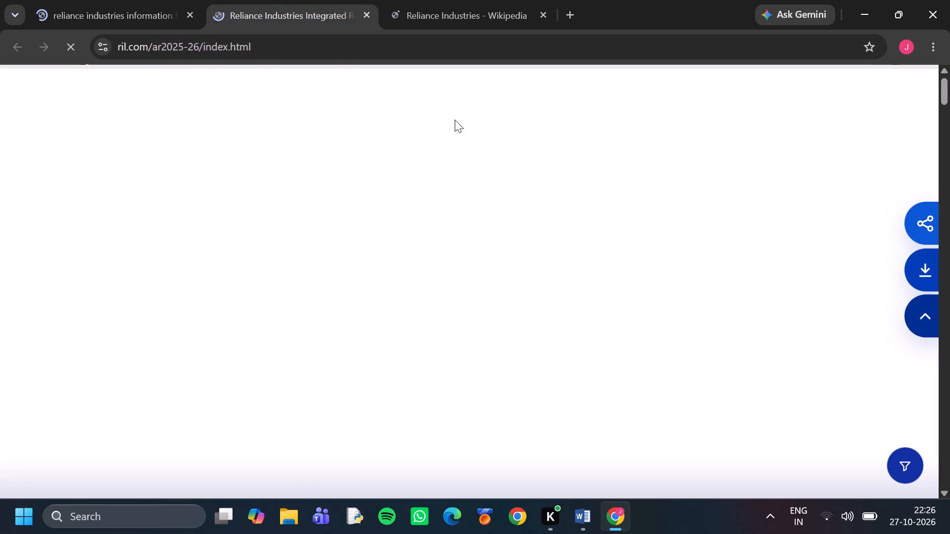
left_click(428, 0)
scroll(342, 250, "down", 7)
scroll(342, 250, "up", 1)
scroll(342, 250, "down", 2)
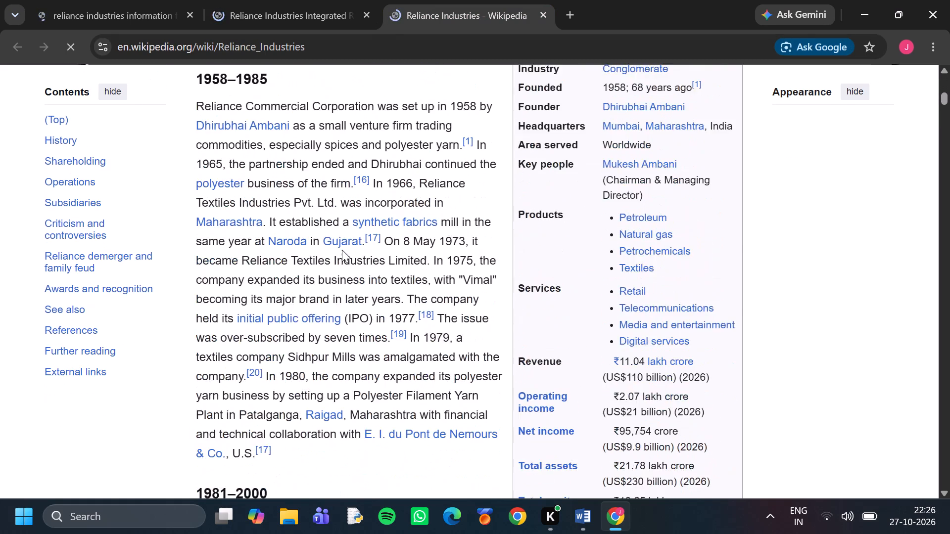
scroll(342, 250, "down", 20)
scroll(342, 250, "down", 6)
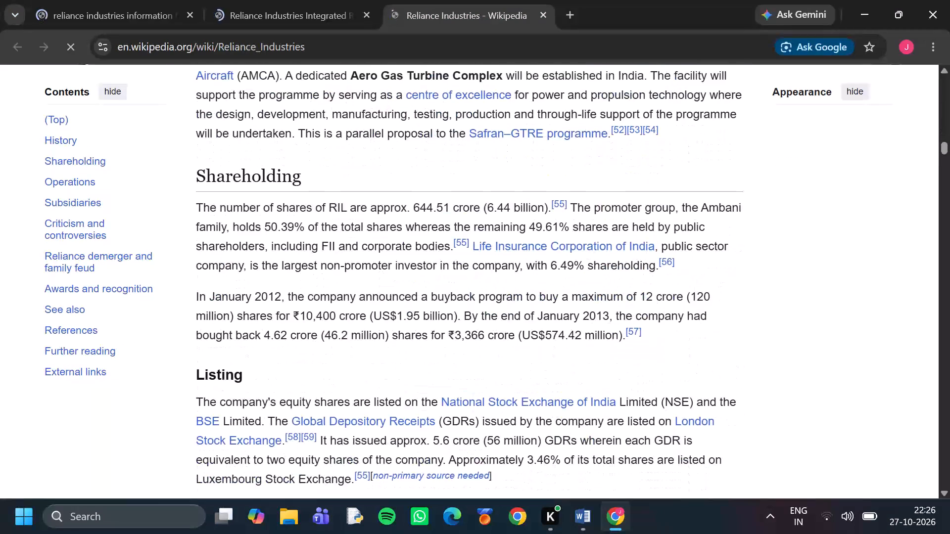
scroll(342, 249, "down", 3)
scroll(342, 249, "up", 2)
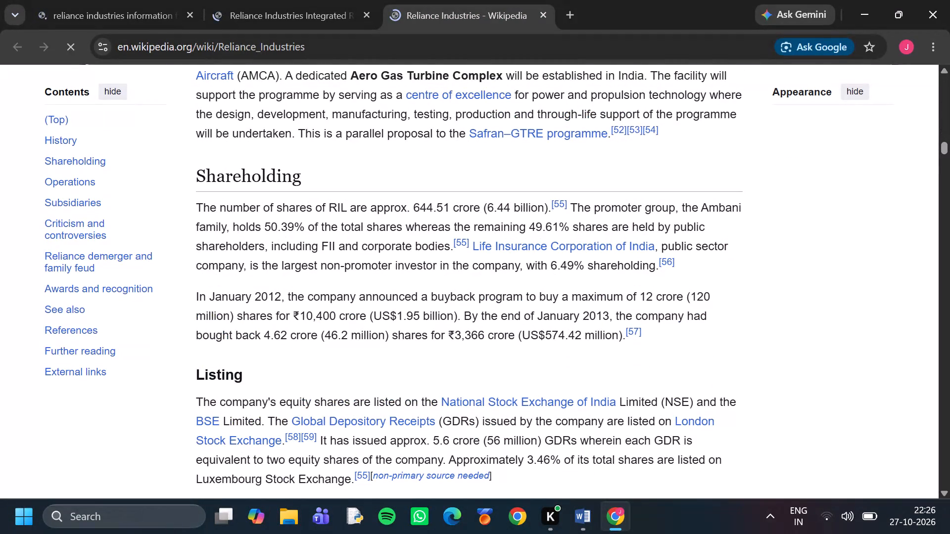
scroll(334, 223, "down", 8)
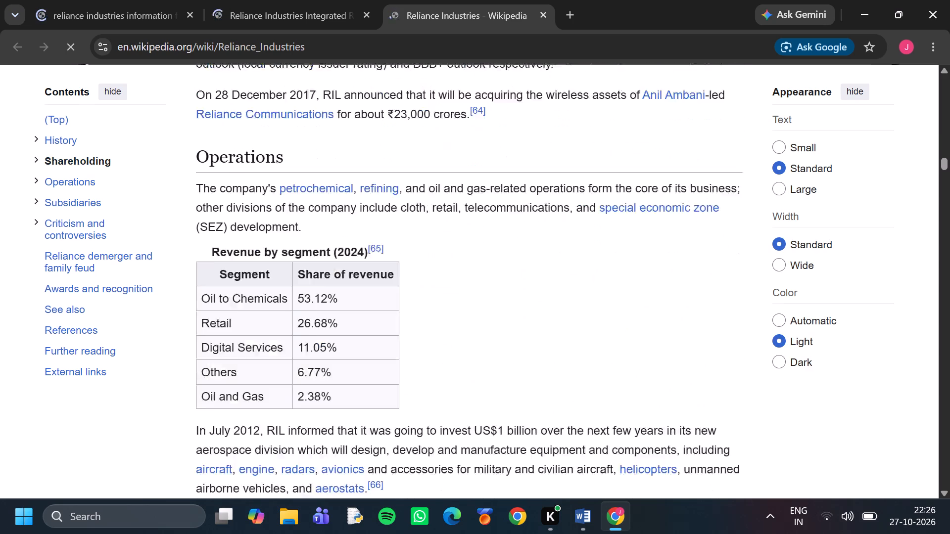
scroll(334, 223, "up", 3)
scroll(334, 223, "down", 8)
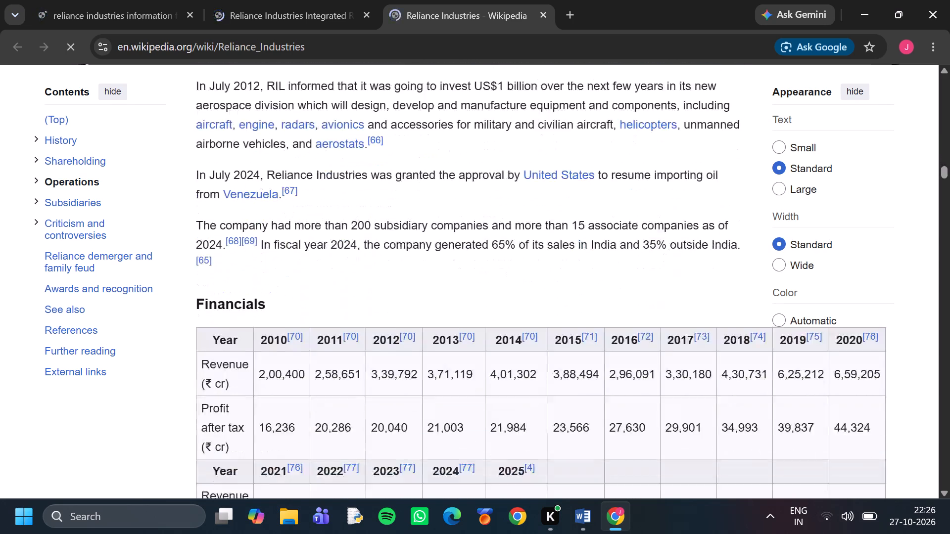
scroll(334, 223, "down", 13)
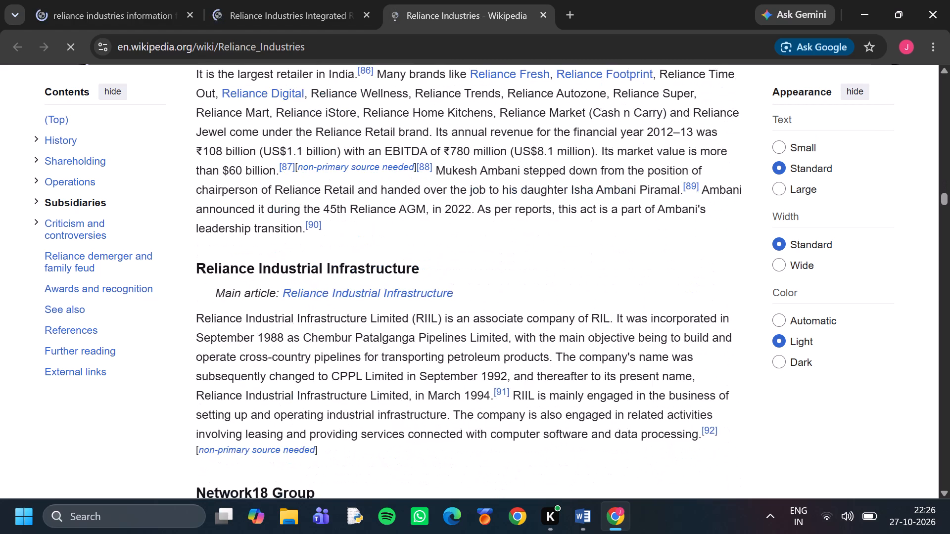
scroll(334, 224, "down", 12)
scroll(354, 214, "up", 1)
scroll(354, 214, "down", 3)
Examine the remaining Subsidiaries entries and the Former holdings section of the Reliance Industries Wikipedia article.
left_click(252, 7)
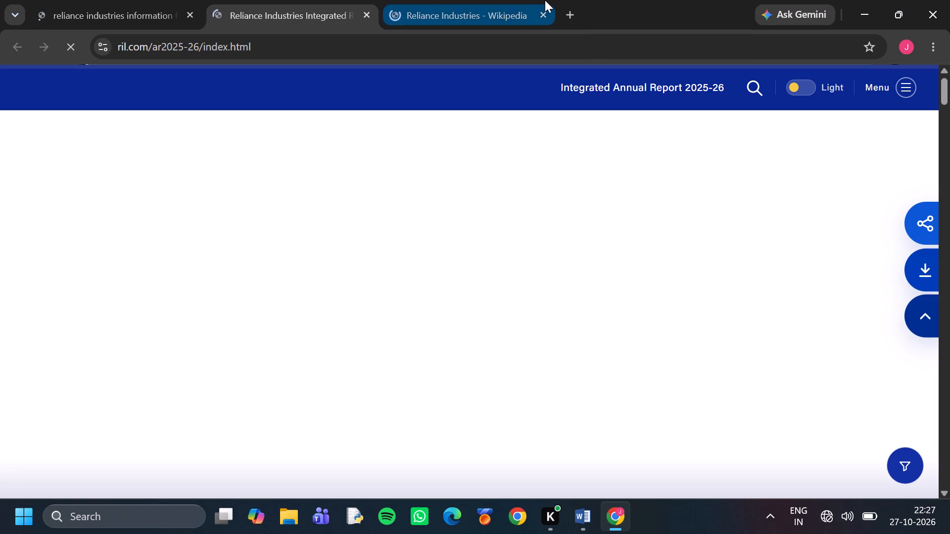
left_click(487, 0)
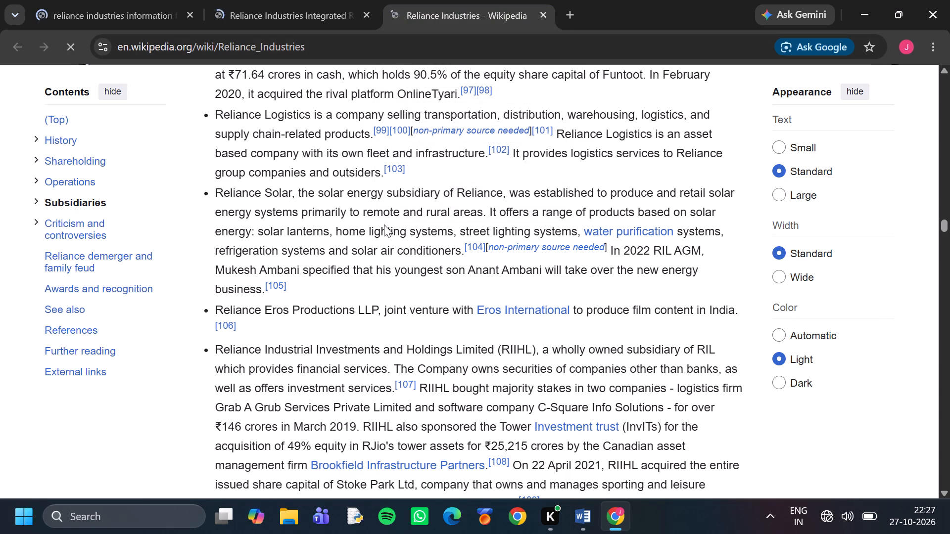
scroll(302, 225, "up", 2)
scroll(302, 225, "down", 12)
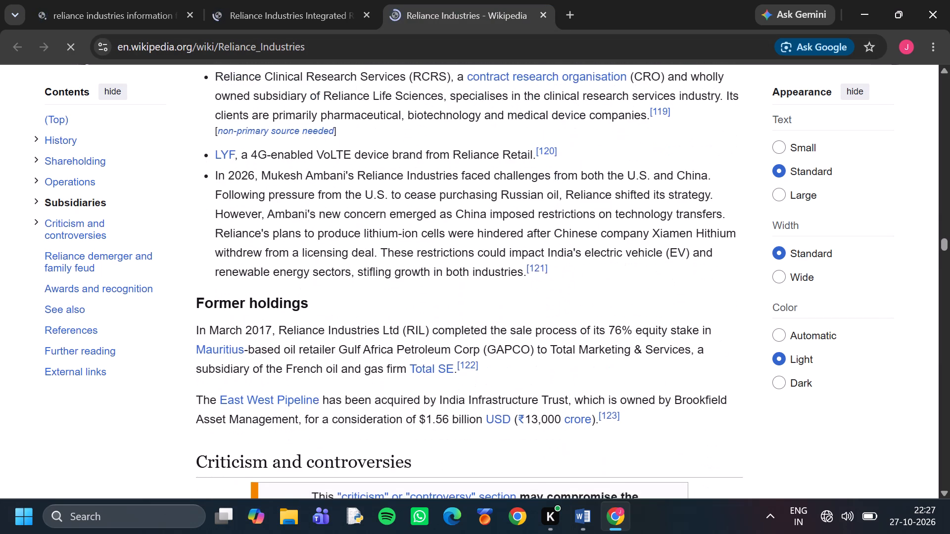
scroll(291, 217, "down", 3)
Return to the Google results and expand the related question "What is the full name of Reliance?".
left_click(285, 18)
left_click(167, 0)
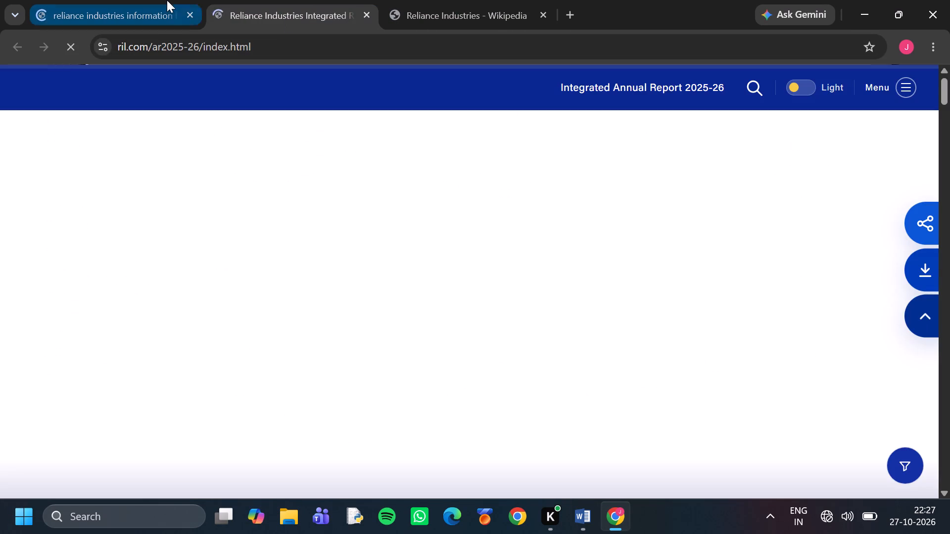
scroll(232, 200, "down", 10)
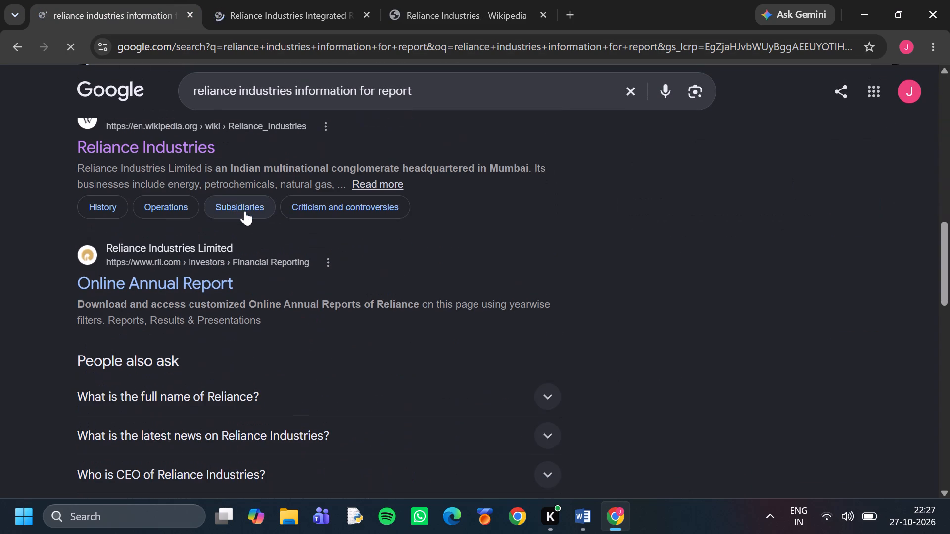
scroll(245, 210, "down", 4)
scroll(245, 210, "up", 1)
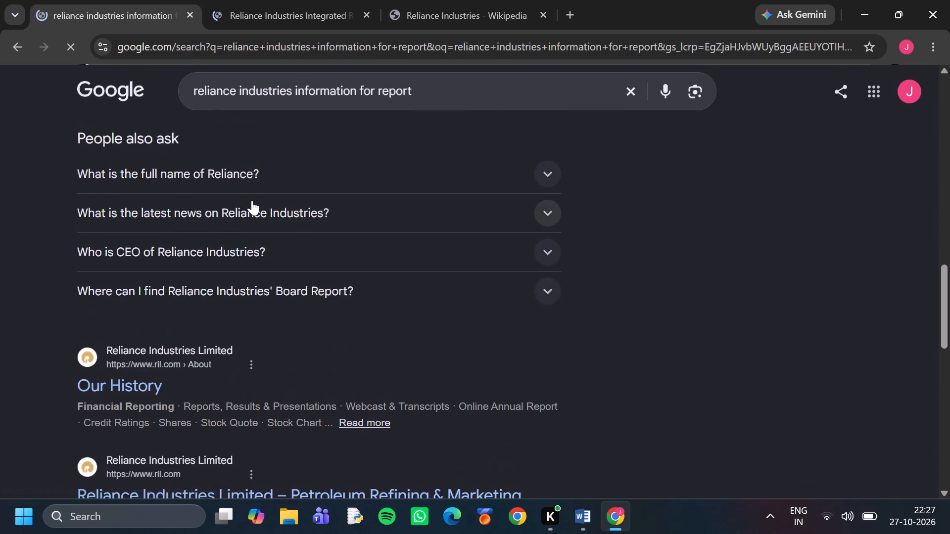
scroll(252, 200, "up", 2)
left_click(253, 325)
scroll(377, 321, "down", 2)
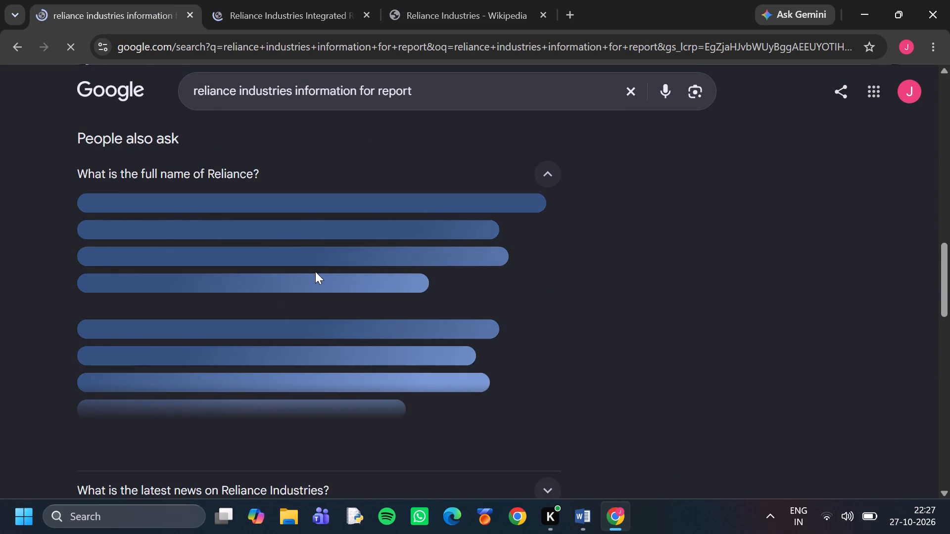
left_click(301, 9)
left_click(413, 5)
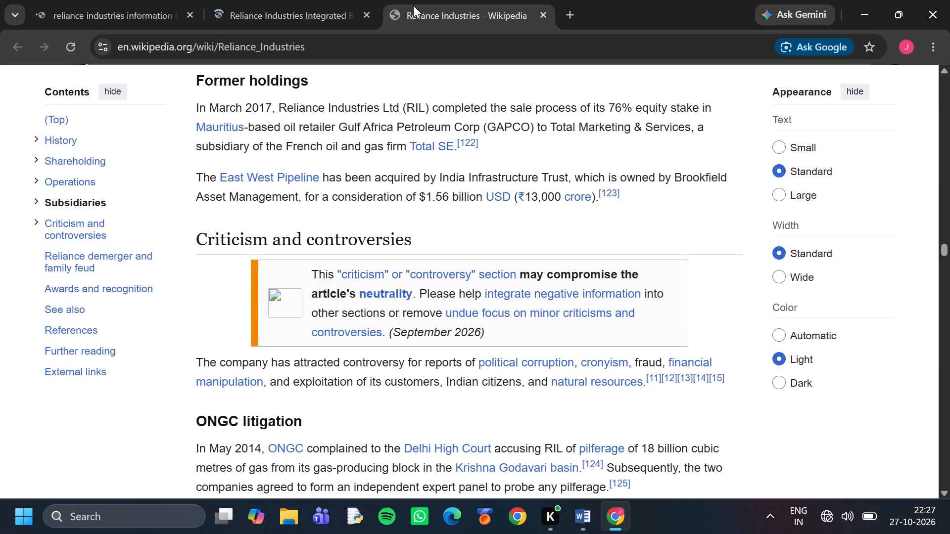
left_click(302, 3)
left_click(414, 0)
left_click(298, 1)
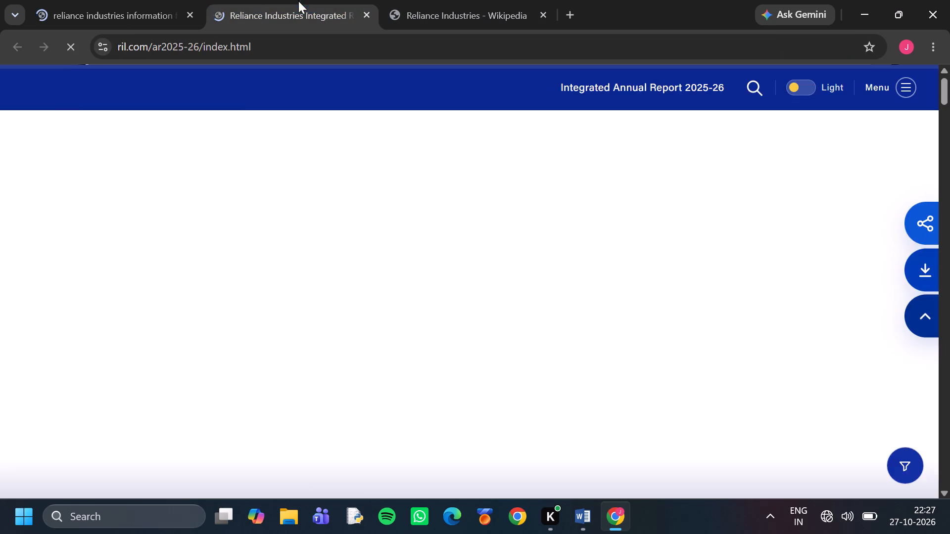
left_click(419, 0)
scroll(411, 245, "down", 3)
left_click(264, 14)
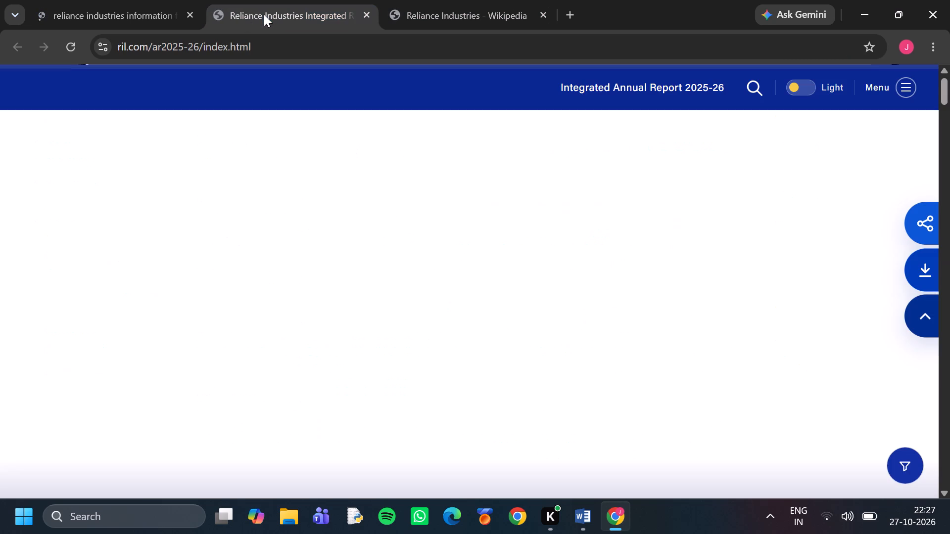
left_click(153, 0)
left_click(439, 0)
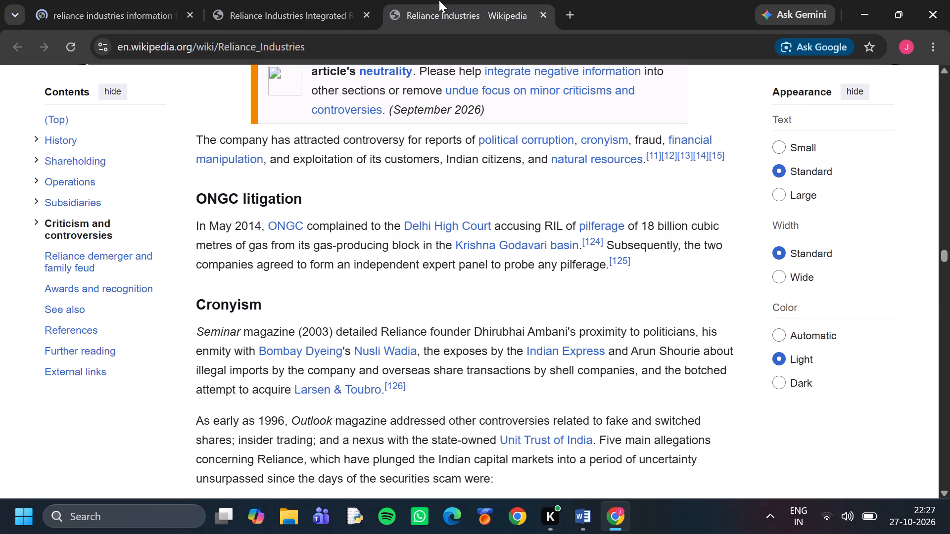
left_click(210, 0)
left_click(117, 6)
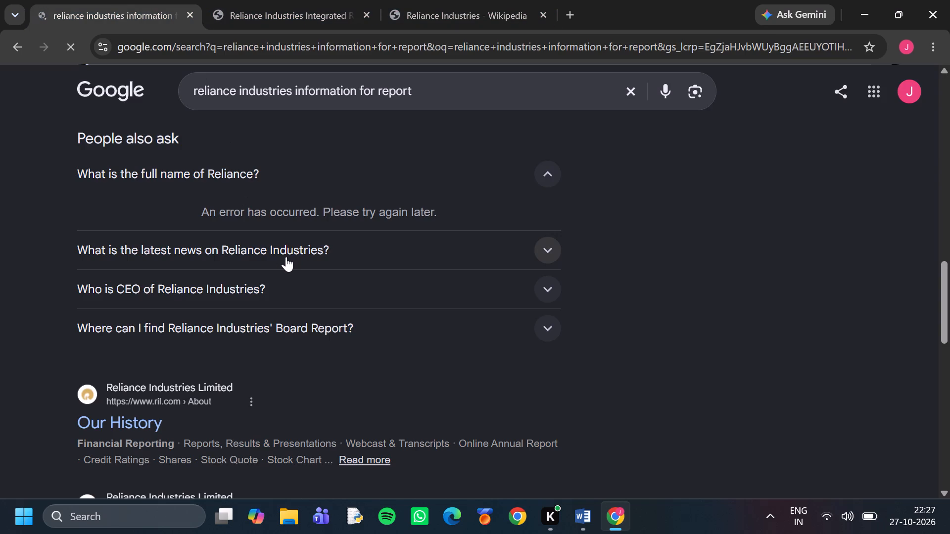
Reconnect the computer to the RANA66 Wi-Fi network and check its connection status.
left_click(830, 516)
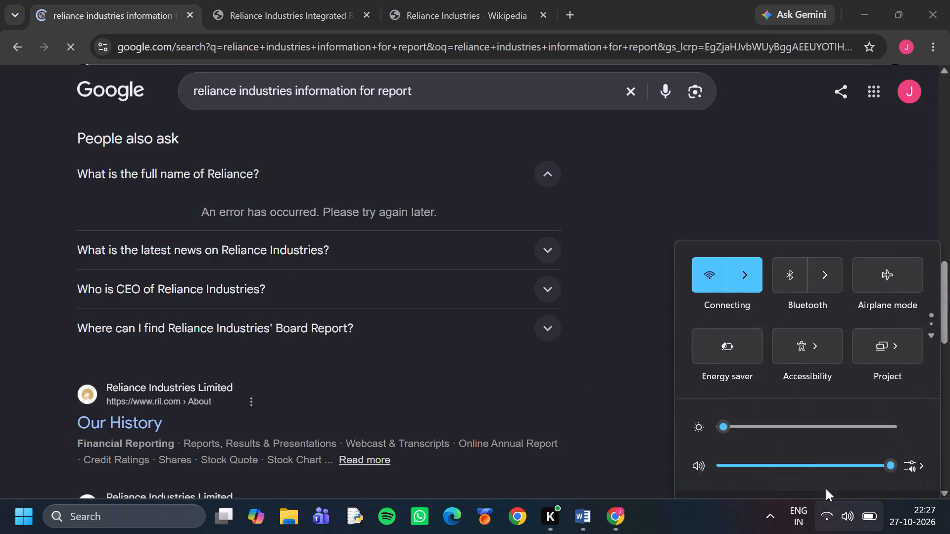
left_click(741, 253)
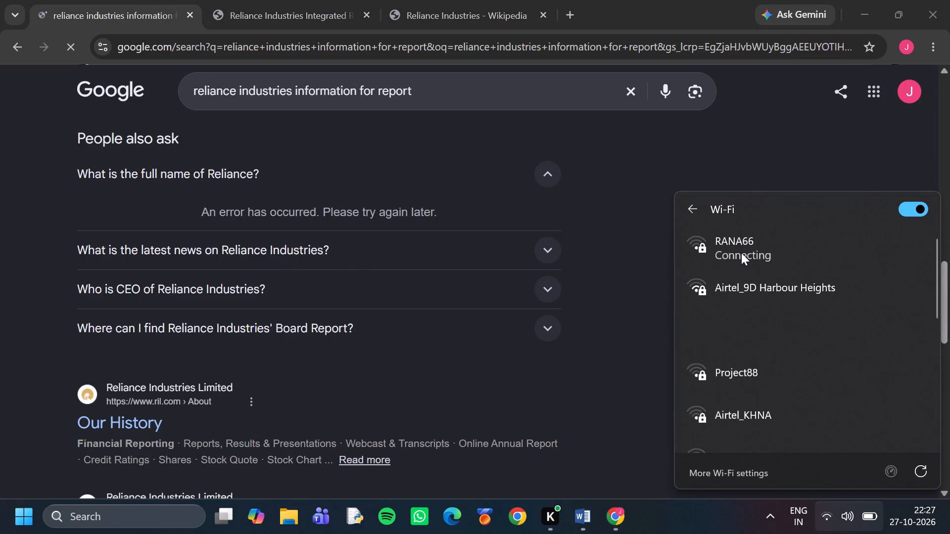
left_click(741, 253)
left_click(754, 257)
triple_click(754, 257)
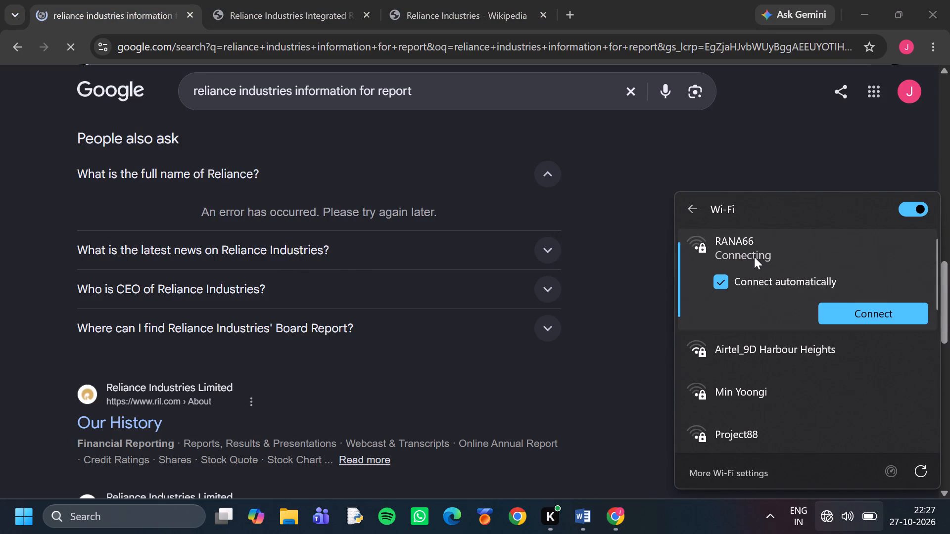
triple_click(754, 257)
left_click(855, 311)
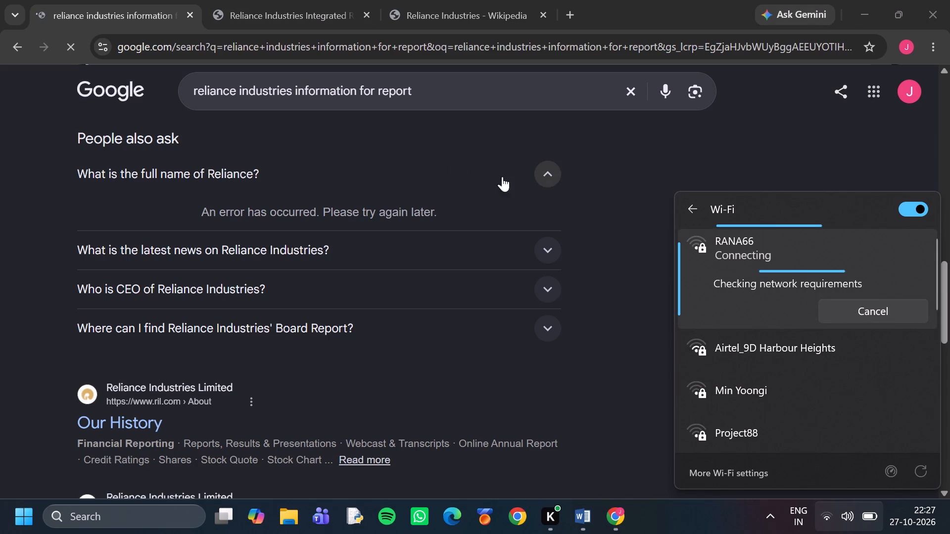
left_click(579, 186)
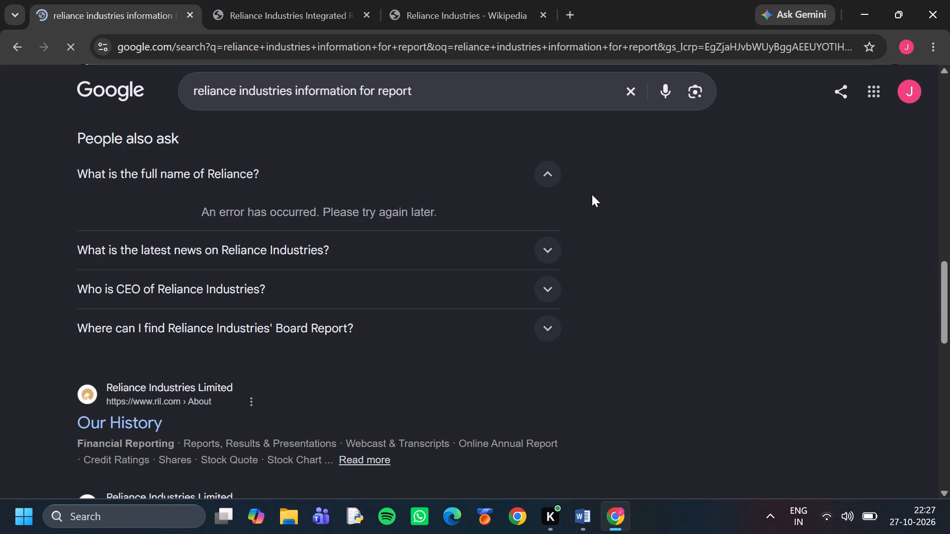
left_click(818, 512)
left_click(767, 250)
left_click(763, 248)
left_click(761, 248)
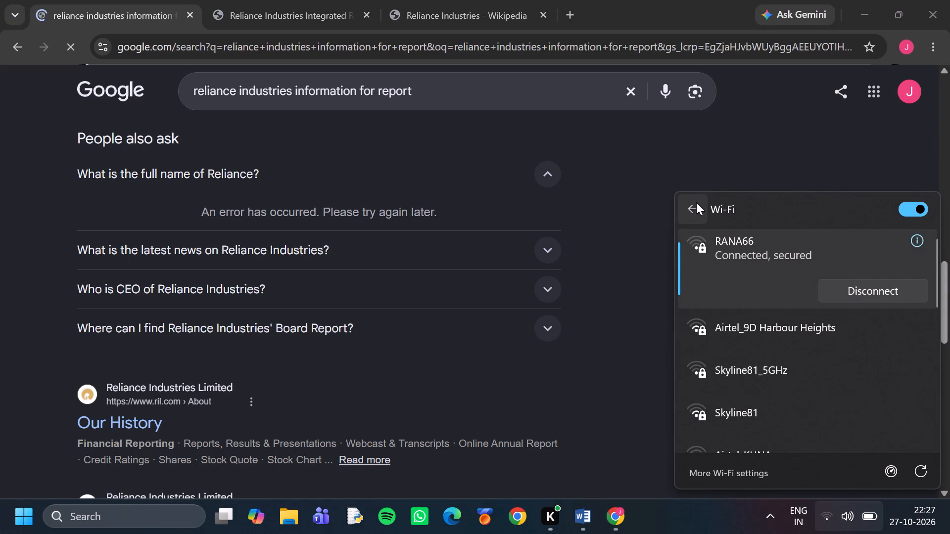
left_click(711, 159)
Reload the Reliance Integrated Annual Report 2025-26 page.
left_click(315, 0)
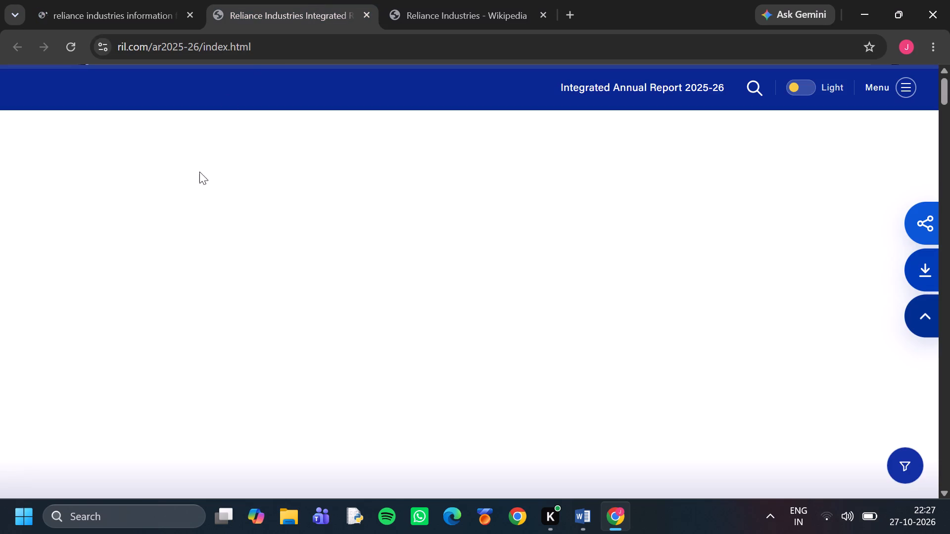
left_click(33, 67)
left_click(55, 51)
triple_click(60, 50)
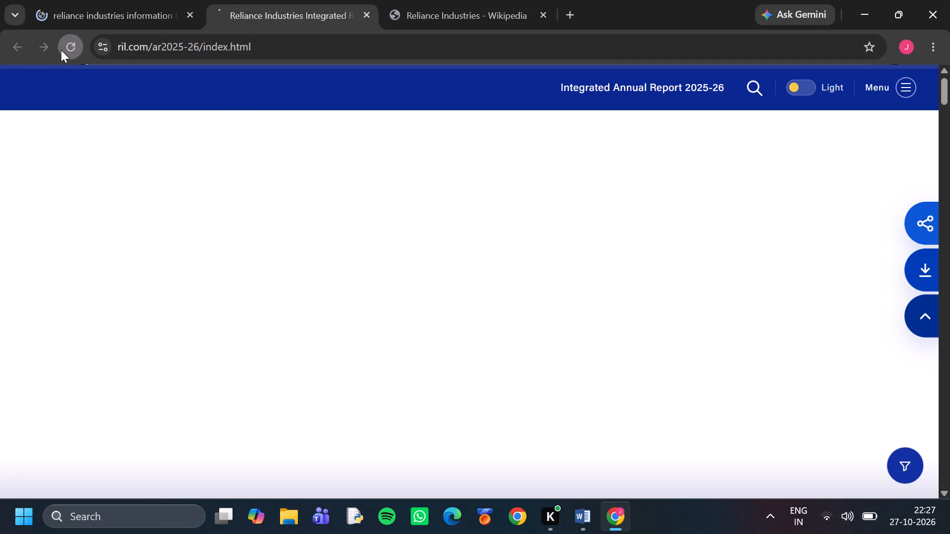
left_click(61, 49)
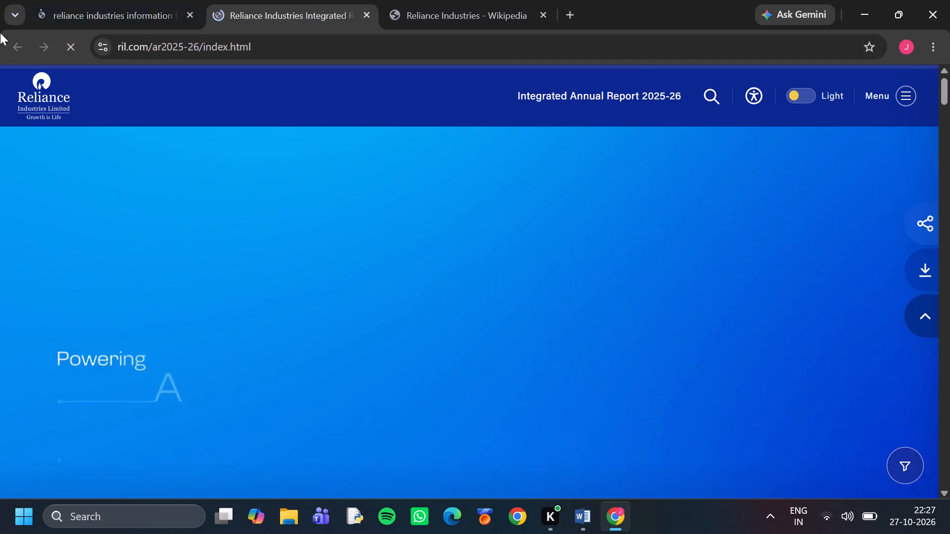
Examine the Corporate Overview introduction to Reliance Industries Limited in the Integrated Annual Report 2025-26.
scroll(310, 349, "down", 6)
scroll(306, 344, "up", 5)
scroll(306, 341, "down", 7)
scroll(330, 305, "down", 5)
scroll(332, 302, "up", 2)
scroll(342, 284, "down", 9)
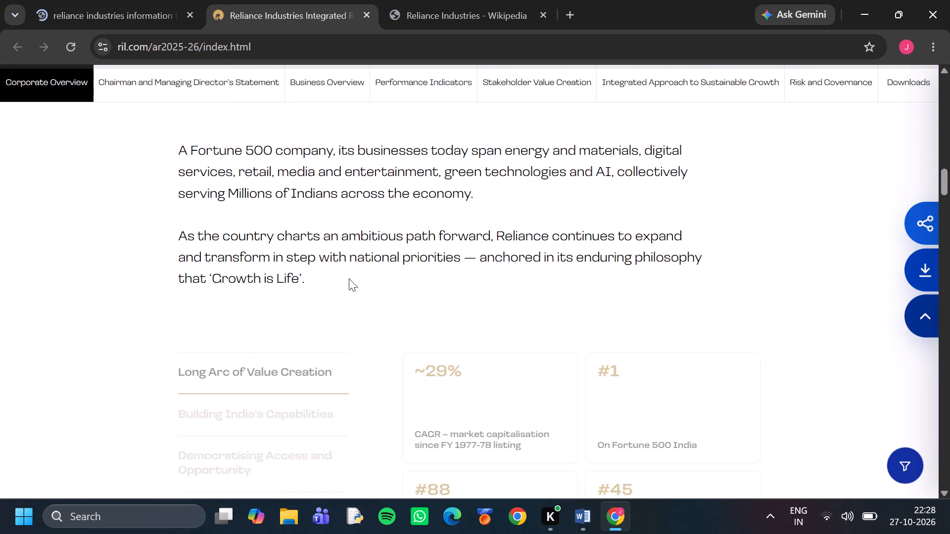
scroll(349, 278, "up", 4)
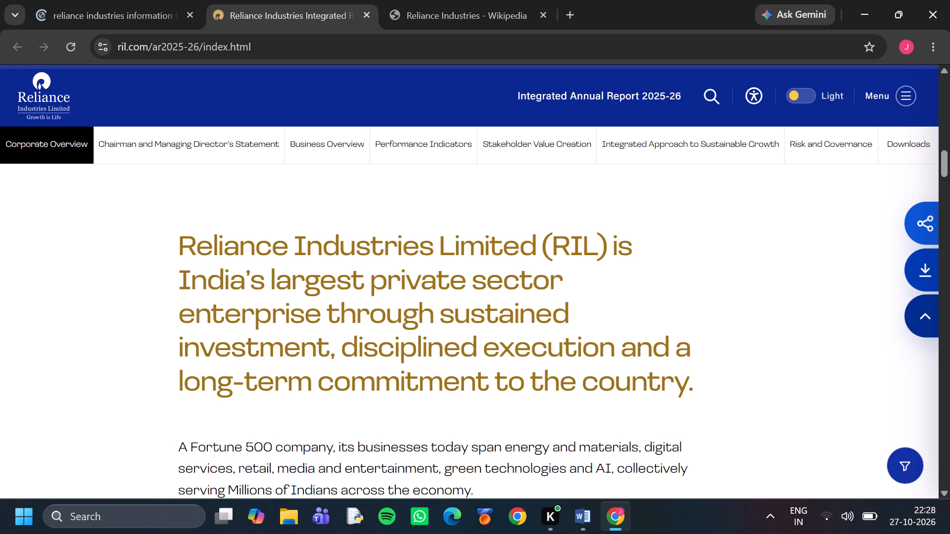
Examine the Corporate Overview highlights under Long Arc of Value Creation, Building India's Capabilities, and Democratising Access and Opportunity.
scroll(372, 307, "down", 7)
scroll(371, 307, "up", 1)
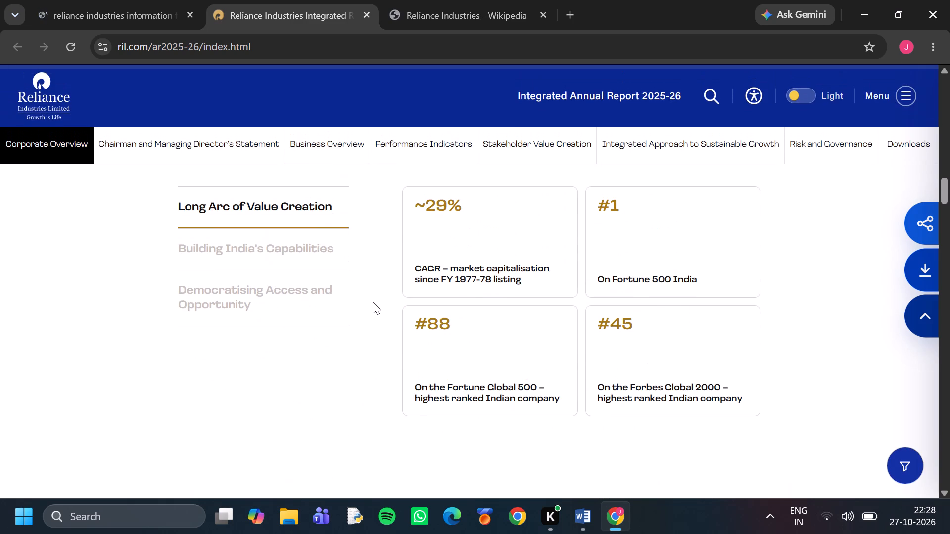
left_click(434, 229)
left_click(281, 257)
left_click(283, 300)
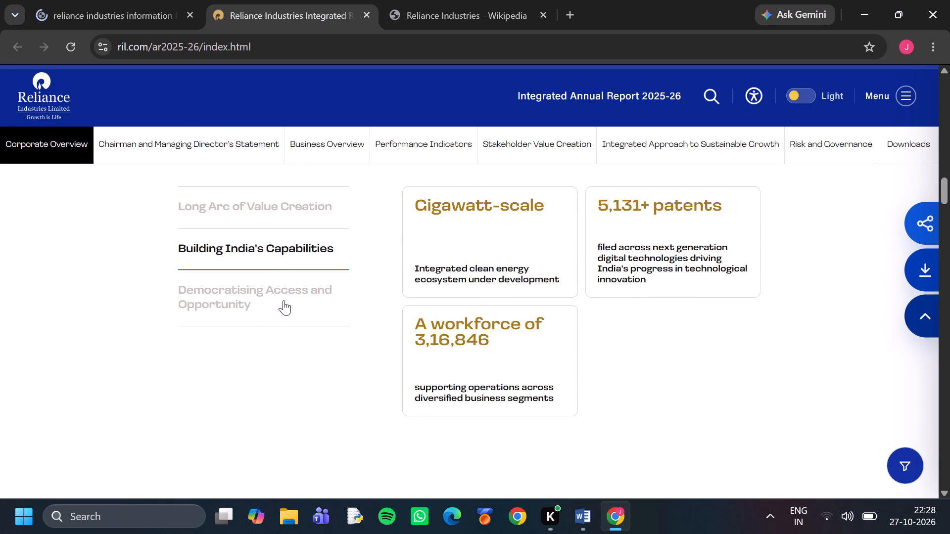
left_click(282, 232)
Look over the Chairman and Managing Director's Statement and the Business Overview segment cards on the integrated report site.
scroll(299, 254, "down", 4)
scroll(301, 262, "up", 2)
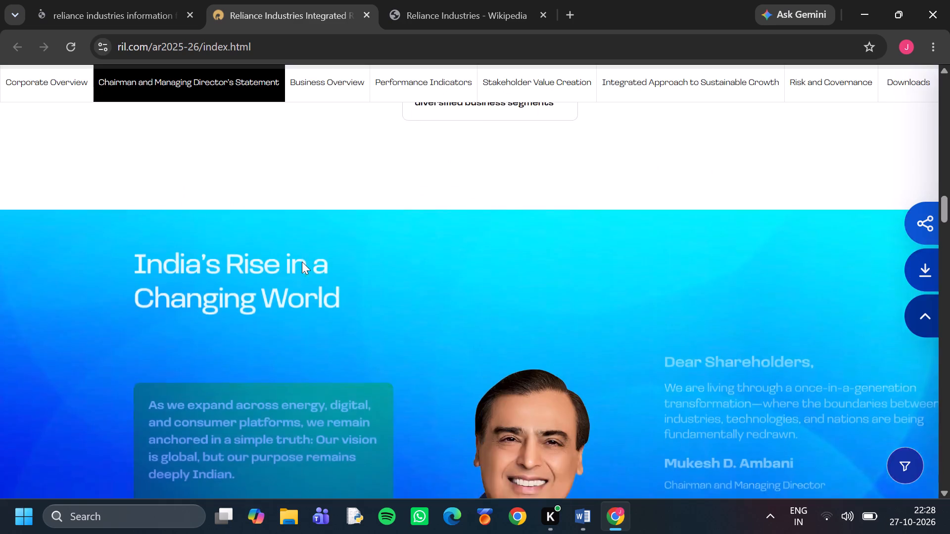
scroll(302, 262, "up", 1)
scroll(309, 261, "down", 12)
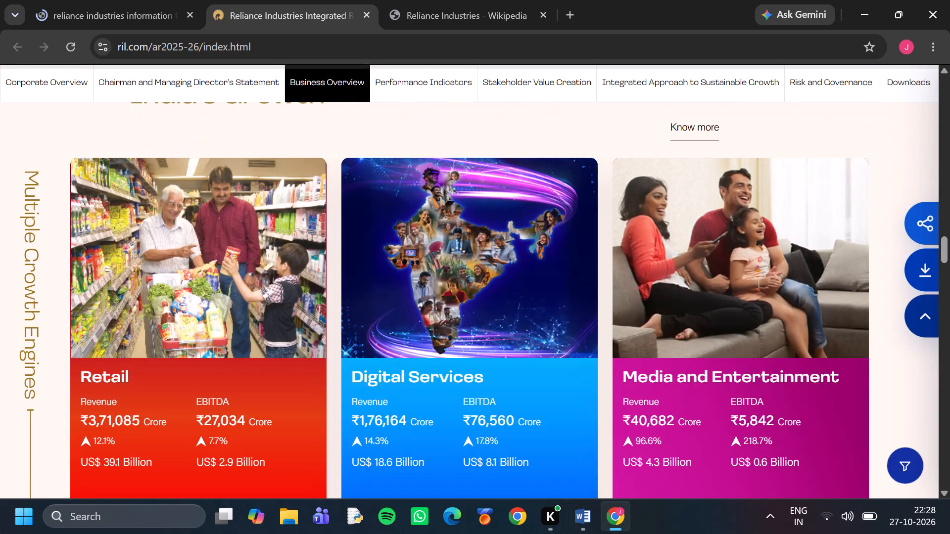
scroll(399, 276, "down", 1)
scroll(399, 276, "up", 4)
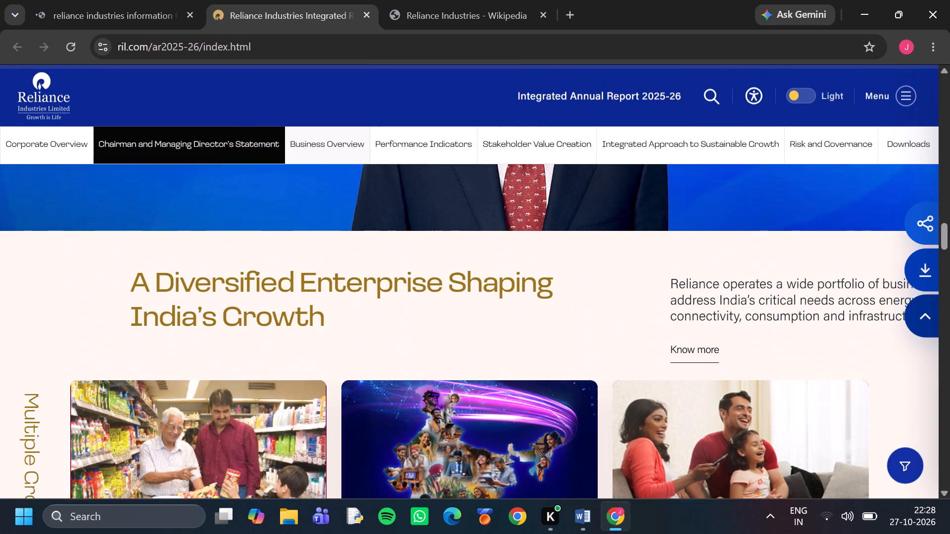
scroll(399, 276, "down", 3)
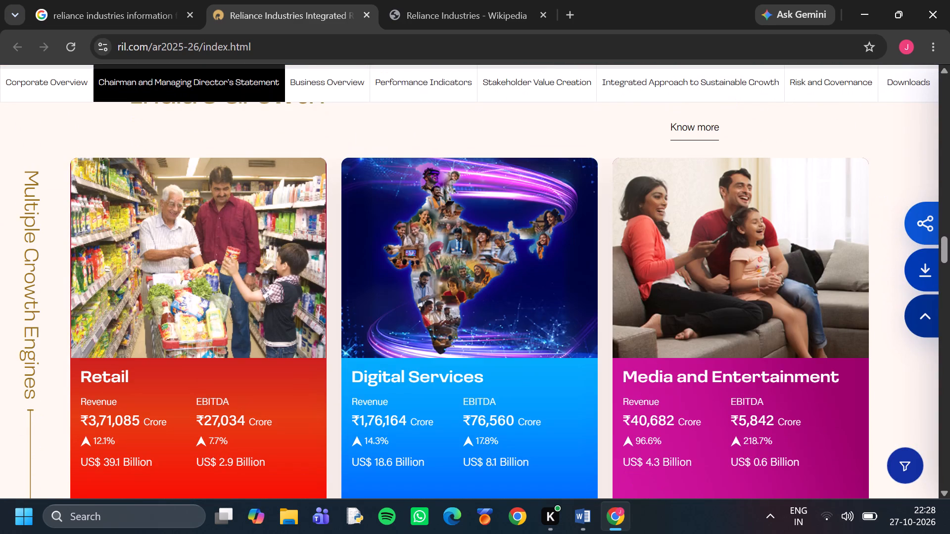
Review the remaining Business Overview content and the Performance Indicators section of the integrated report site.
scroll(399, 276, "down", 8)
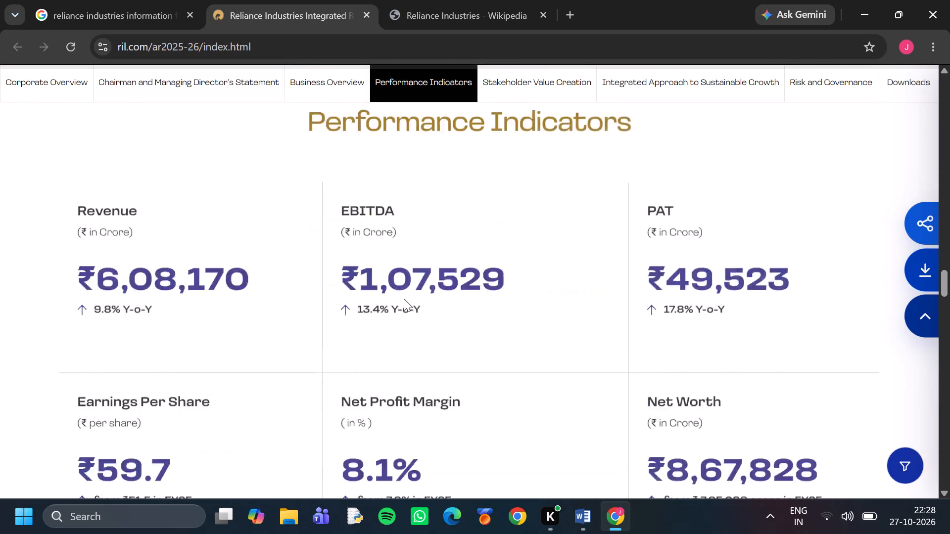
scroll(404, 299, "up", 2)
scroll(407, 298, "down", 1)
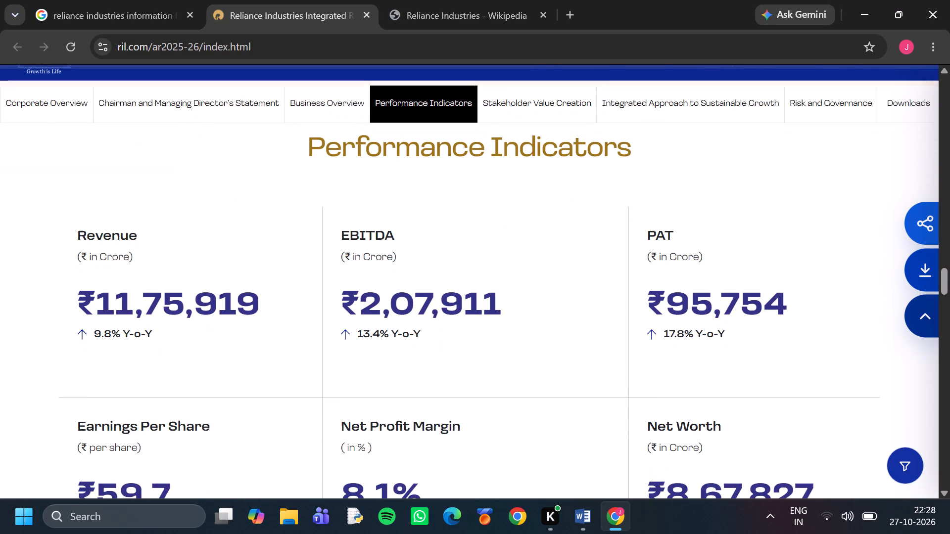
scroll(356, 298, "down", 9)
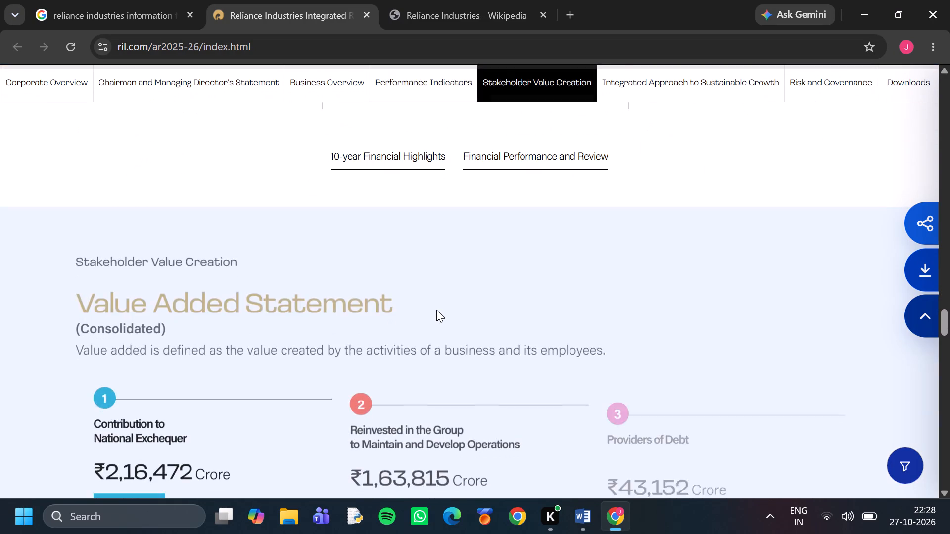
Examine the Value Added Statement, Sustainable Growth Enablers, and Risk and Governance sections of the integrated report site.
scroll(436, 310, "down", 9)
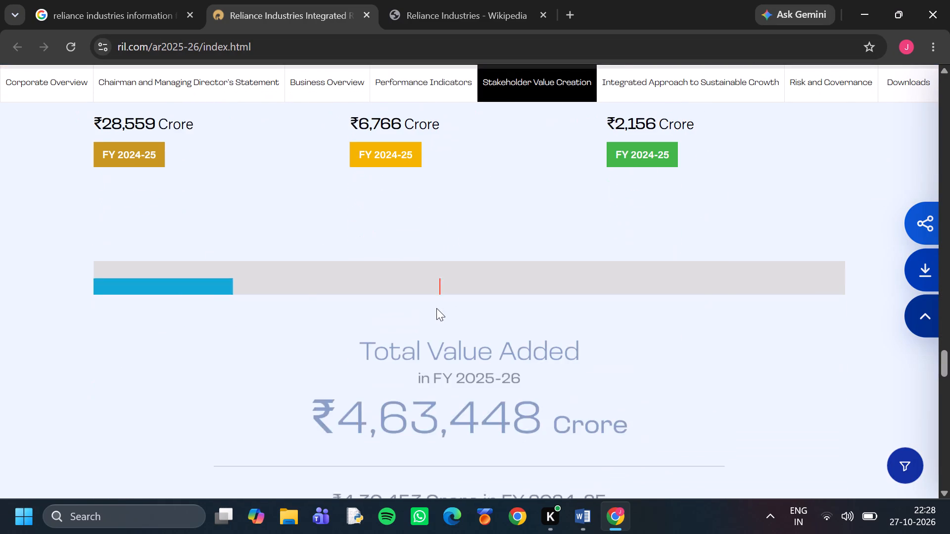
scroll(436, 308, "down", 2)
scroll(573, 259, "down", 4)
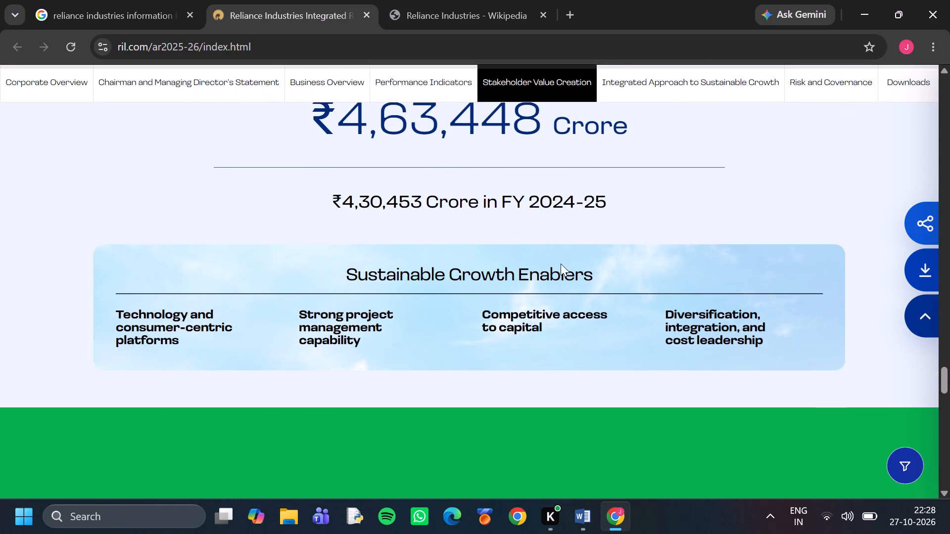
scroll(496, 267, "down", 8)
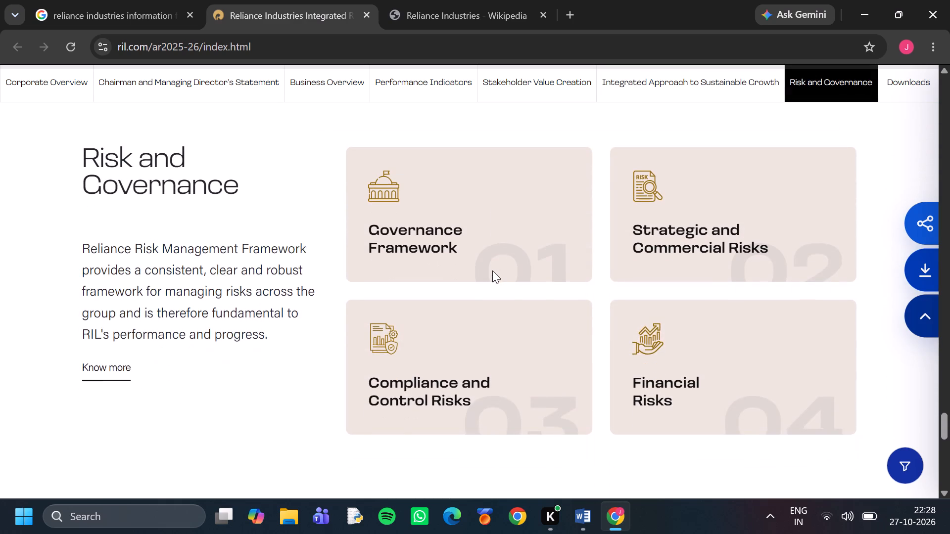
scroll(492, 270, "down", 3)
scroll(492, 270, "up", 5)
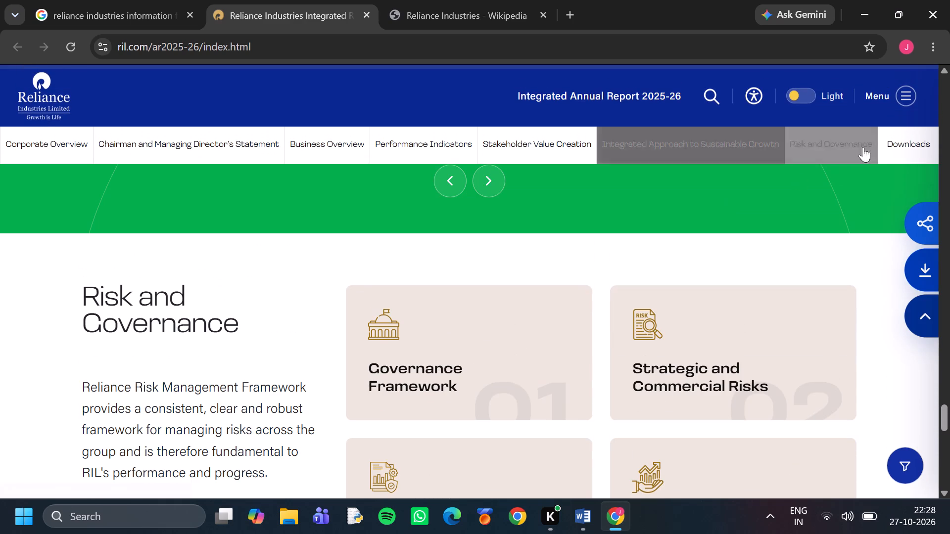
Go to the report site's Download Center, look over the available reports and open the Board's Report PDF.
left_click(908, 139)
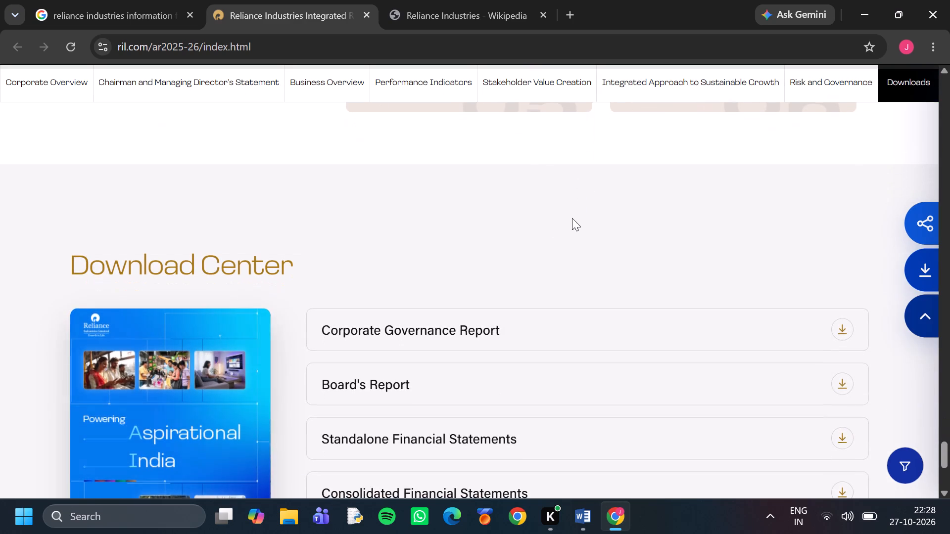
scroll(456, 252, "down", 1)
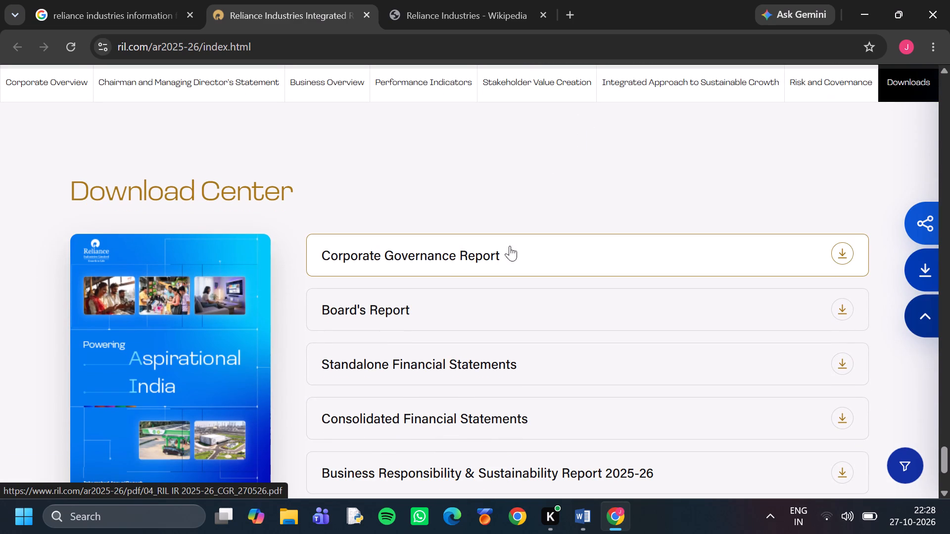
scroll(522, 245, "down", 3)
scroll(523, 243, "up", 2)
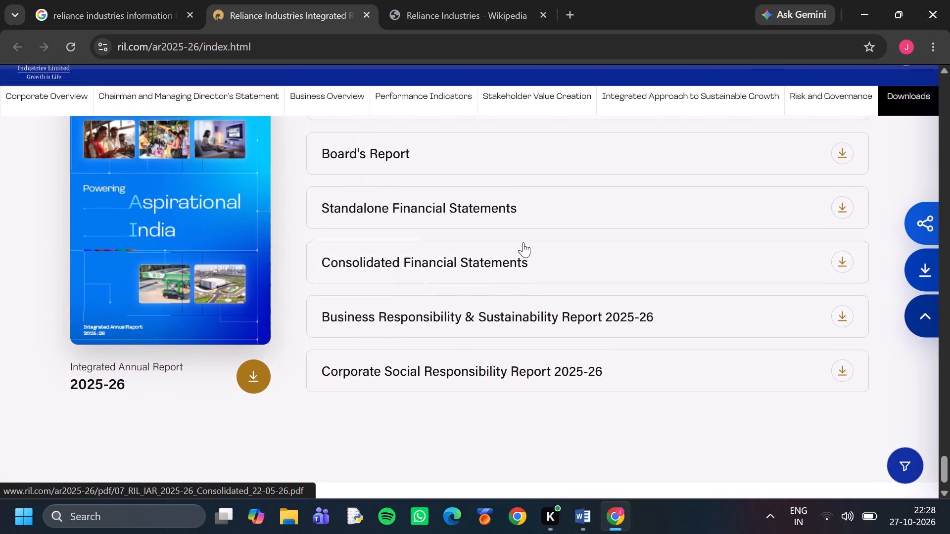
left_click(523, 242)
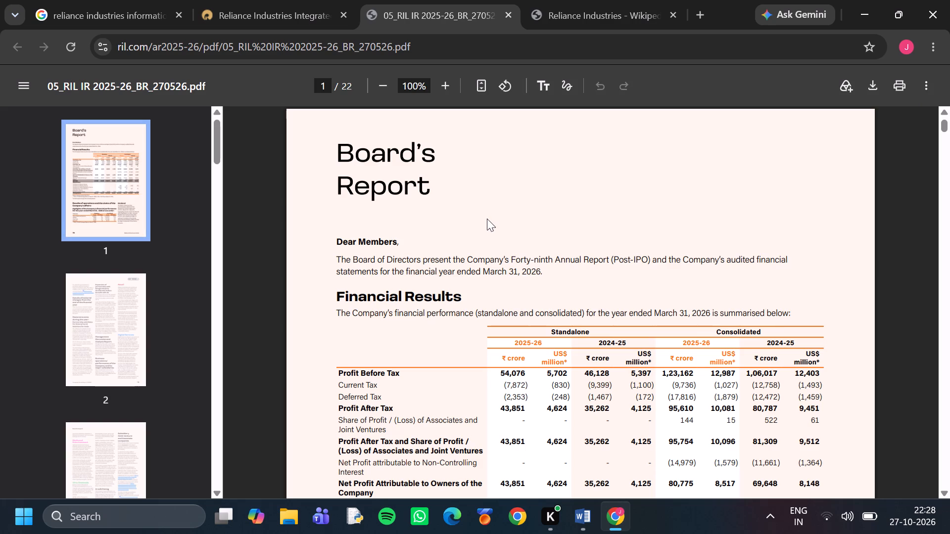
Read the Board's Report from Financial Results and Dividend through material events to the business segment performance on page 3.
scroll(518, 248, "down", 2)
scroll(448, 237, "up", 1)
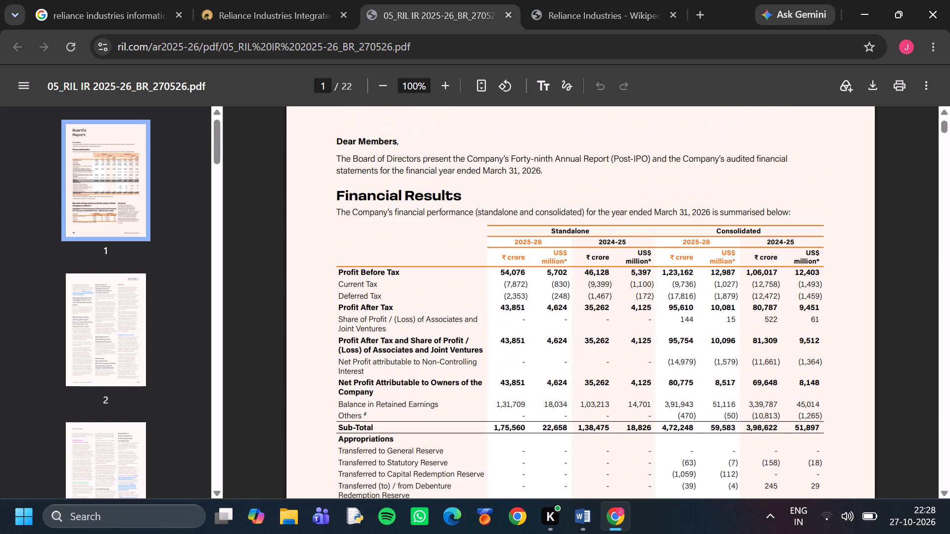
scroll(429, 268, "down", 2)
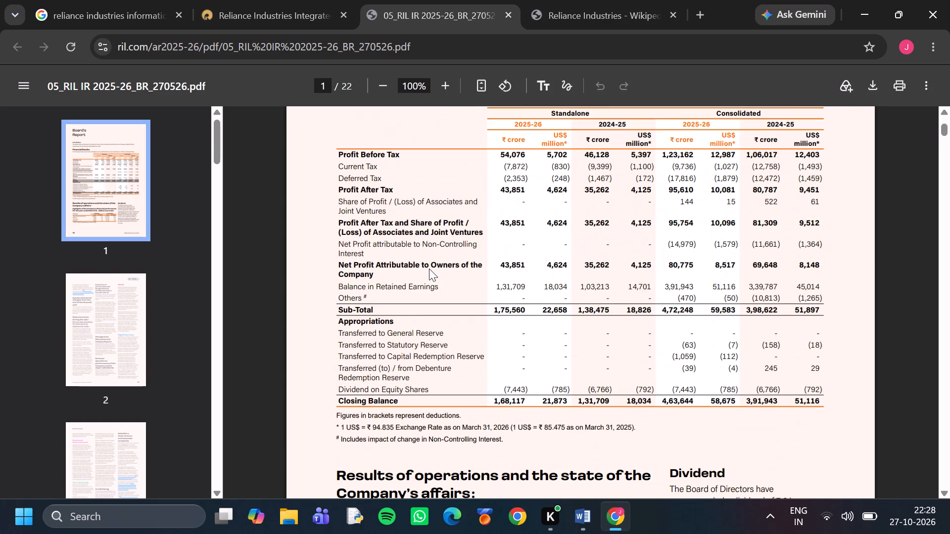
scroll(493, 246, "down", 4)
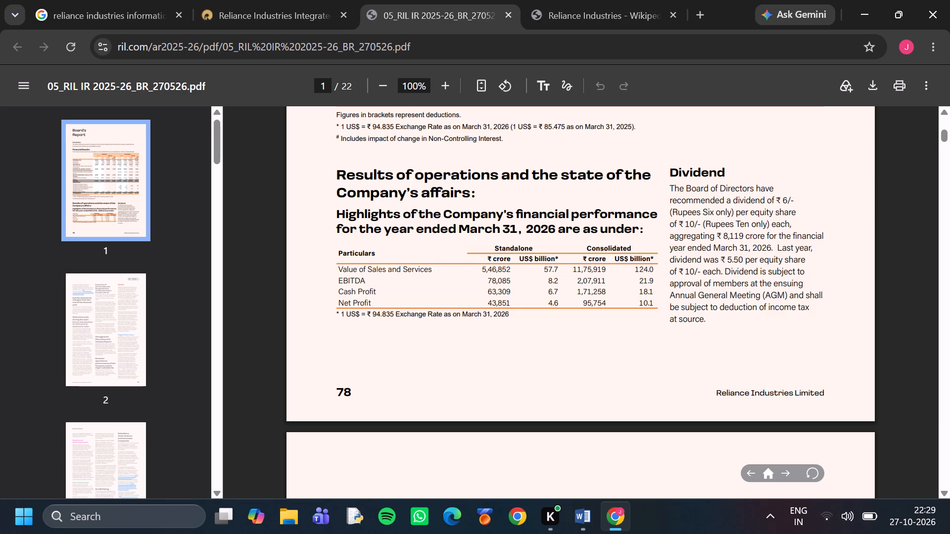
scroll(685, 259, "down", 5)
scroll(596, 269, "down", 3)
scroll(590, 273, "up", 3)
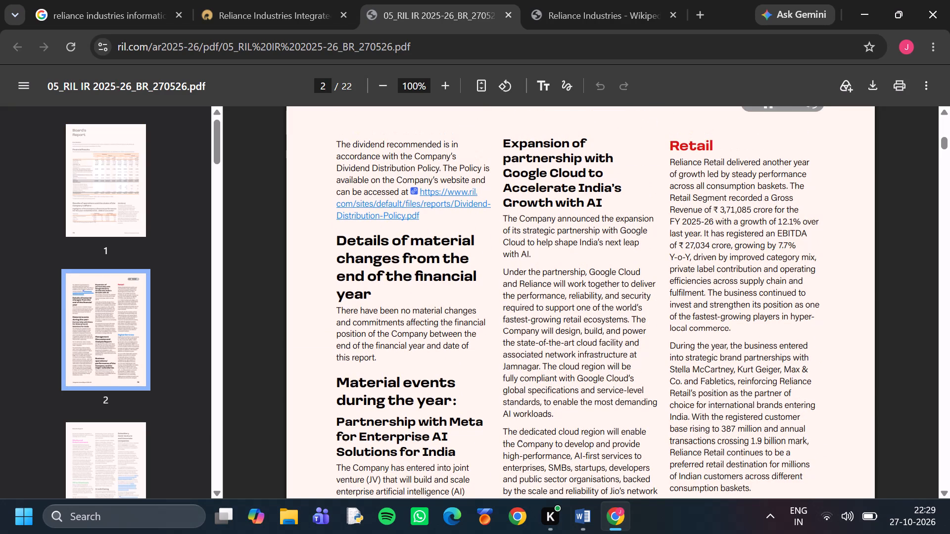
scroll(536, 281, "down", 3)
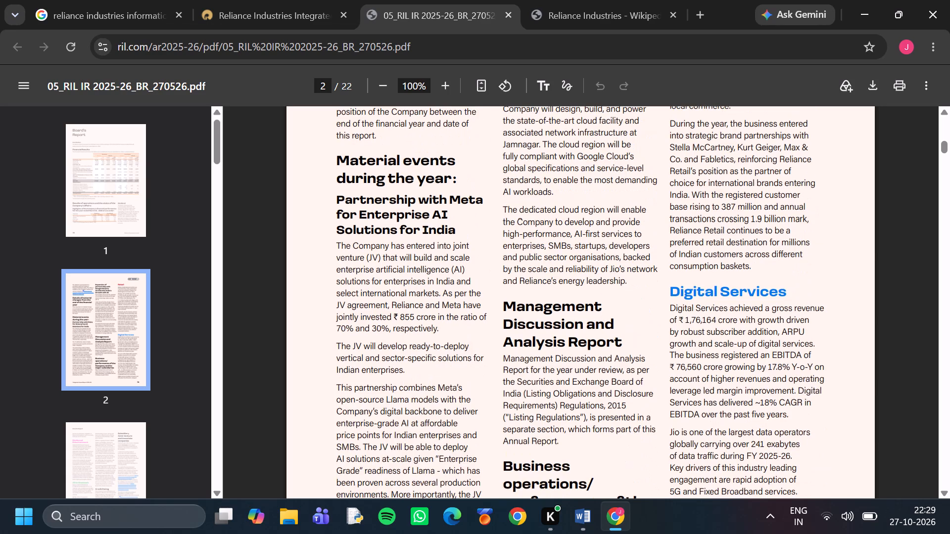
scroll(536, 281, "down", 1)
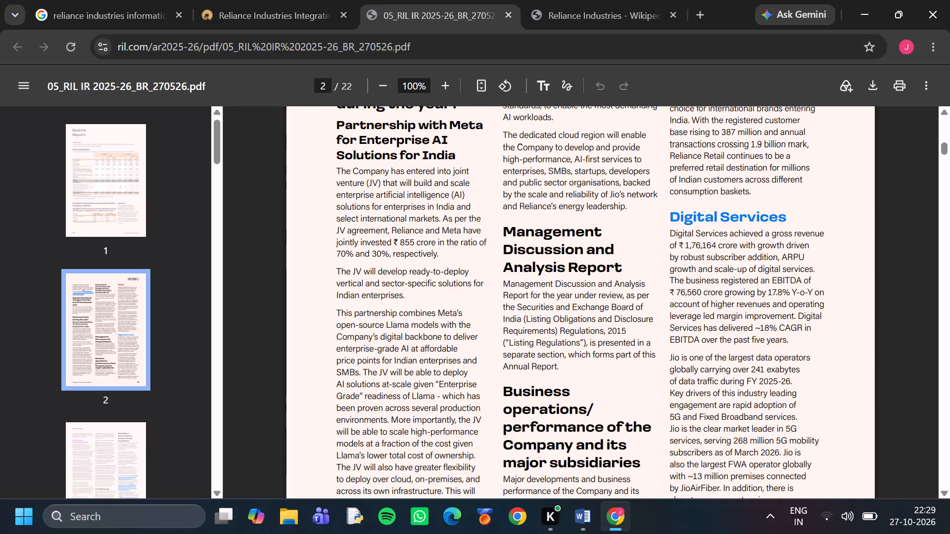
scroll(704, 281, "down", 6)
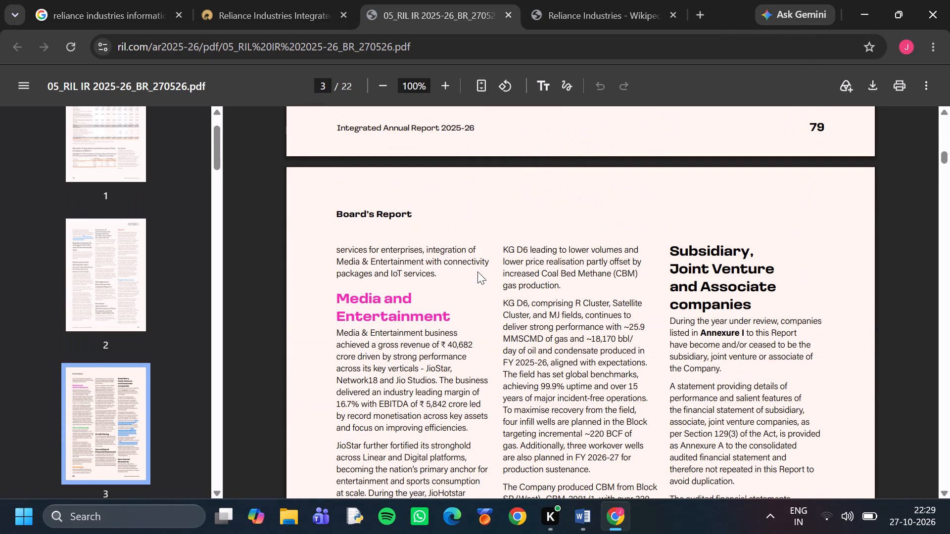
scroll(476, 271, "down", 2)
scroll(518, 240, "up", 1)
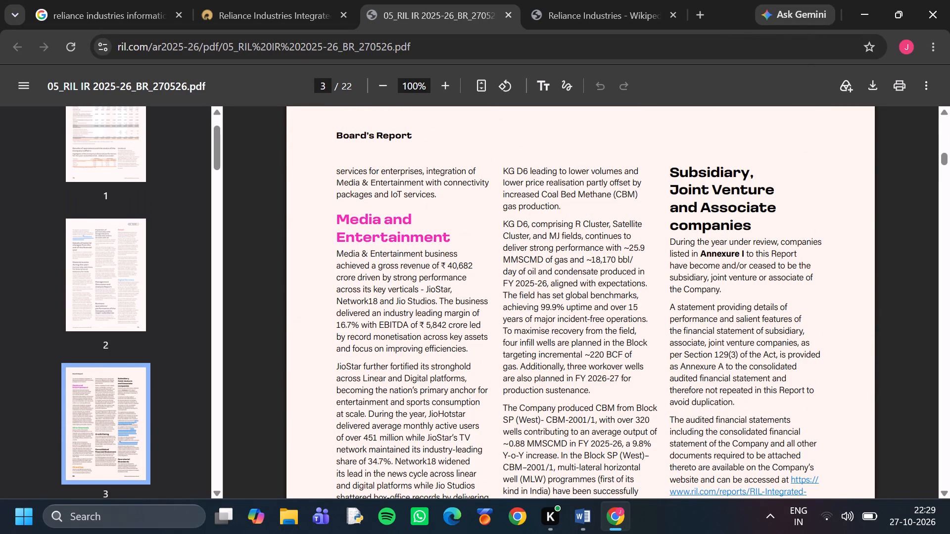
Examine Board's Report pages 3 to 6, covering directors' responsibility, CSR, internal controls, risk management and auditors.
scroll(697, 206, "down", 5)
scroll(584, 246, "down", 9)
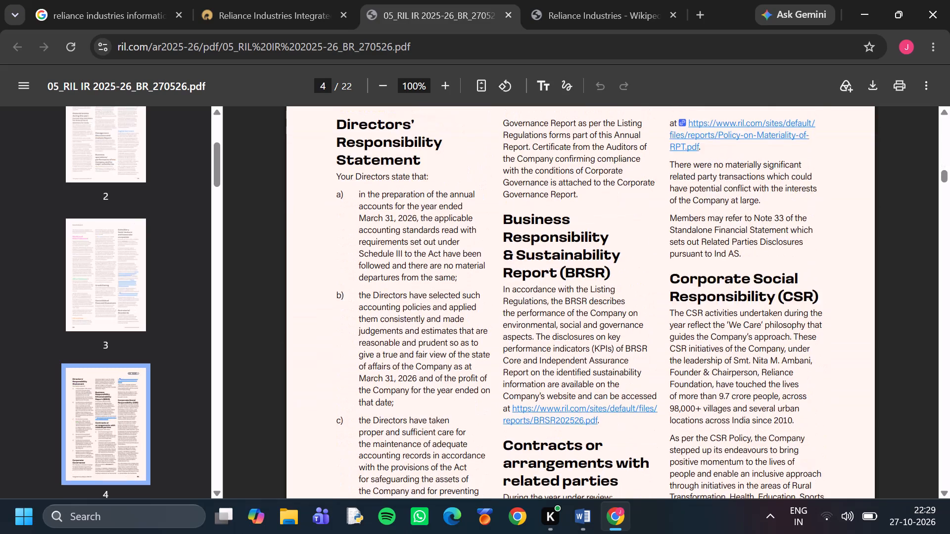
scroll(560, 260, "down", 8)
scroll(570, 155, "down", 3)
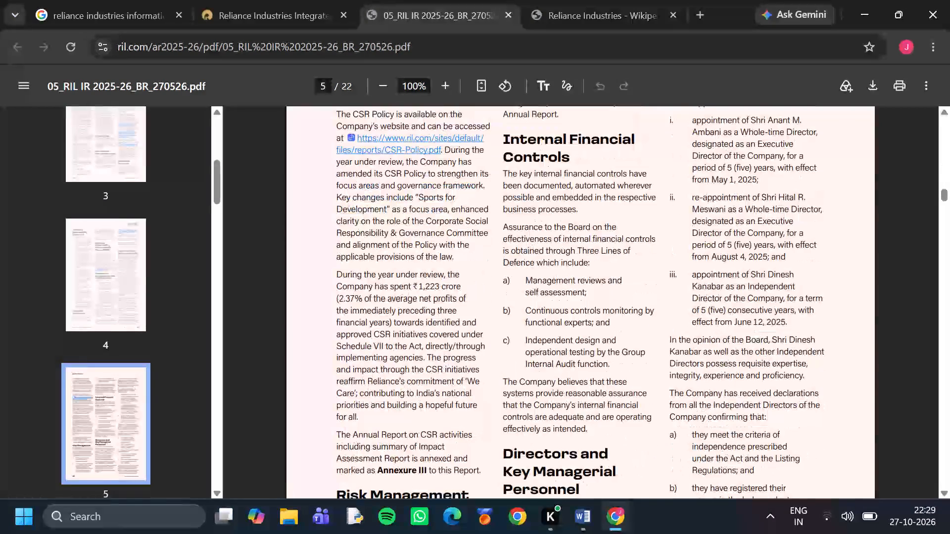
scroll(542, 178, "up", 2)
scroll(542, 177, "down", 9)
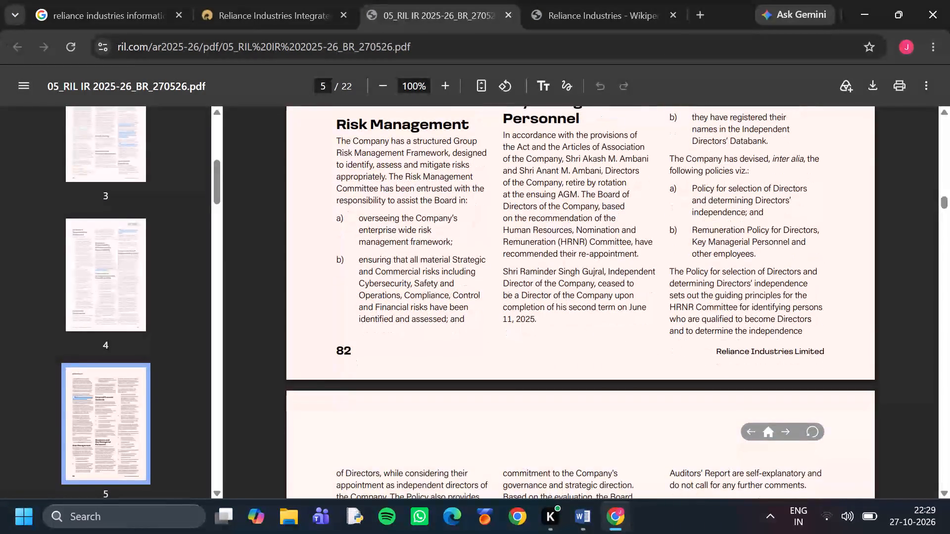
scroll(540, 205, "down", 10)
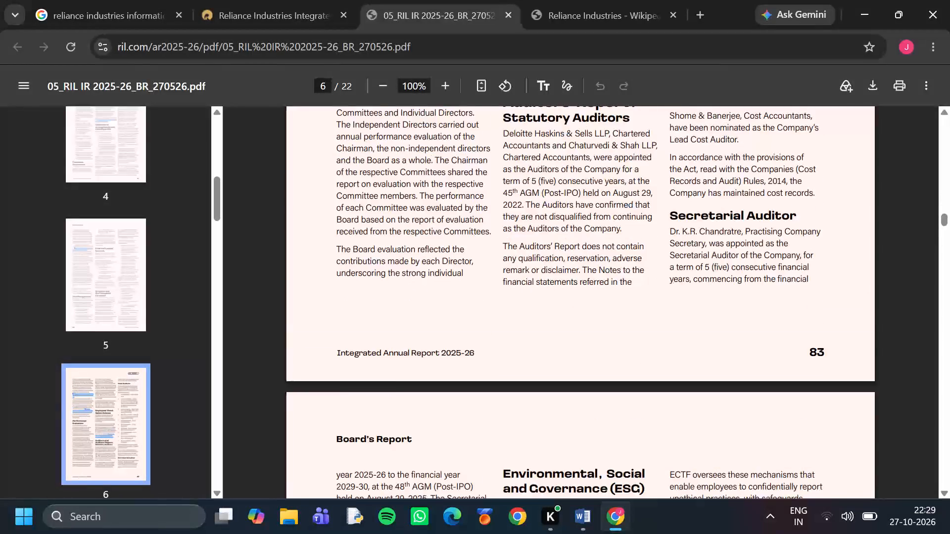
Examine the Statutory Auditors and Performance Evaluation sections on page 6 of the Board's Report.
scroll(547, 236, "up", 3)
left_click_drag(505, 257, 660, 395)
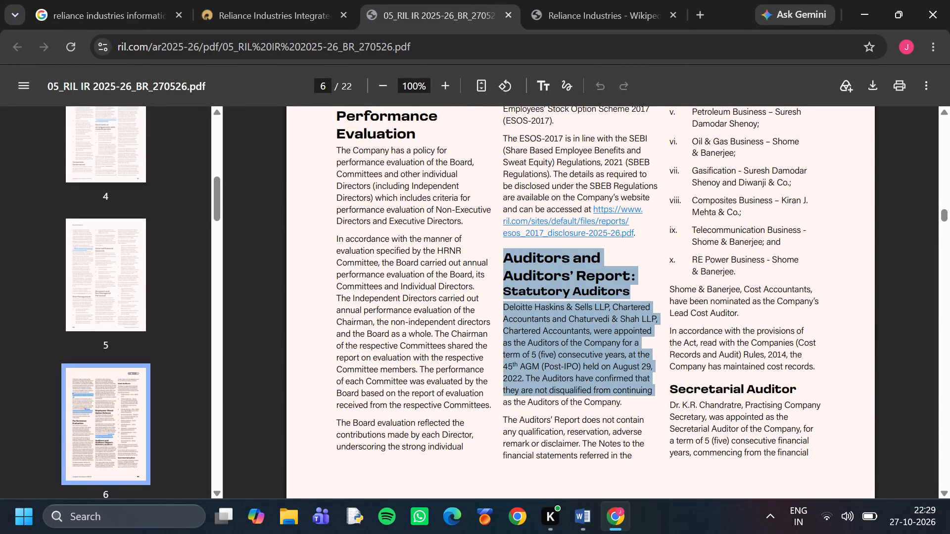
left_click_drag(660, 395, 660, 397)
left_click(653, 391)
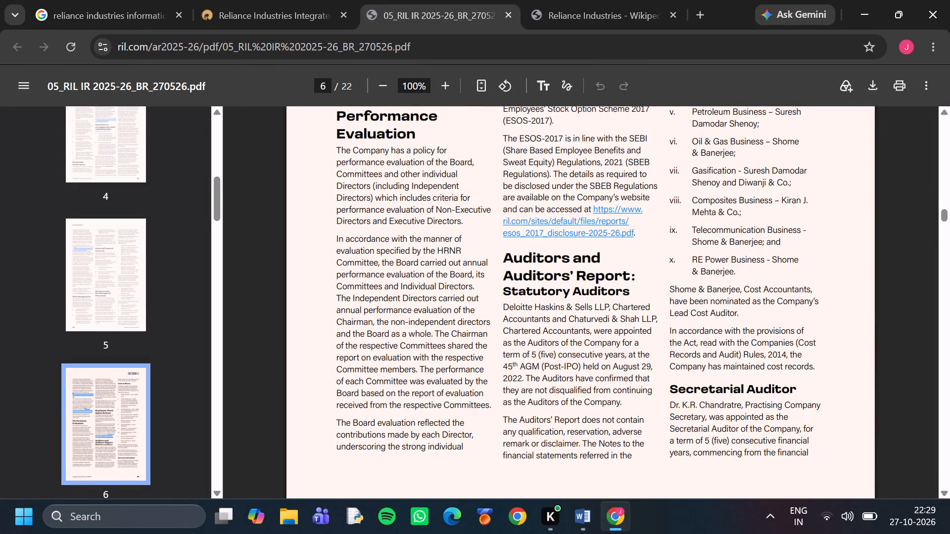
scroll(734, 361, "up", 3)
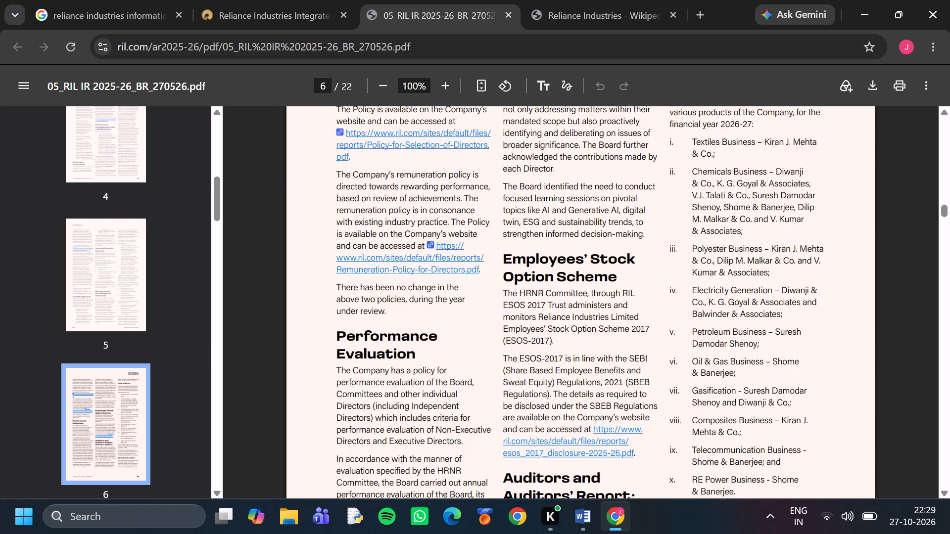
scroll(444, 348, "down", 2)
left_click_drag(335, 222, 392, 265)
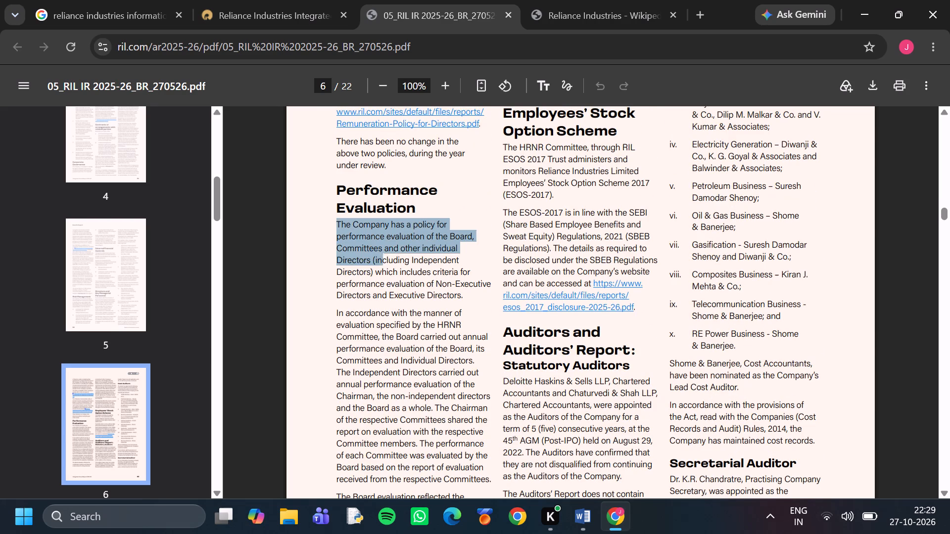
left_click_drag(392, 265, 444, 265)
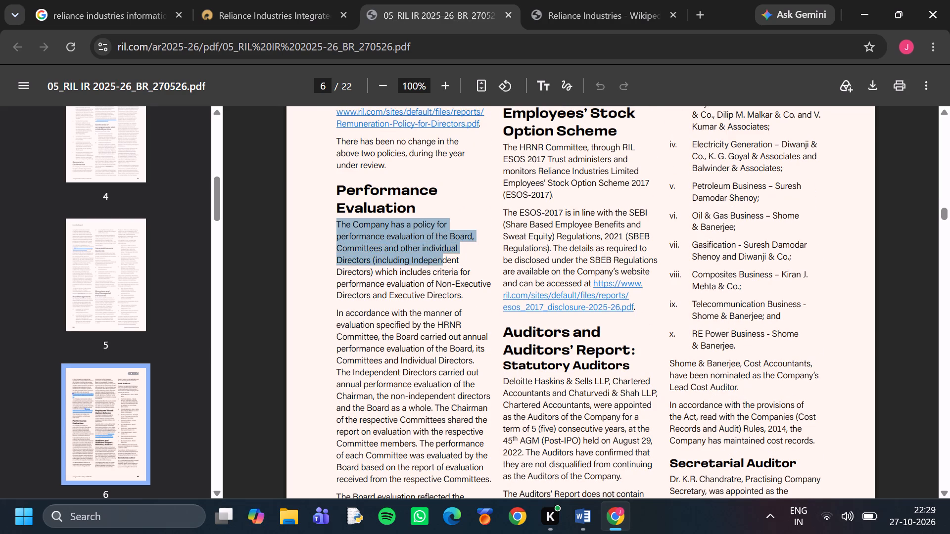
left_click_drag(444, 265, 466, 387)
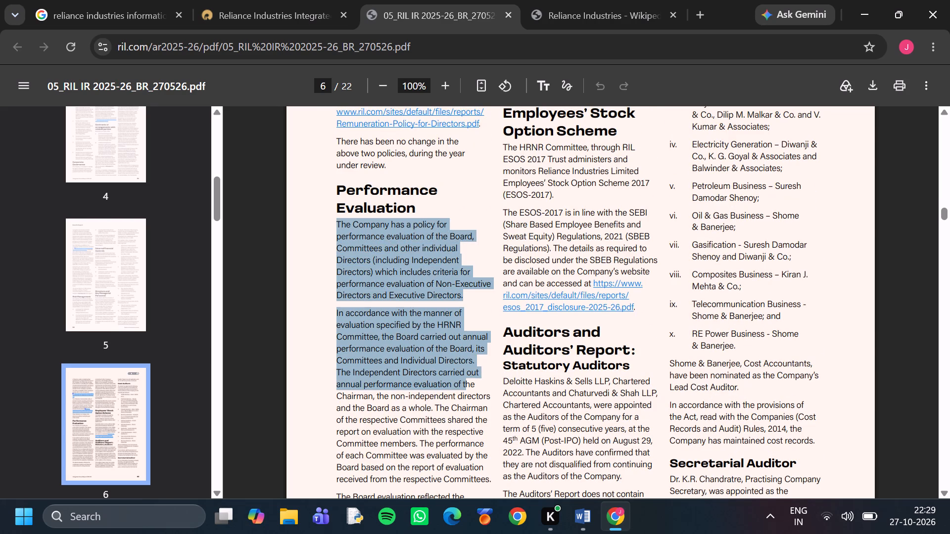
left_click_drag(466, 387, 471, 322)
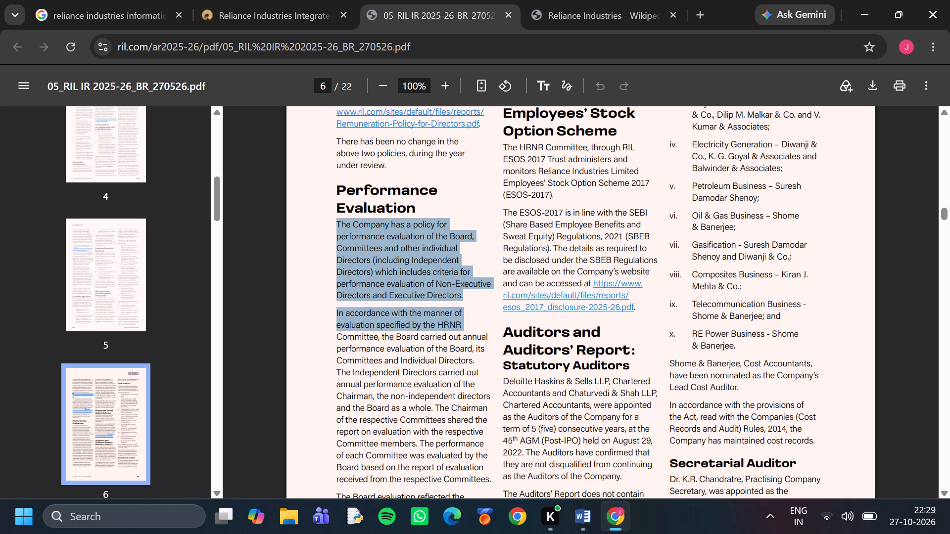
left_click_drag(471, 322, 481, 444)
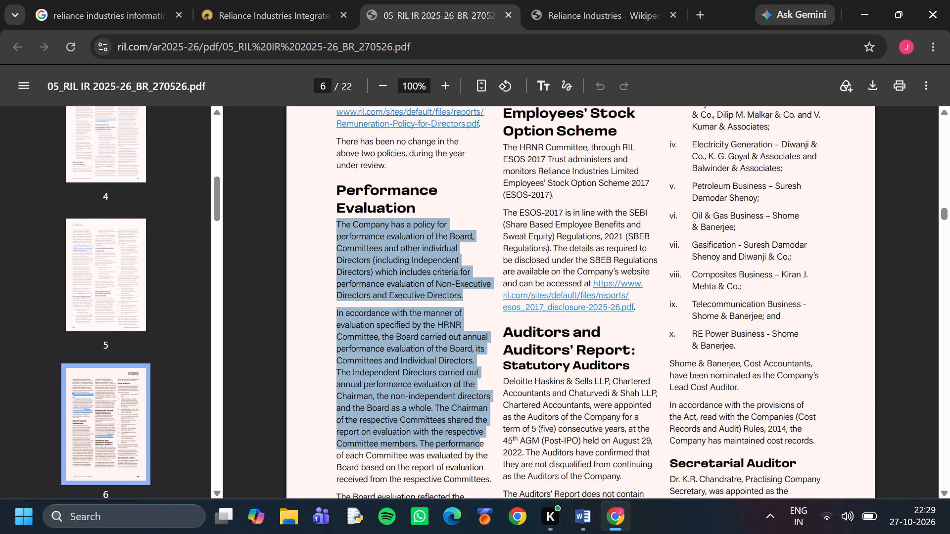
left_click_drag(481, 444, 466, 309)
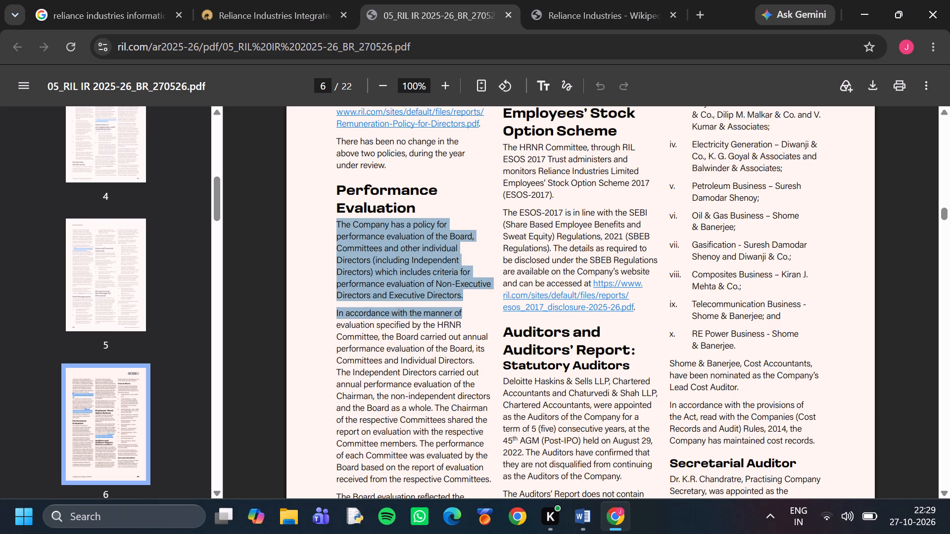
left_click(450, 273)
left_click_drag(466, 234, 361, 232)
left_click(363, 240)
left_click_drag(368, 245, 391, 248)
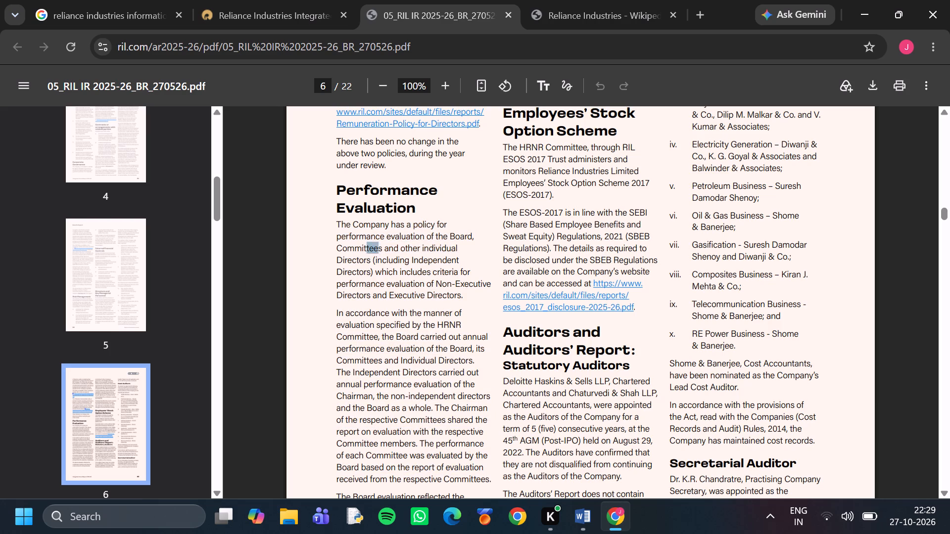
left_click_drag(391, 248, 459, 256)
left_click(447, 279)
Skim the Board's Report from the board committees on page 7 to the subsidiary company lists on page 9.
scroll(446, 279, "down", 10)
scroll(520, 286, "down", 4)
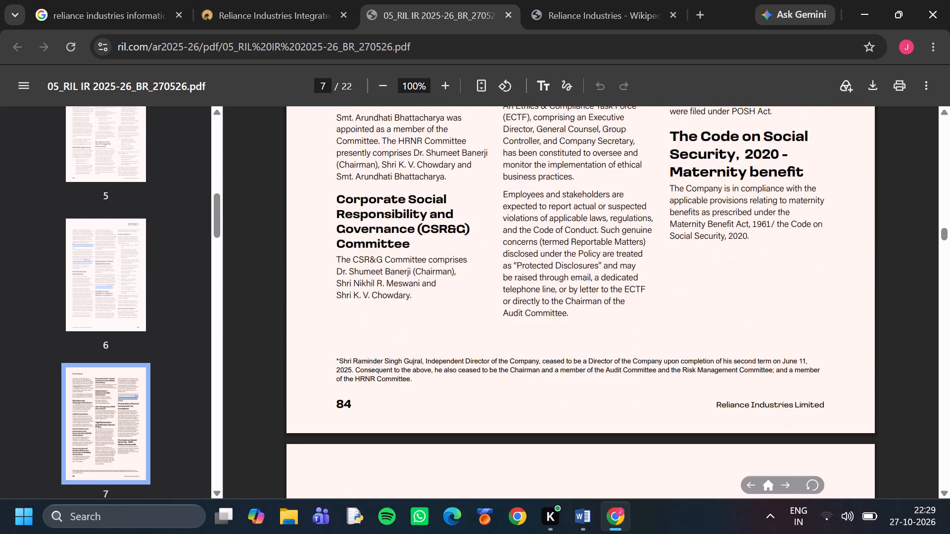
scroll(520, 285, "down", 4)
scroll(583, 273, "down", 16)
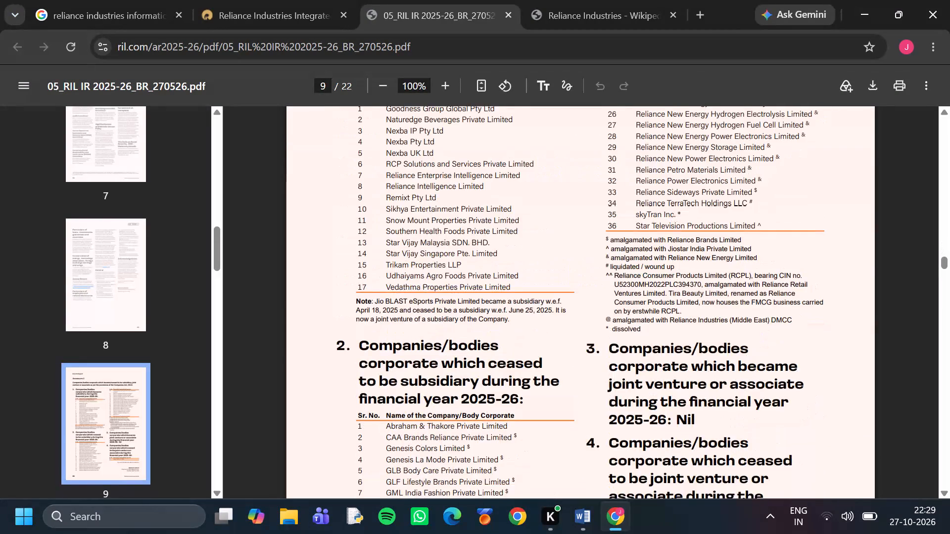
Close the Board's Report and open the Business Responsibility & Sustainability Report 2025-26 from the report site's downloads.
left_click(507, 14)
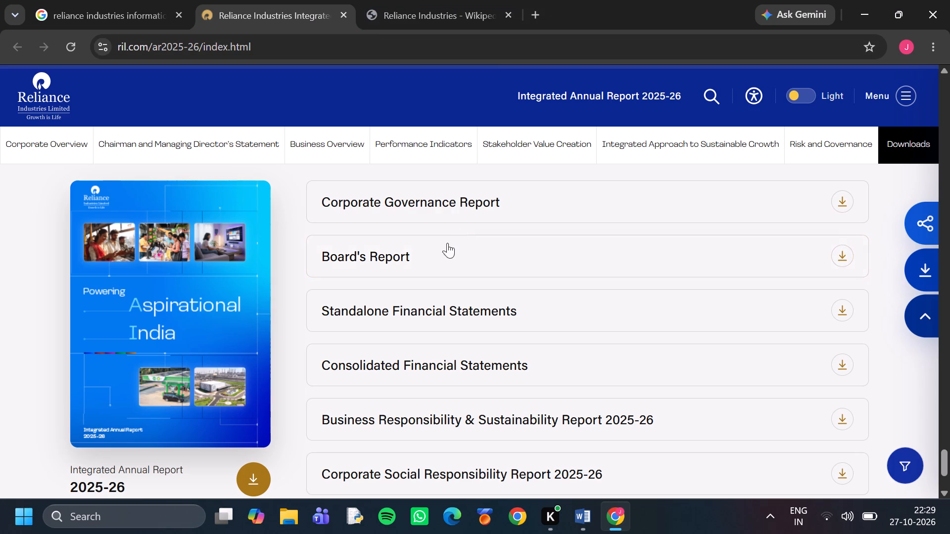
scroll(428, 273, "down", 2)
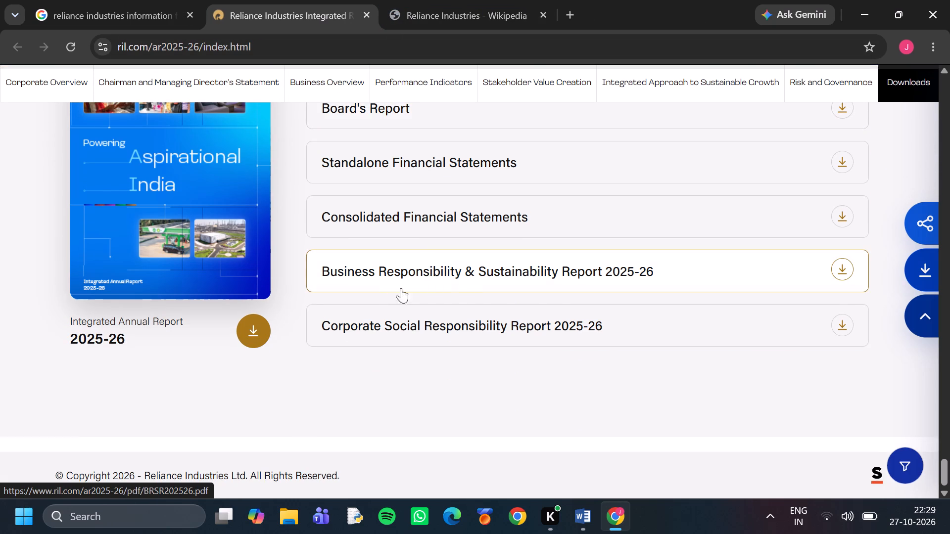
left_click(460, 281)
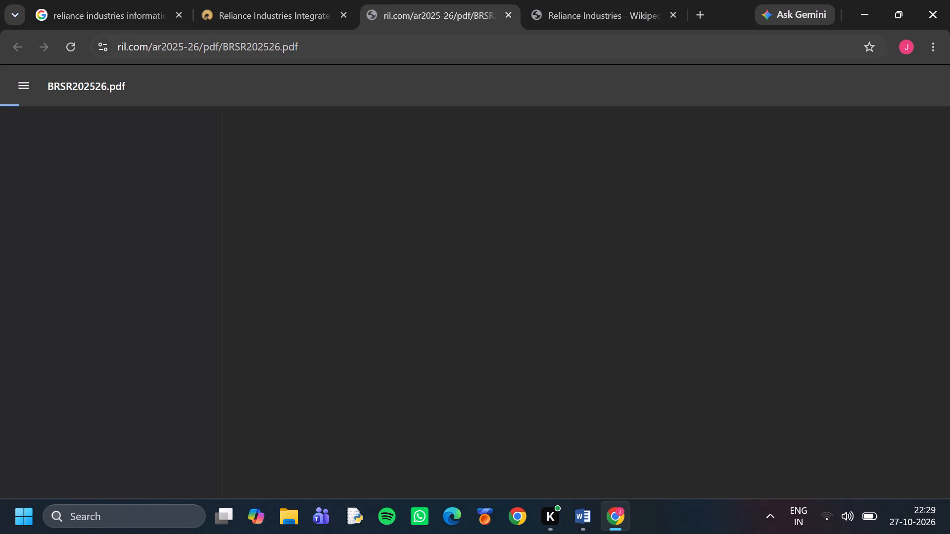
Return to the Wikipedia article and skim its Criticism and controversies section from Cronyism to the Petition against Reliance Jio.
left_click(287, 17)
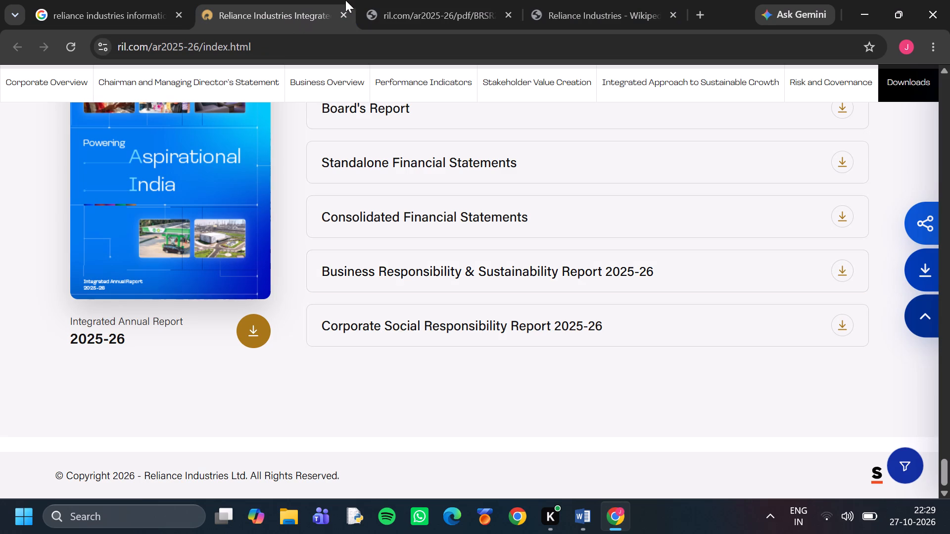
left_click(347, 0)
left_click(397, 0)
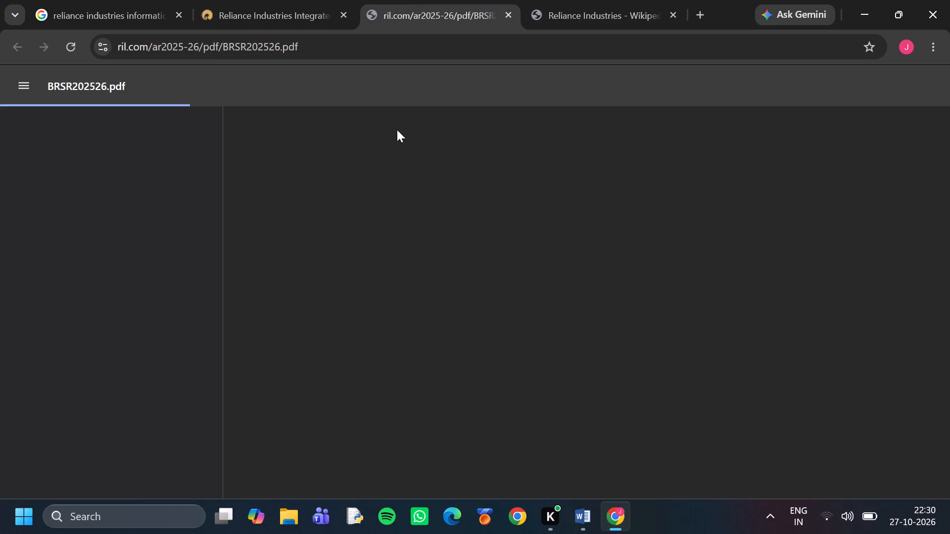
left_click(569, 16)
left_click(472, 4)
left_click(609, 0)
scroll(364, 313, "down", 3)
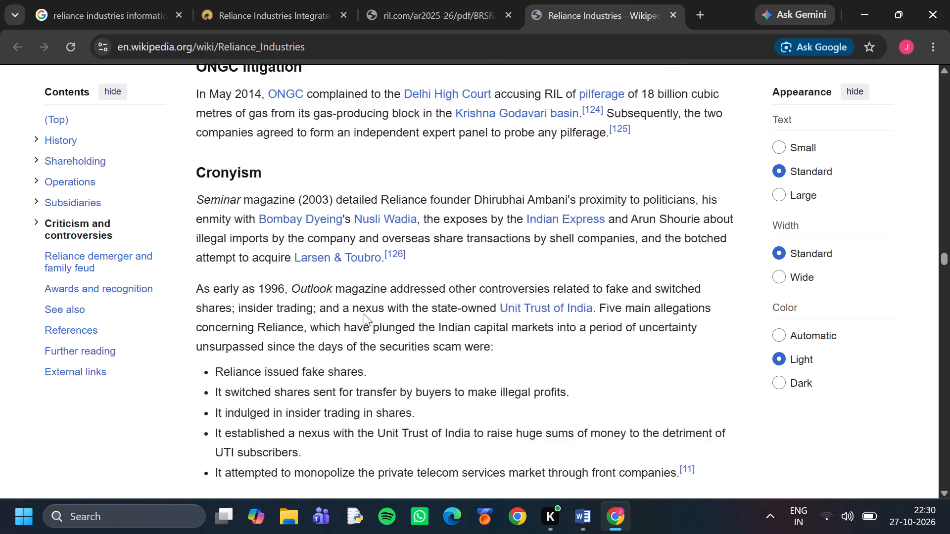
scroll(364, 313, "up", 1)
scroll(364, 313, "down", 9)
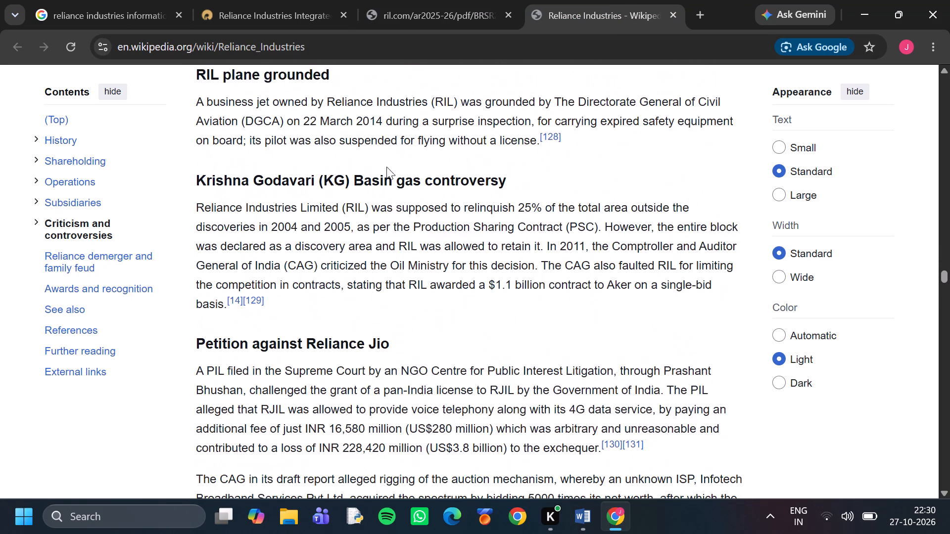
Return to the Integrated Annual Report site, glance over its Risk and Governance section and close the site.
left_click(401, 25)
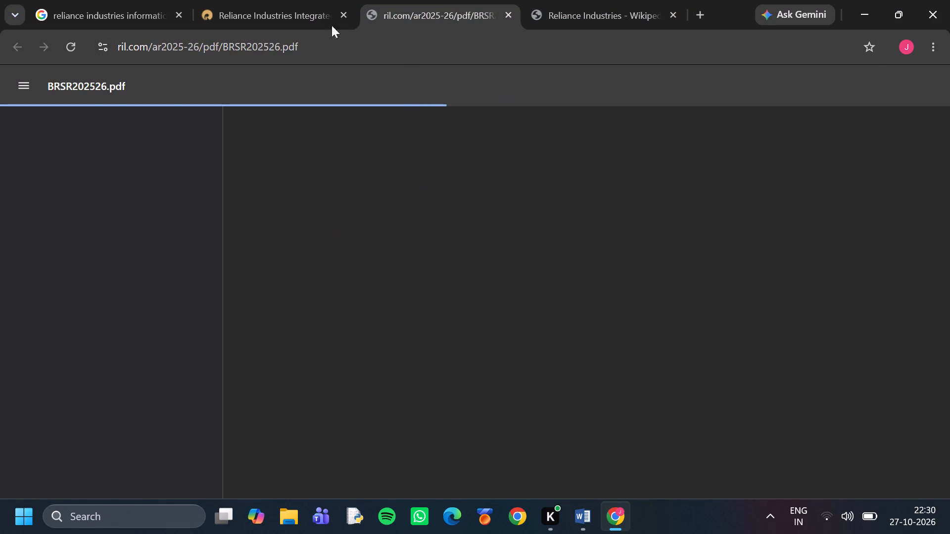
left_click(287, 11)
scroll(415, 203, "down", 2)
scroll(415, 208, "up", 11)
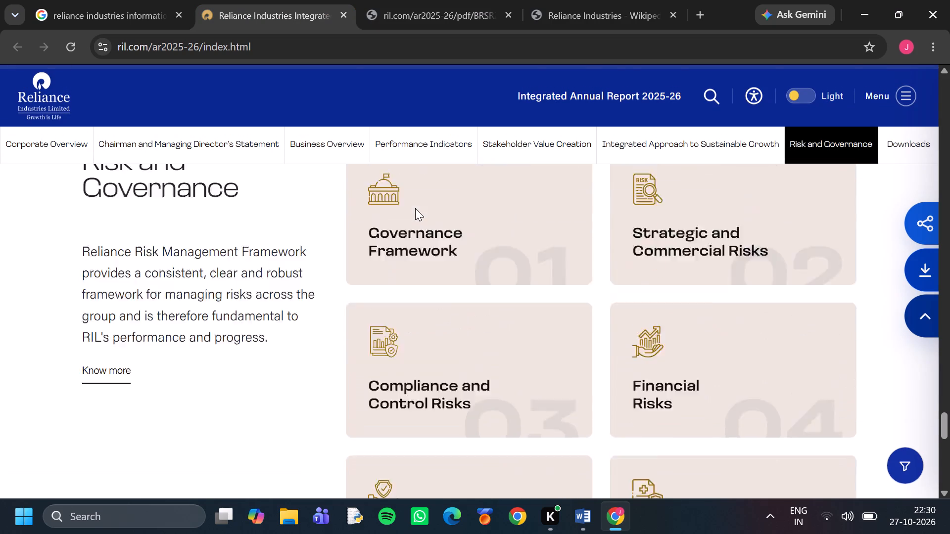
left_click(342, 14)
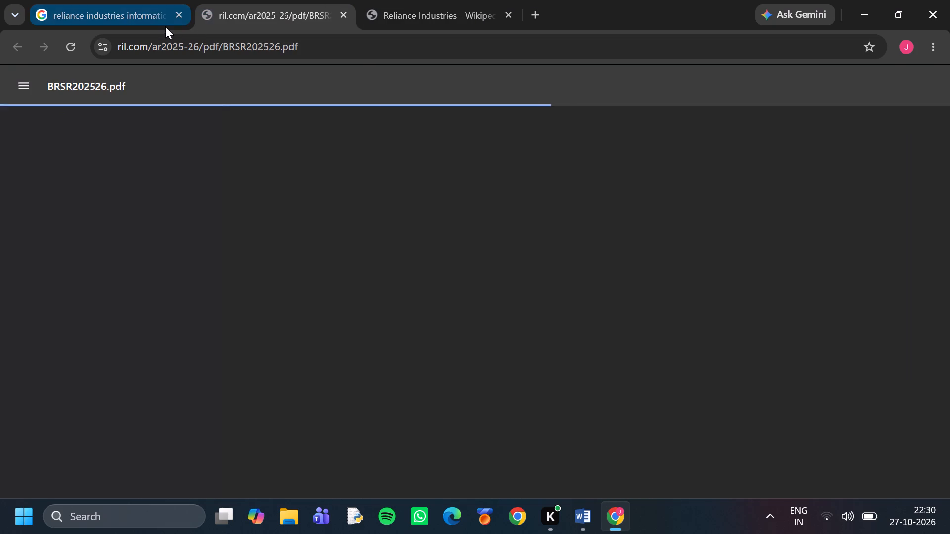
Look through the Google results for "reliance industries information for report" for further sources.
left_click(148, 20)
scroll(247, 264, "down", 3)
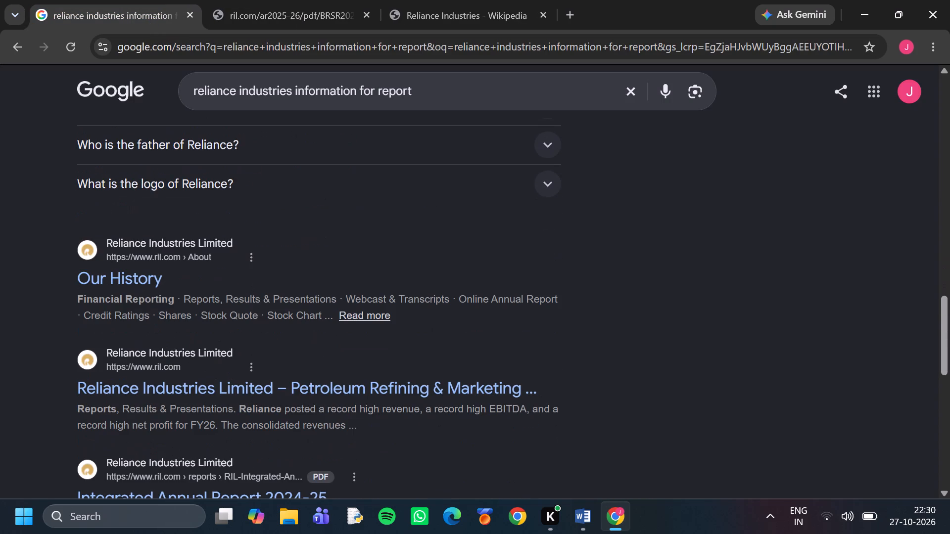
scroll(193, 335, "down", 4)
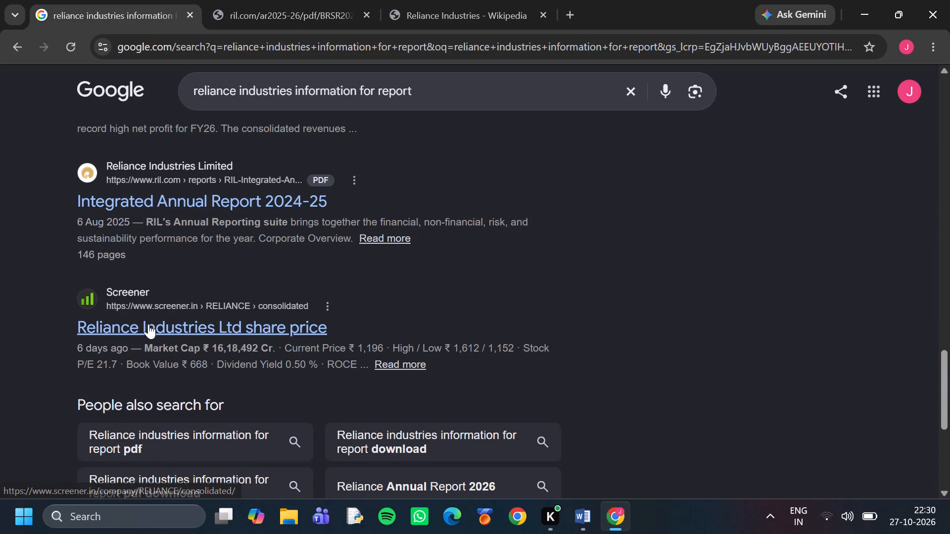
scroll(210, 333, "down", 5)
scroll(228, 335, "up", 2)
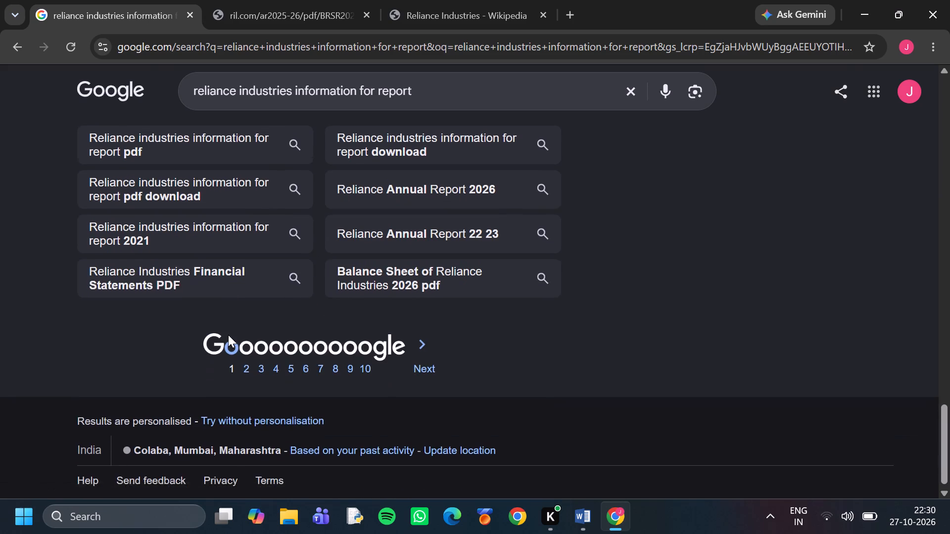
scroll(239, 298, "up", 8)
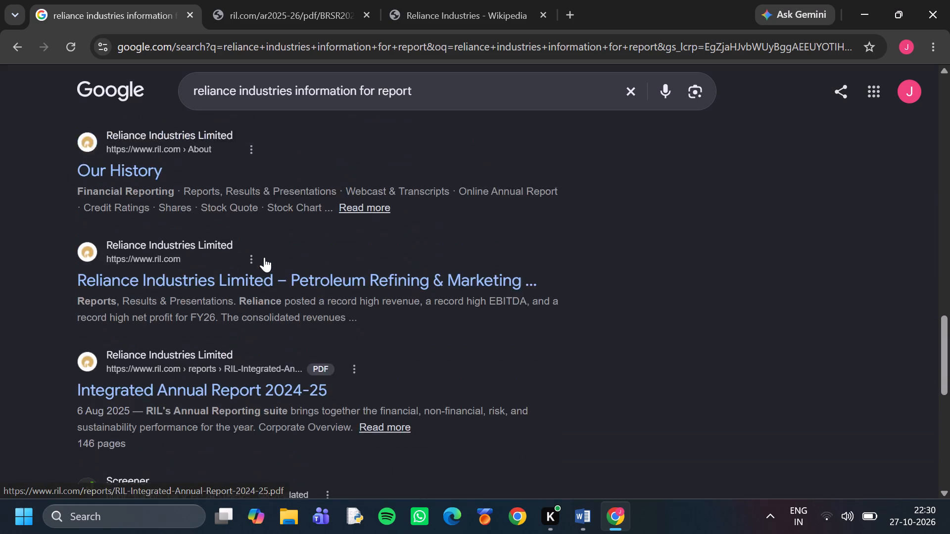
scroll(264, 257, "up", 14)
scroll(314, 223, "up", 2)
scroll(314, 223, "down", 1)
scroll(314, 223, "up", 1)
Search Google for "necessary points for a report" and look over the essential report sections in the AI Overview.
left_click_drag(454, 100, 452, 99)
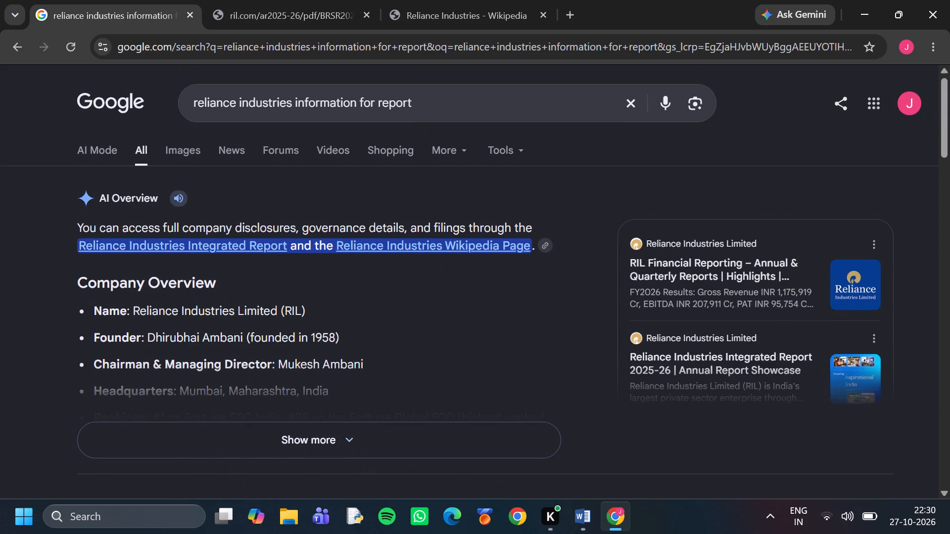
left_click_drag(452, 99, 166, 99)
type("necessary points fo")
key("r")
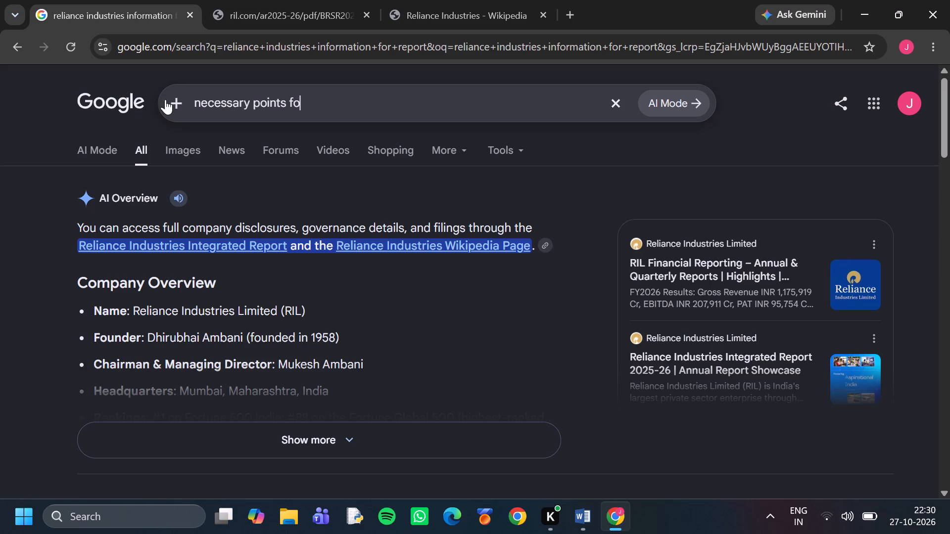
key("space")
type("a")
key("space")
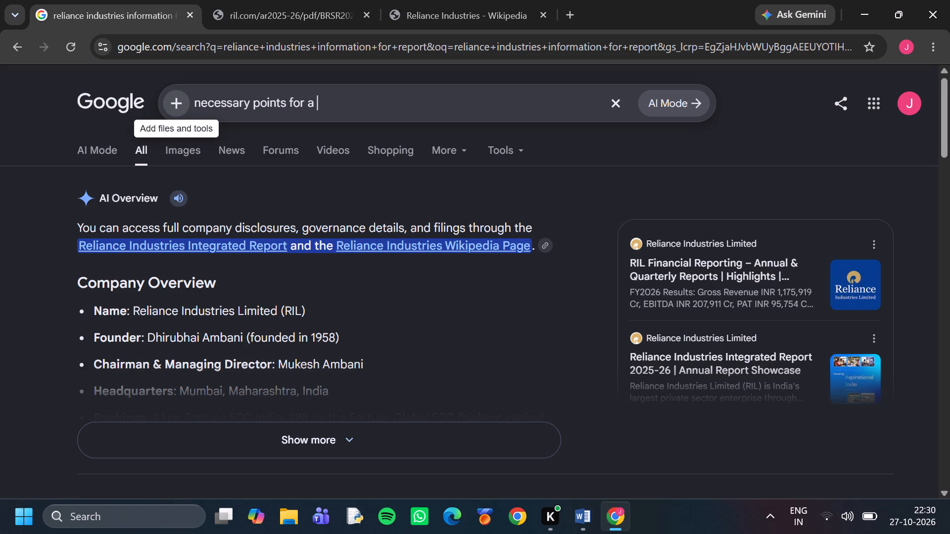
type("ew")
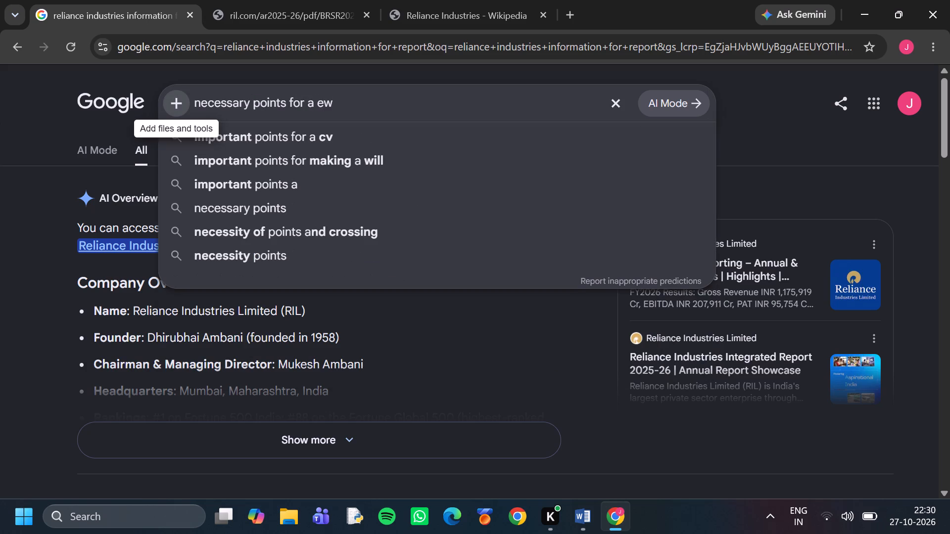
key("BackSpace")
key("BackSpace")
key("BackSpace")
key("space")
type("repor")
key("t")
key("Return")
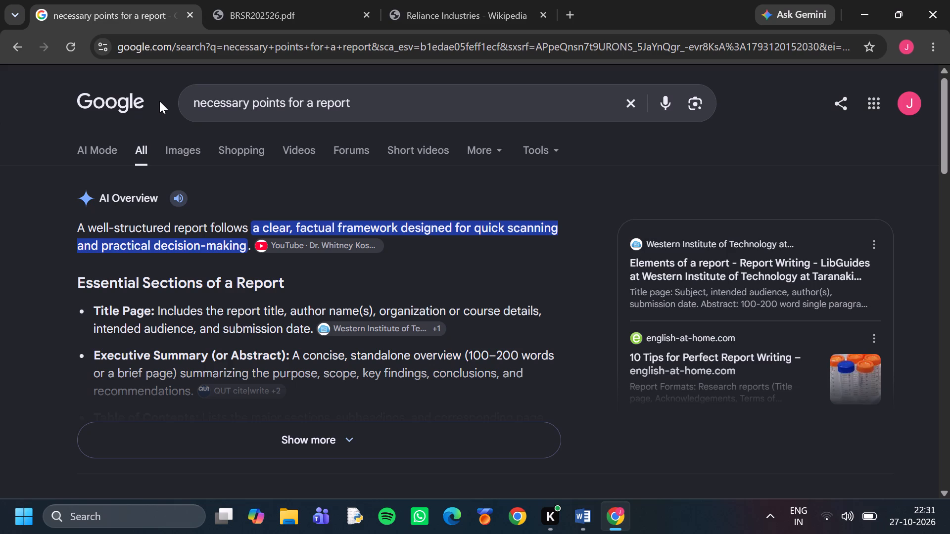
scroll(142, 216, "down", 2)
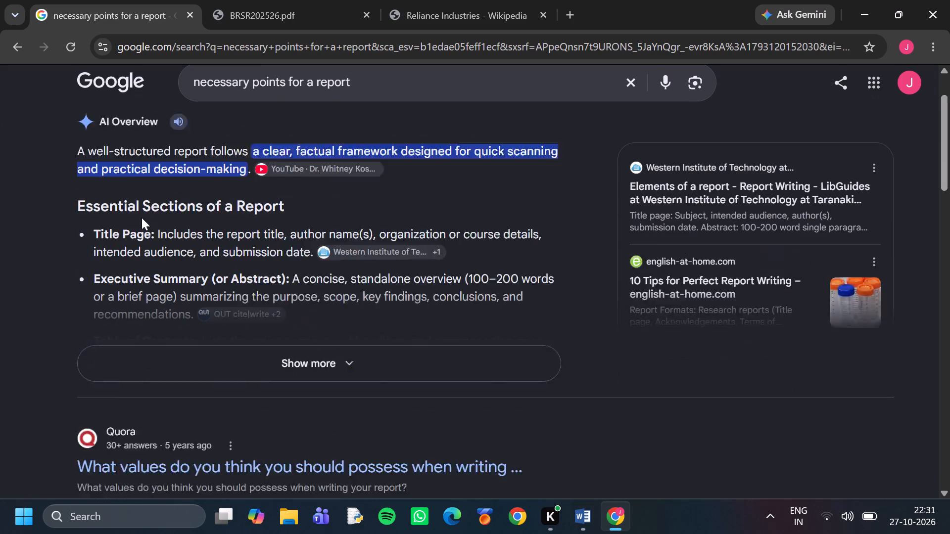
Return to the BRSR202526 PDF and read the "Shaping a Progressive Future for India" introduction and the Reporting Suite 2025-26 box.
left_click(265, 0)
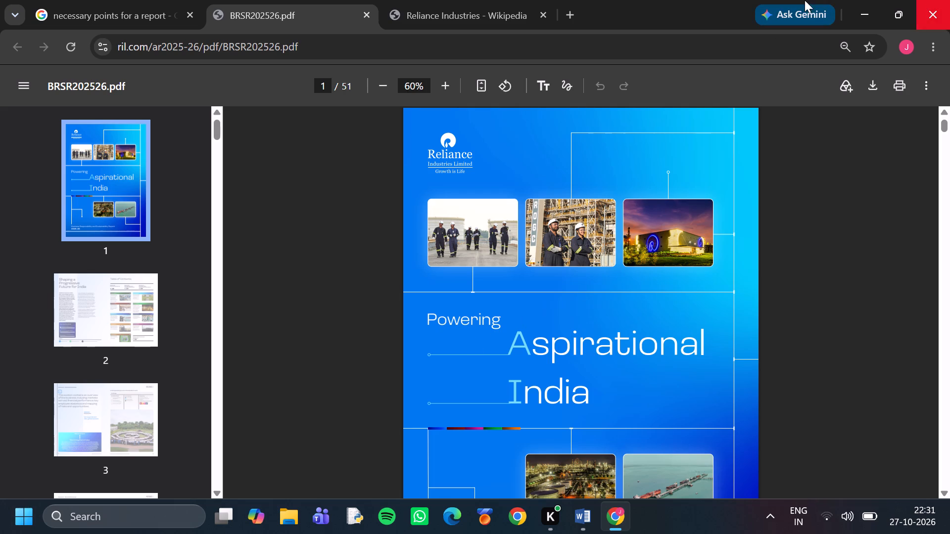
scroll(223, 266, "down", 3)
scroll(648, 243, "down", 3)
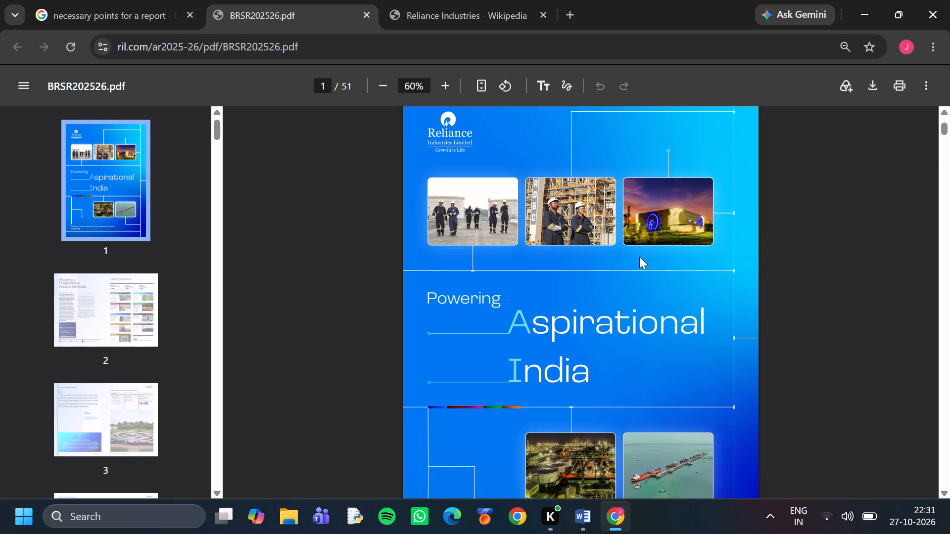
scroll(634, 263, "down", 4)
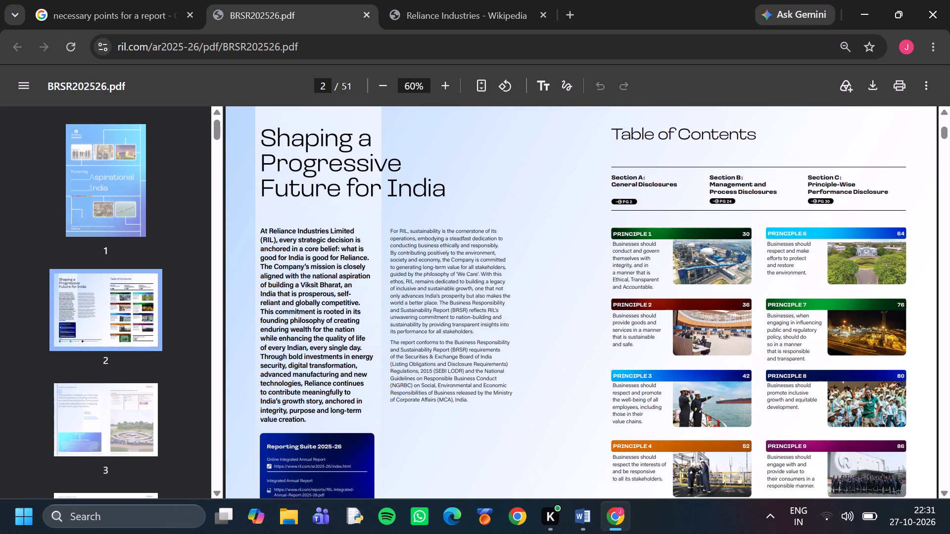
scroll(333, 294, "up", 2, "ctrl")
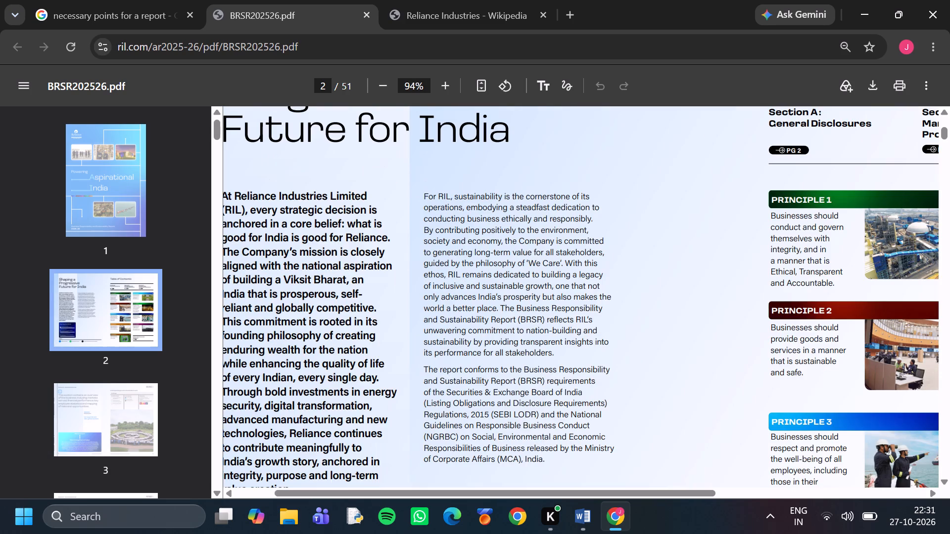
left_click_drag(469, 291, 320, 300)
left_click(327, 310)
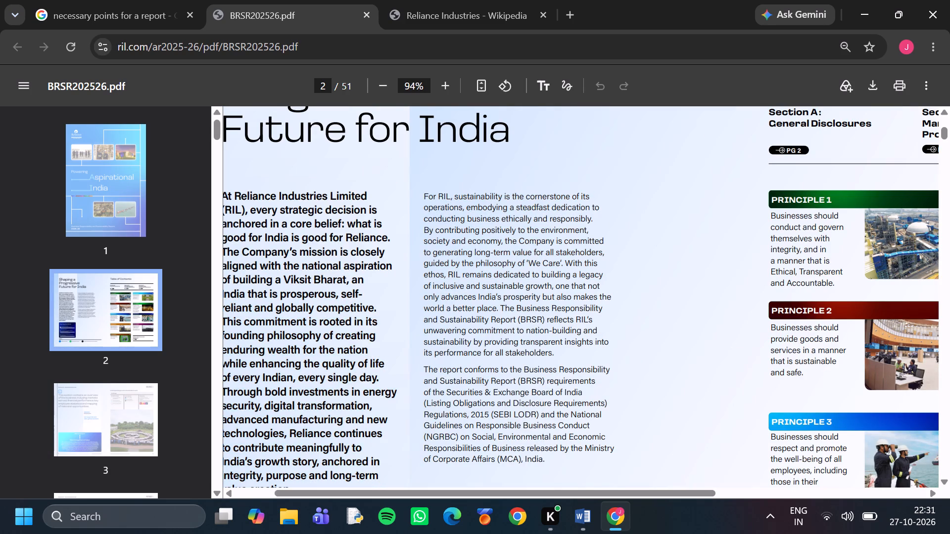
left_click_drag(369, 492, 261, 493)
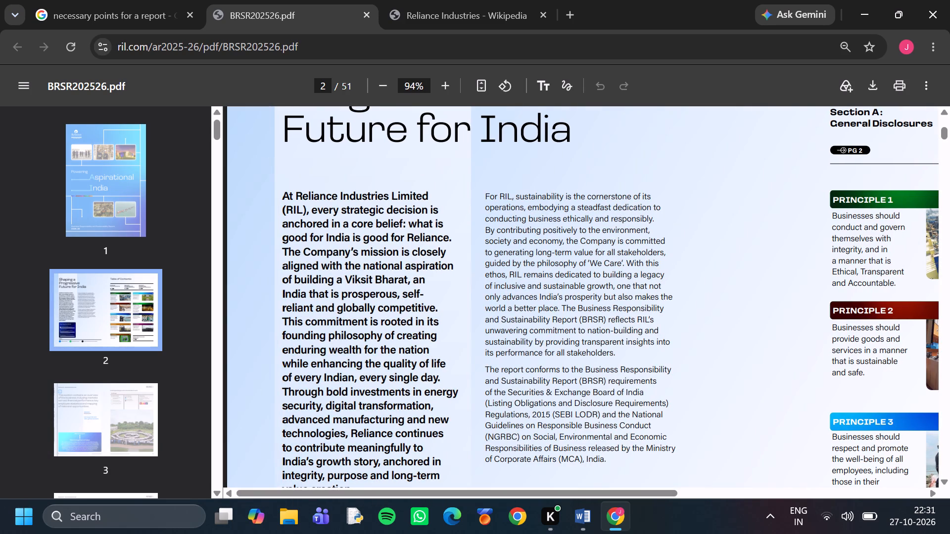
left_click(367, 217)
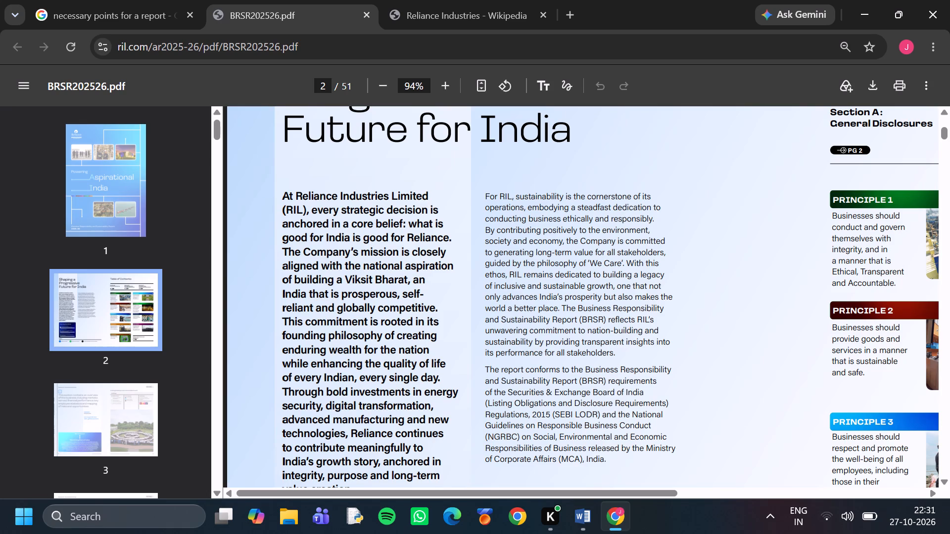
scroll(521, 256, "down", 1)
scroll(476, 261, "up", 1)
scroll(476, 261, "down", 4)
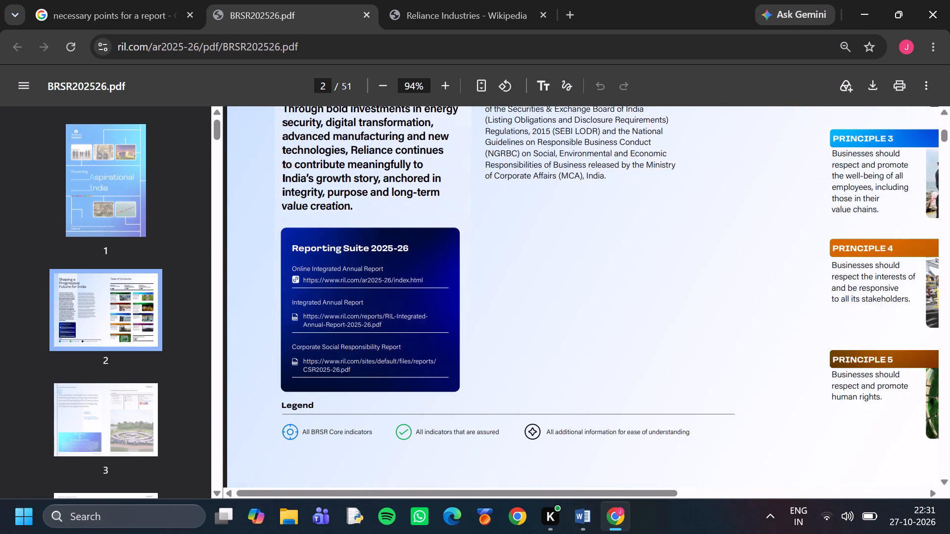
scroll(476, 261, "up", 2)
left_click_drag(507, 490, 509, 491)
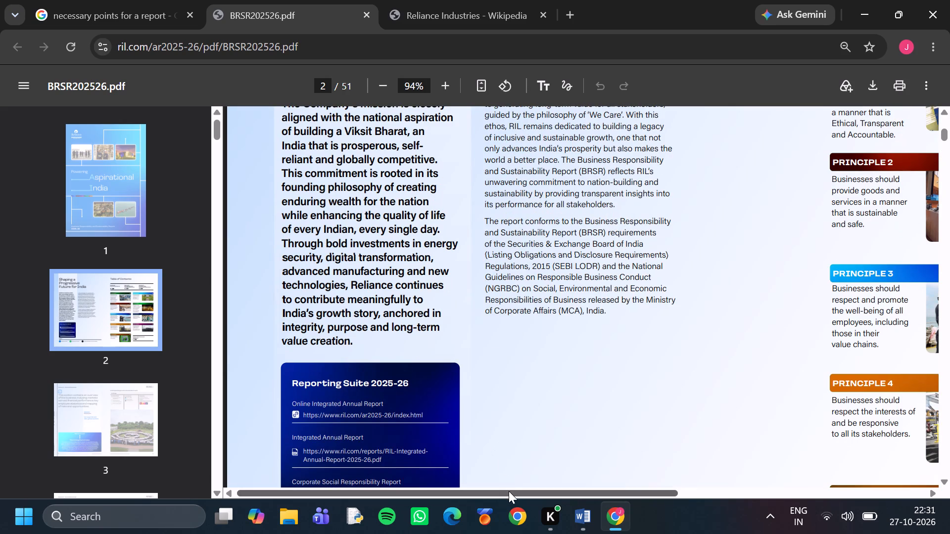
Examine the BRSR report's Table of Contents, covering Sections A to C and the listed business principles.
left_click_drag(509, 491, 742, 511)
scroll(686, 401, "up", 2)
scroll(671, 360, "up", 2)
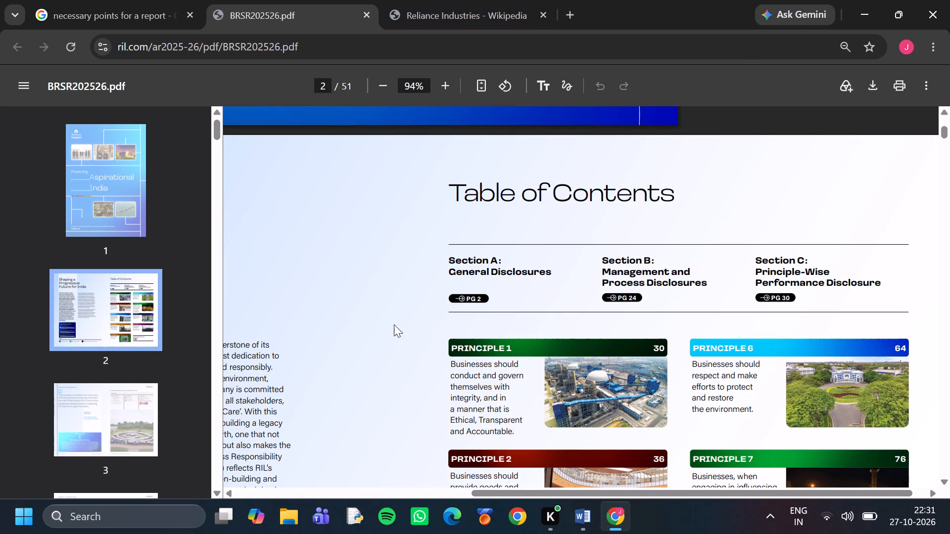
scroll(543, 304, "down", 1)
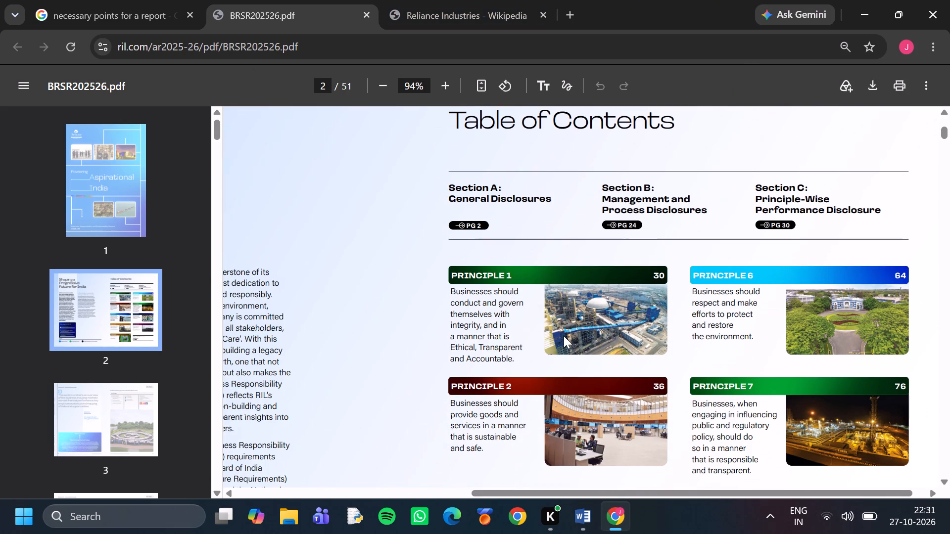
scroll(564, 336, "down", 1)
left_click(479, 208)
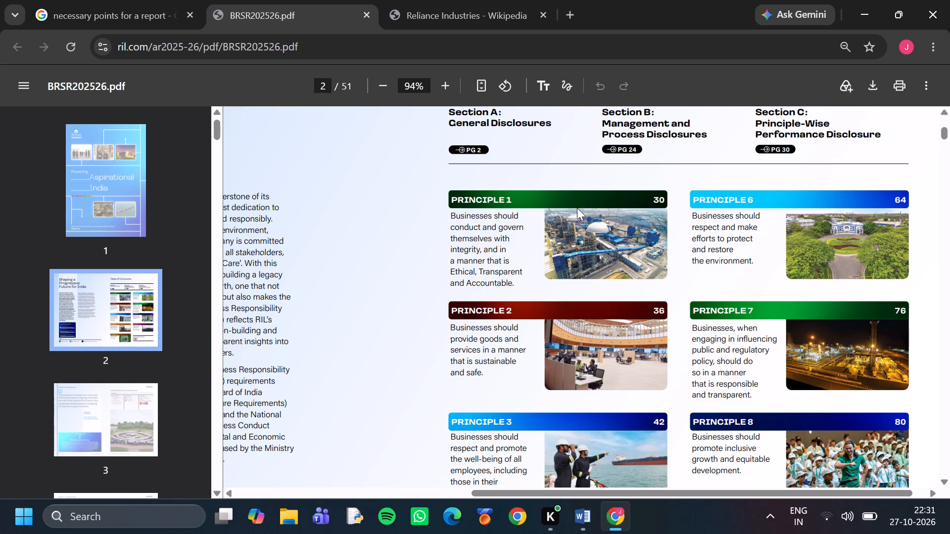
scroll(652, 239, "down", 3)
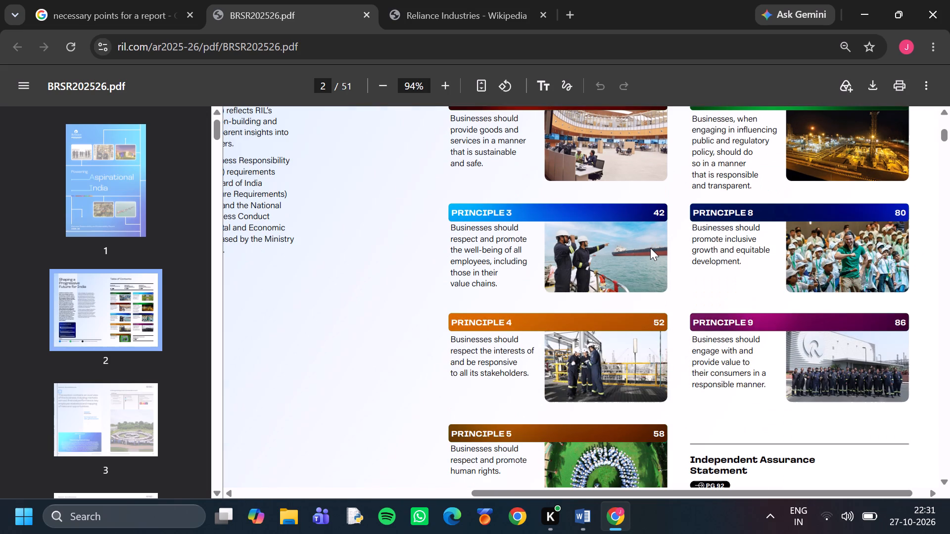
scroll(650, 248, "down", 6)
scroll(650, 248, "up", 3)
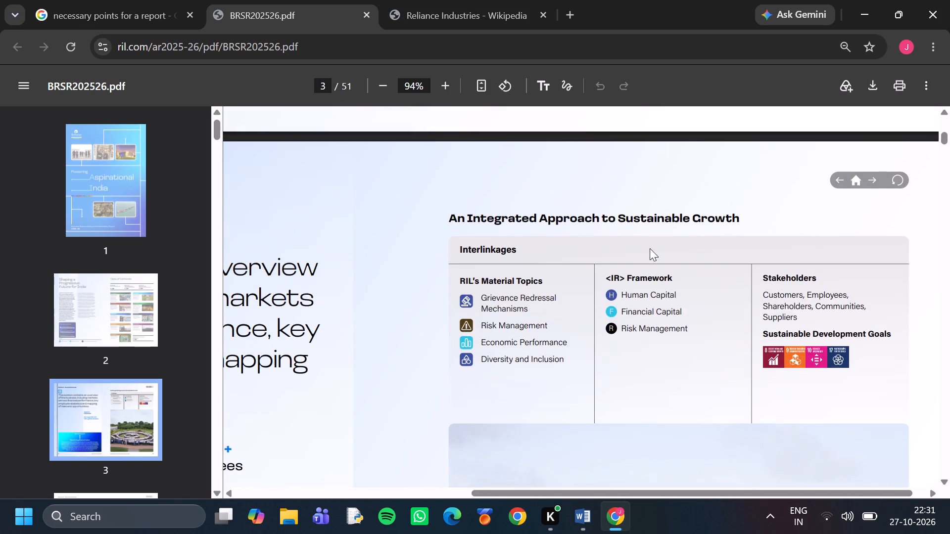
scroll(650, 248, "up", 8)
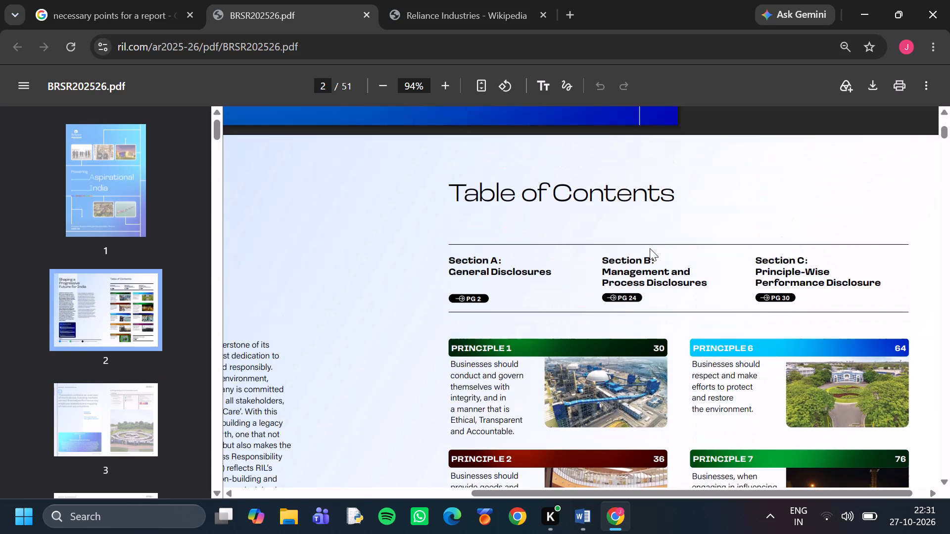
scroll(644, 285, "down", 2)
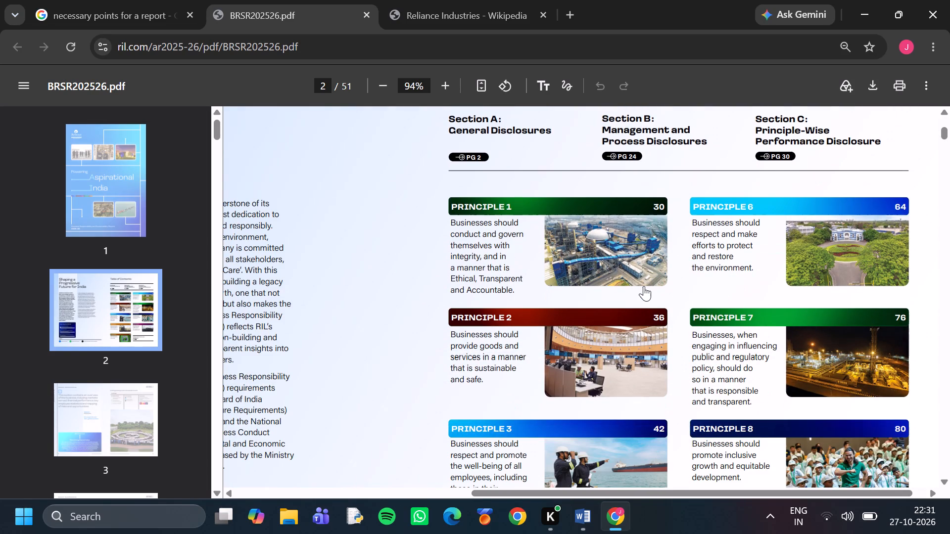
scroll(643, 286, "up", 2)
Glance over the BRSR report's opening pages, then reread the Table of Contents enlarged, from Section A to the Independent Assurance Statement.
scroll(642, 286, "down", 4, "ctrl")
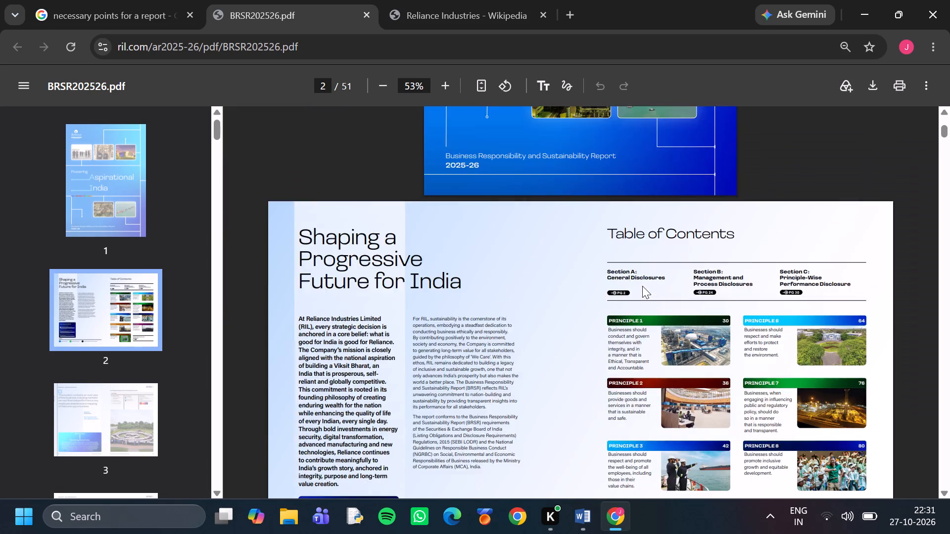
scroll(609, 382, "down", 9)
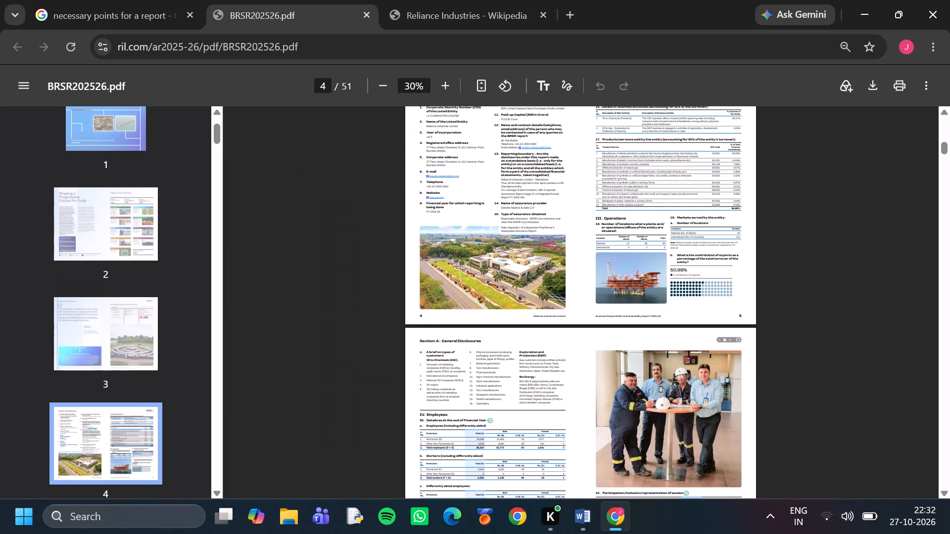
scroll(634, 363, "up", 14)
scroll(656, 425, "down", 2)
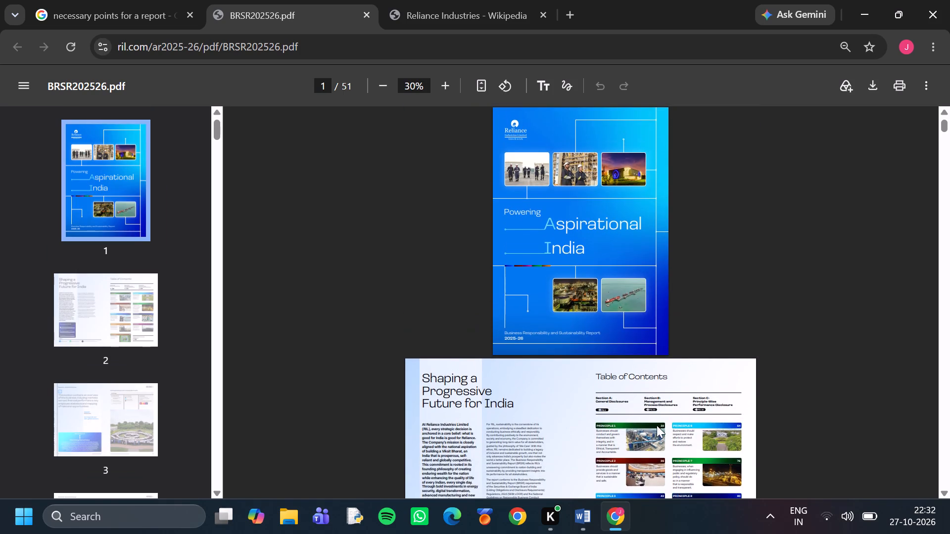
scroll(717, 411, "up", 6, "ctrl")
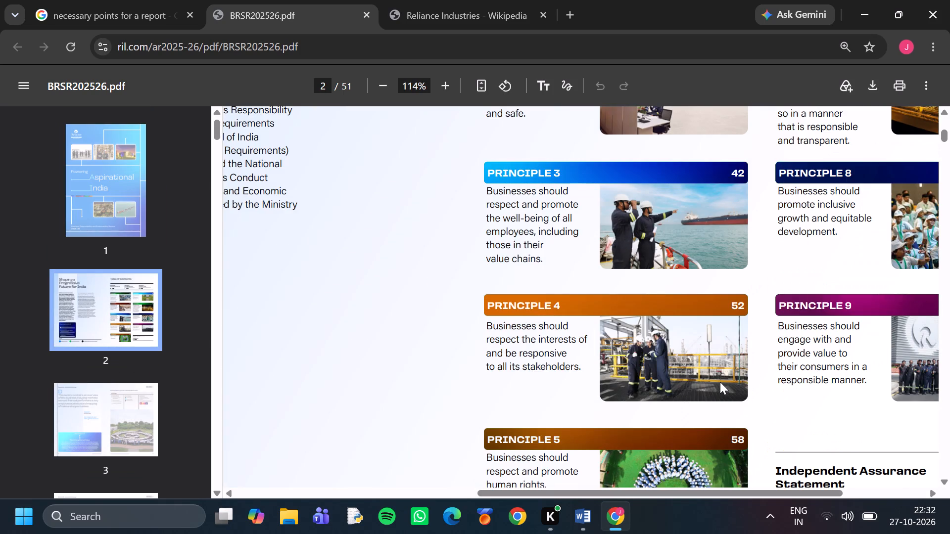
scroll(720, 379, "up", 5)
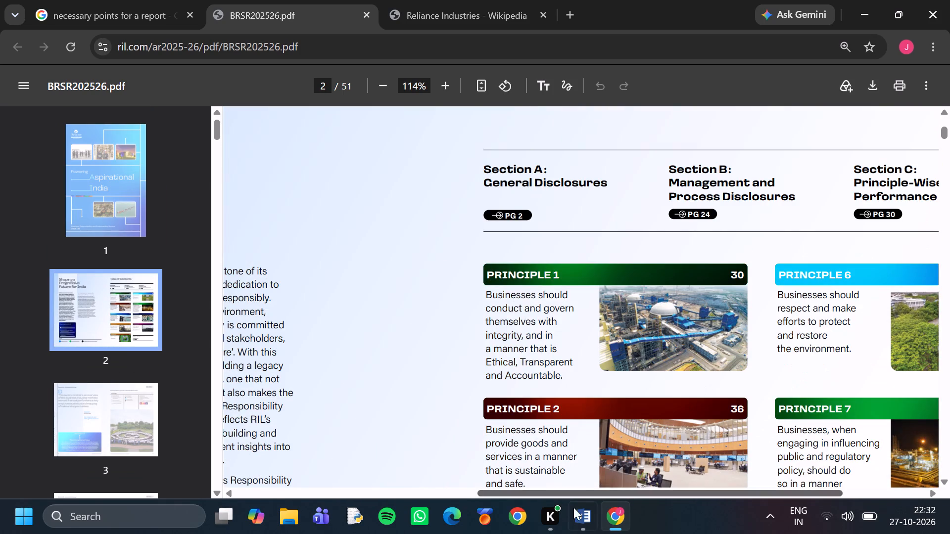
left_click_drag(584, 492, 701, 490)
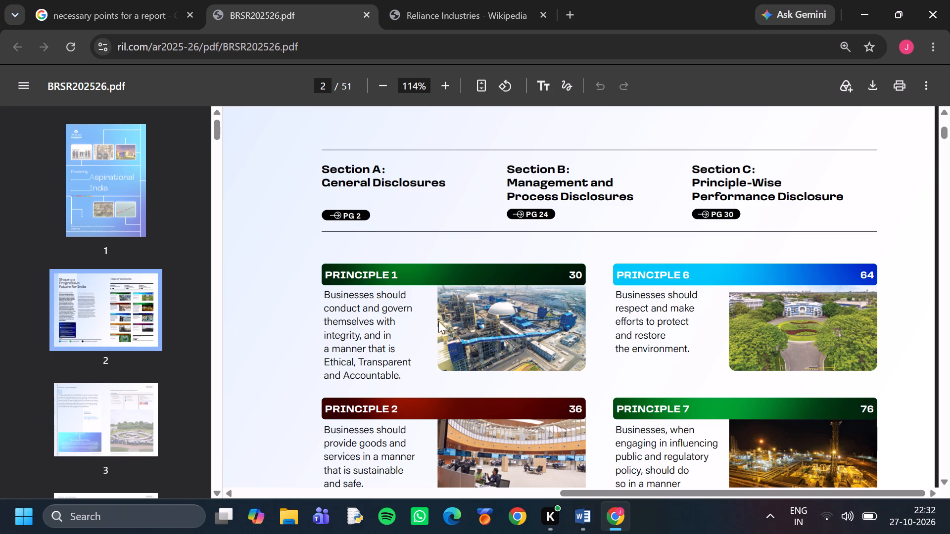
scroll(438, 321, "up", 2)
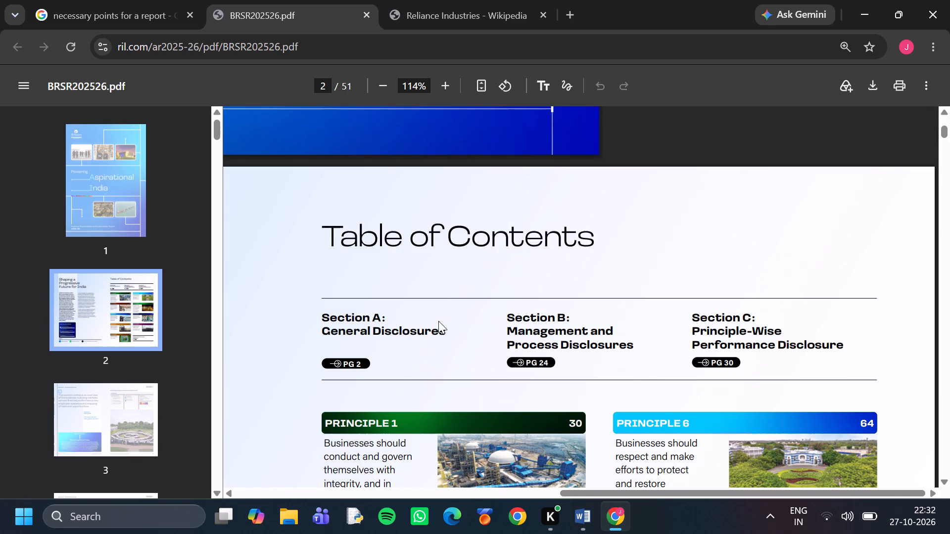
scroll(438, 321, "down", 2)
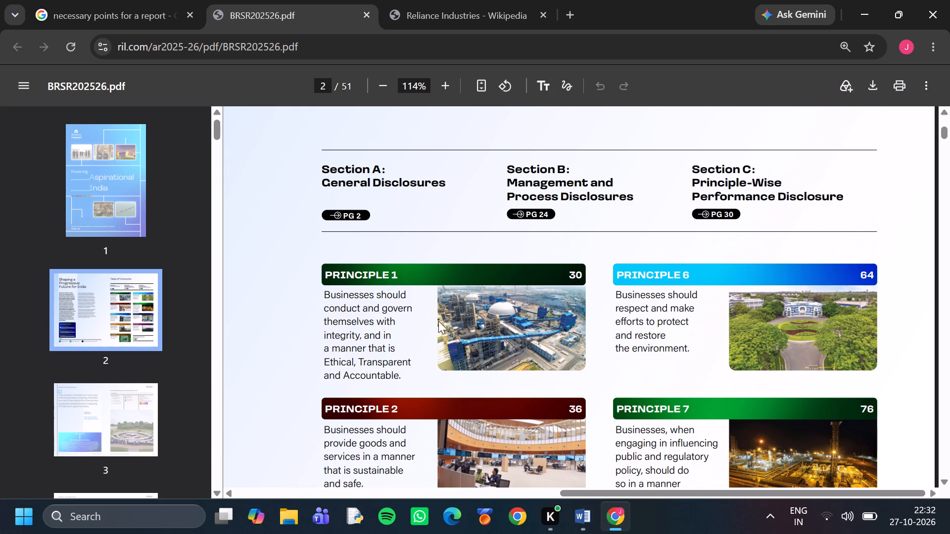
scroll(438, 320, "down", 2)
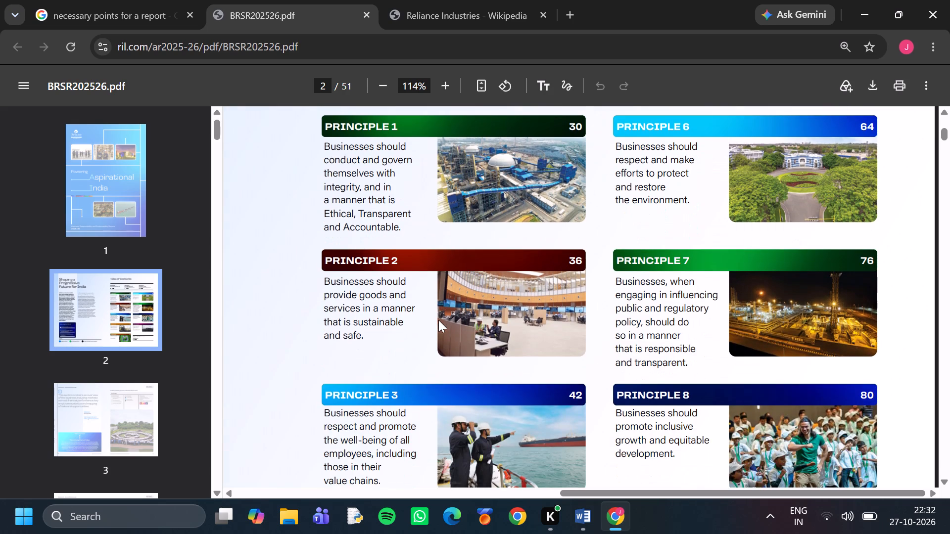
scroll(438, 320, "down", 5)
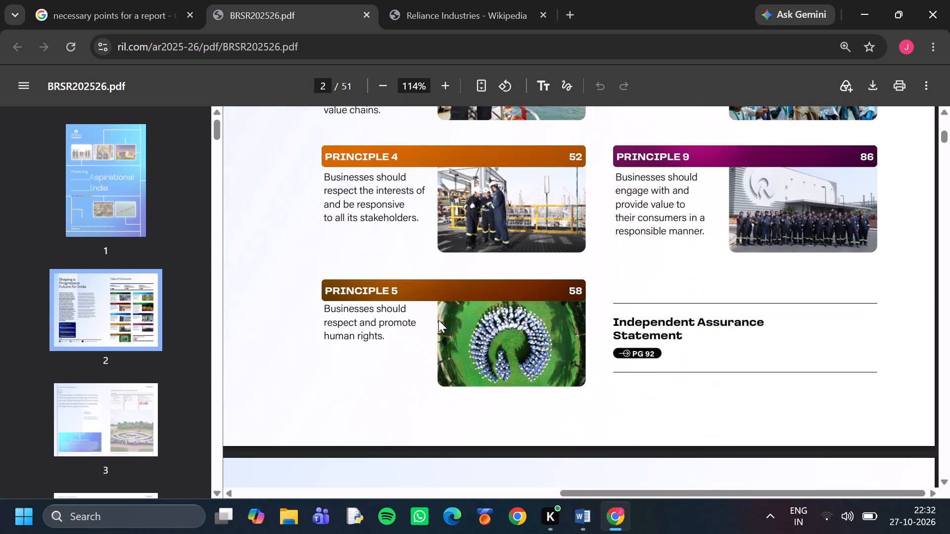
Skim the BRSR report from "An Integrated Approach to Sustainable Growth" through the operations and export contribution disclosures.
scroll(438, 320, "down", 4)
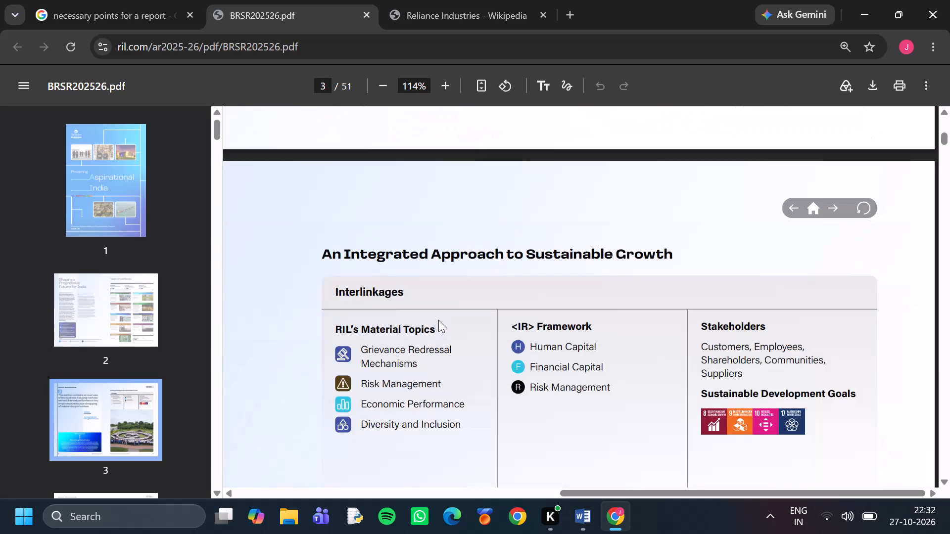
scroll(438, 320, "down", 11)
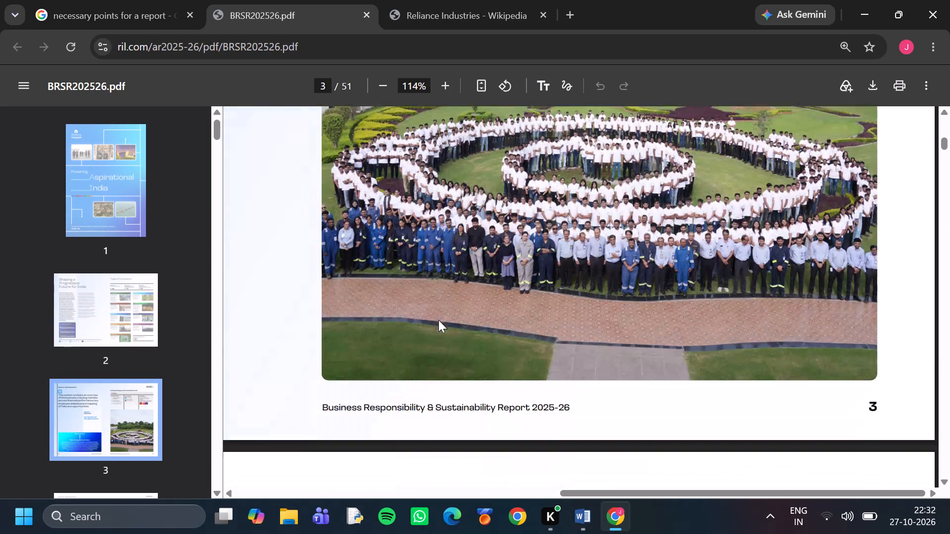
scroll(438, 320, "down", 14)
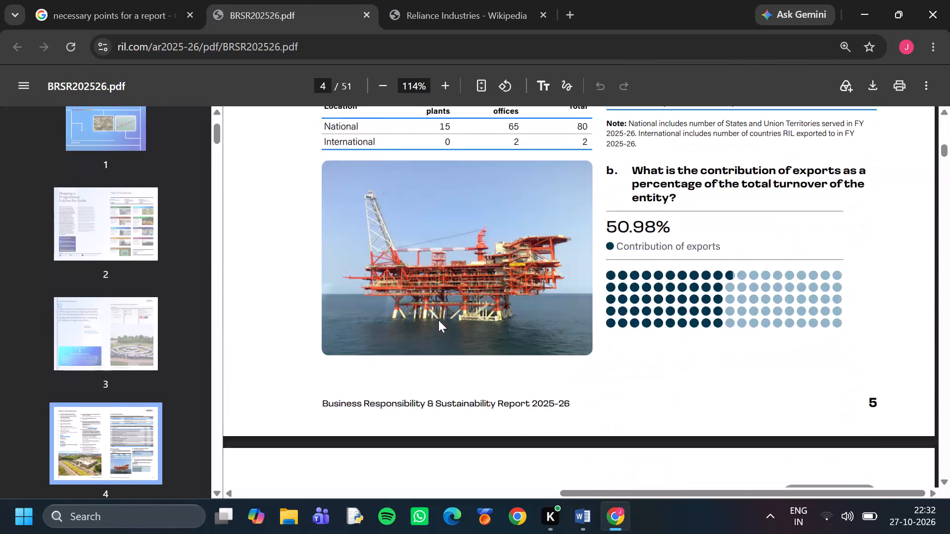
scroll(438, 320, "down", 4)
scroll(438, 320, "up", 1)
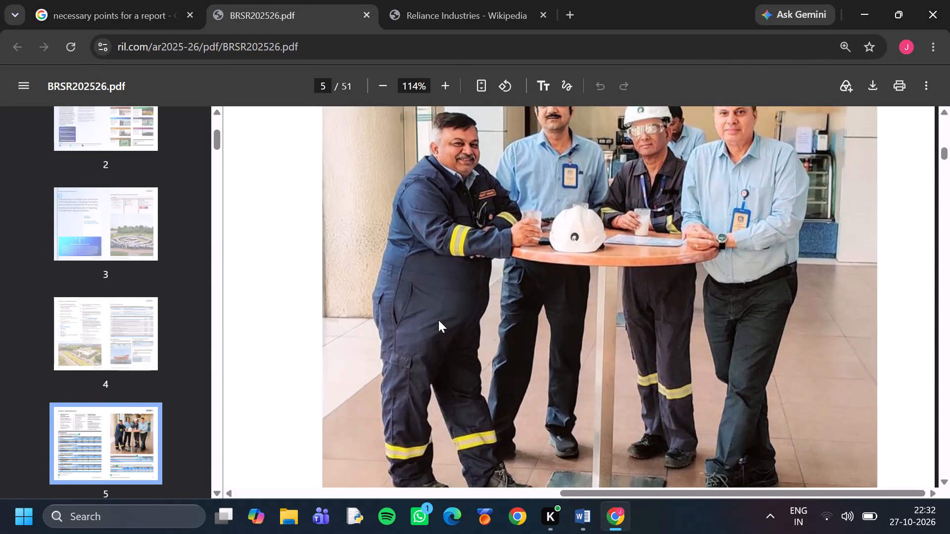
Look over the BRSR report's women's representation, employee turnover and group company tables, then close the PDF.
scroll(438, 320, "down", 7)
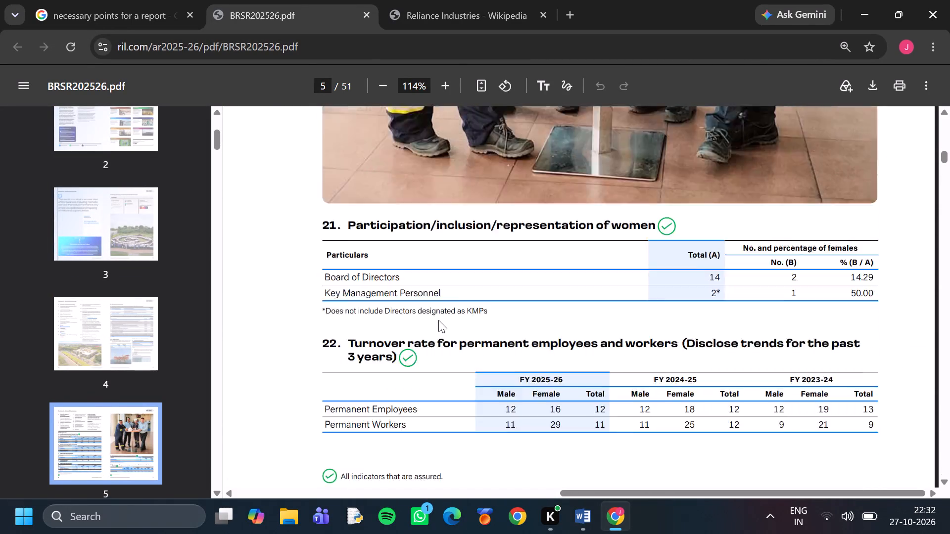
scroll(438, 319, "down", 8)
scroll(438, 319, "up", 1)
scroll(438, 319, "down", 2)
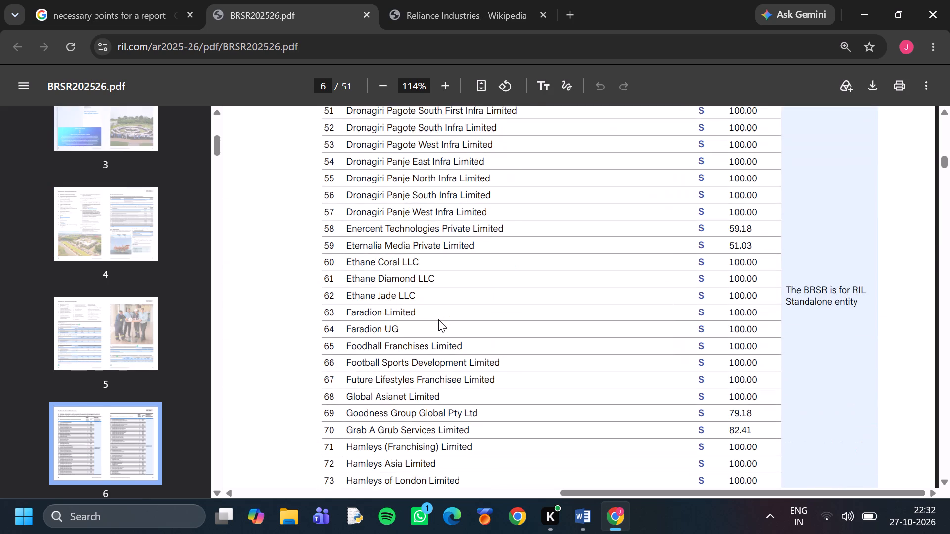
scroll(438, 319, "down", 17)
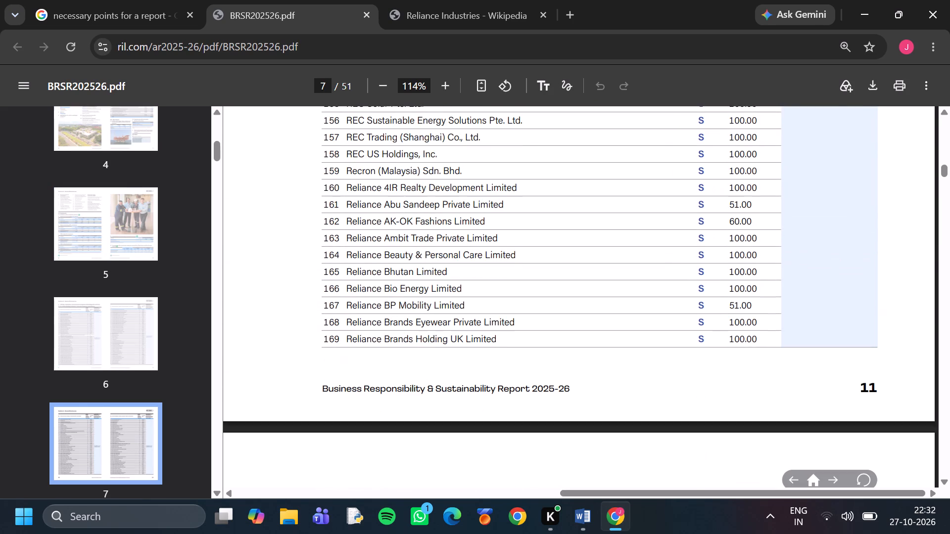
left_click(358, 8)
left_click(362, 10)
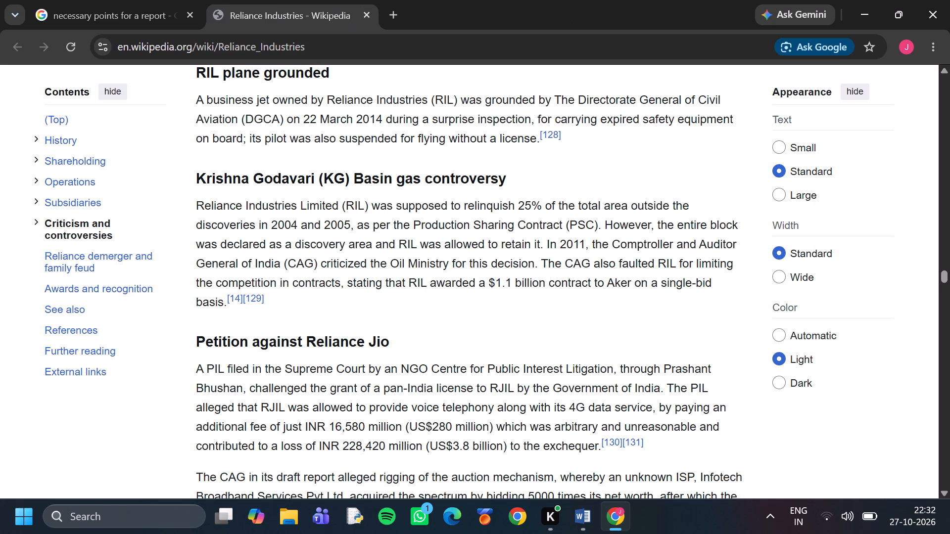
Leave the Wikipedia article and return to the Google results for "necessary points for a report".
scroll(251, 228, "down", 4)
left_click(138, 22)
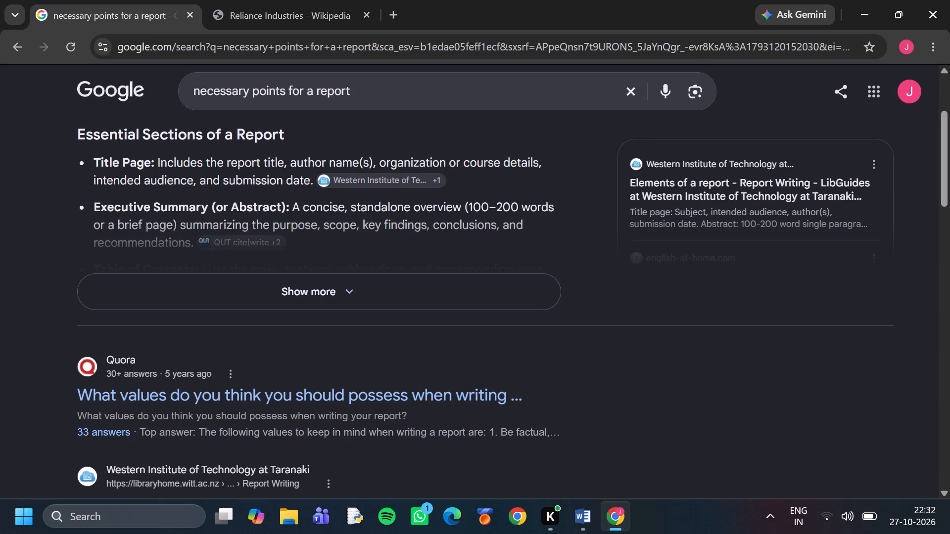
Expand the AI Overview of essential report sections and read the list from Title Page to References / Bibliography.
scroll(295, 203, "up", 4)
scroll(294, 201, "down", 1)
scroll(294, 201, "up", 2)
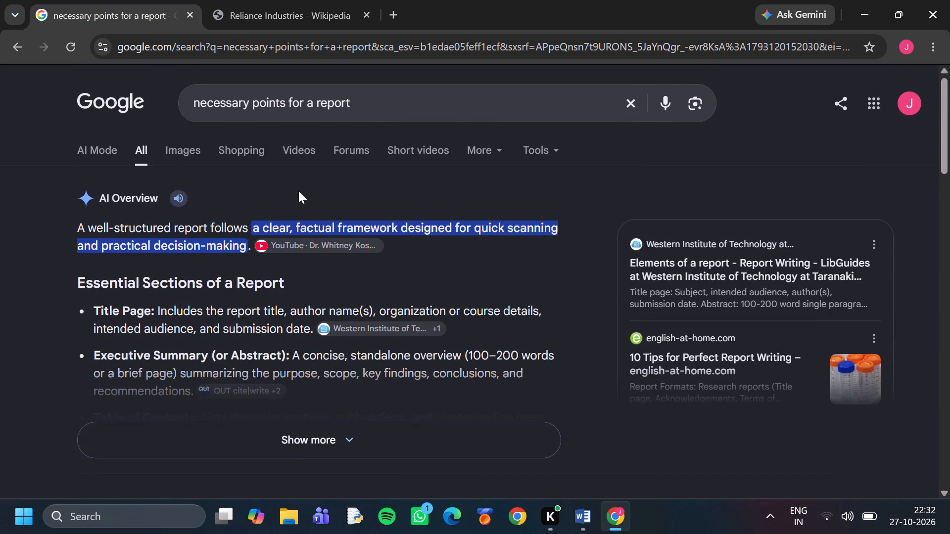
left_click(311, 403)
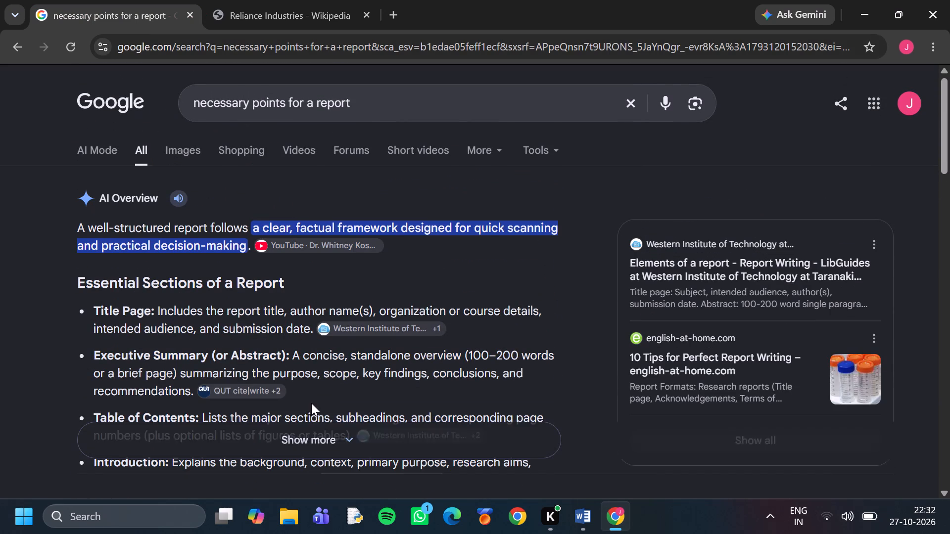
left_click(311, 416)
scroll(300, 332, "down", 3)
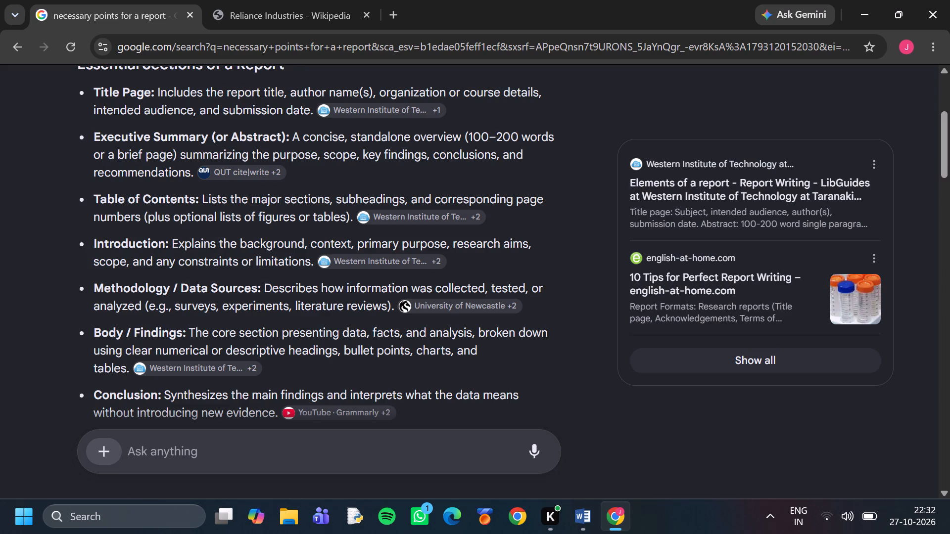
scroll(240, 248, "down", 1)
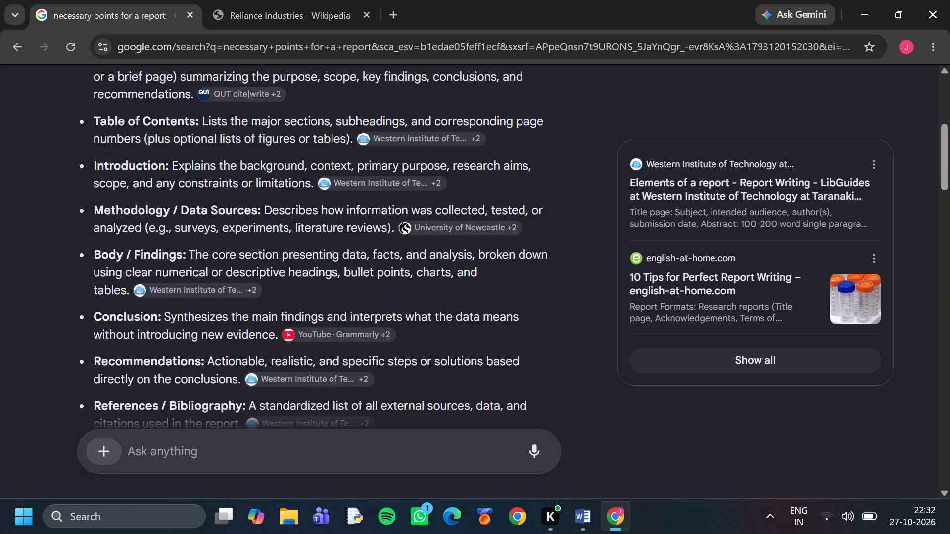
Search Google for "reliance industries methadology" in a new tab.
left_click(322, 6)
left_click(405, 9)
left_click(389, 15)
left_click(381, 37)
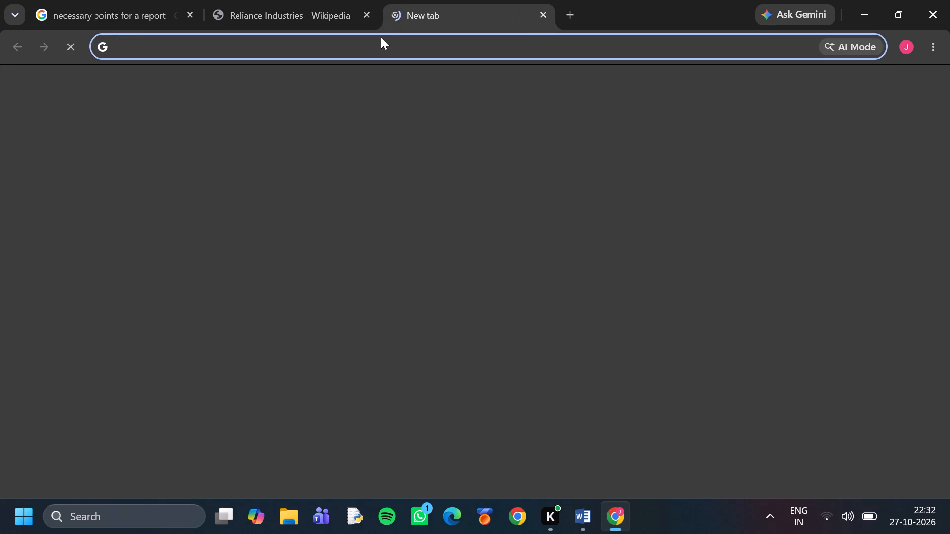
type("reliand")
key("BackSpace")
type("ce industries methadology")
key("Return")
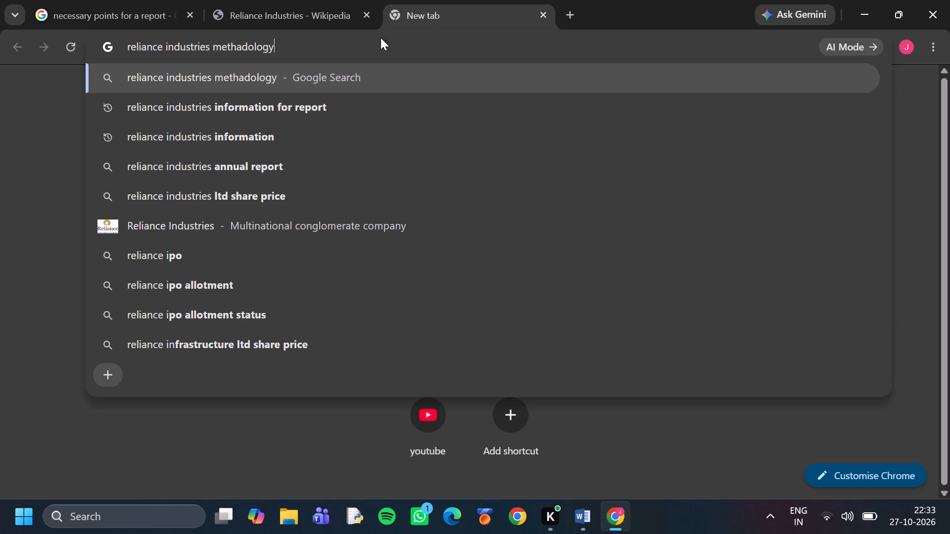
scroll(227, 276, "down", 1)
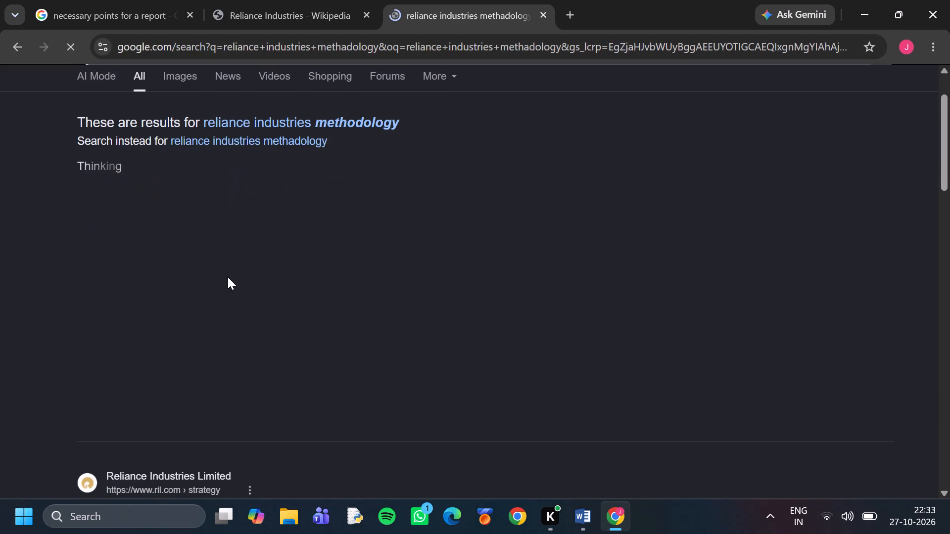
scroll(228, 274, "down", 2)
scroll(266, 268, "up", 5)
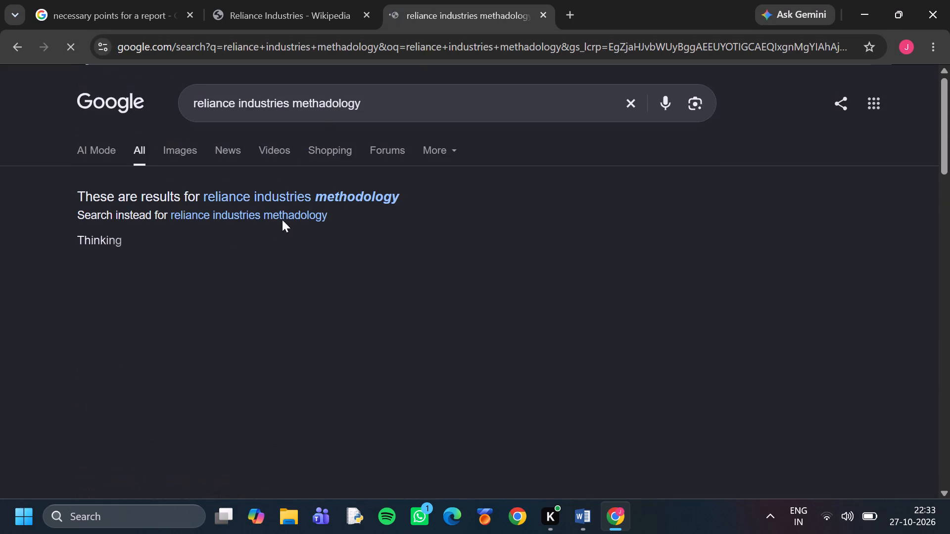
left_click(566, 13)
left_click(454, 3)
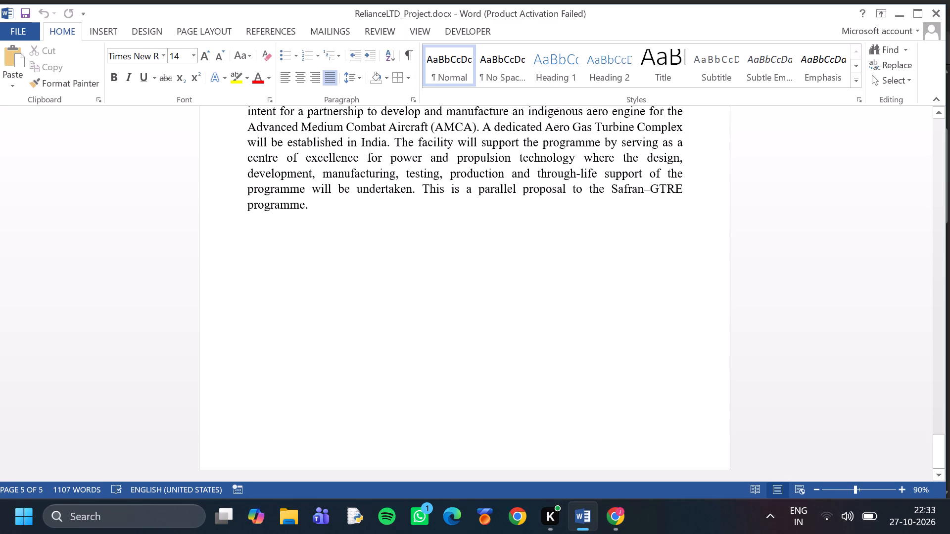
type("ethadology")
scroll(502, 293, "down", 1)
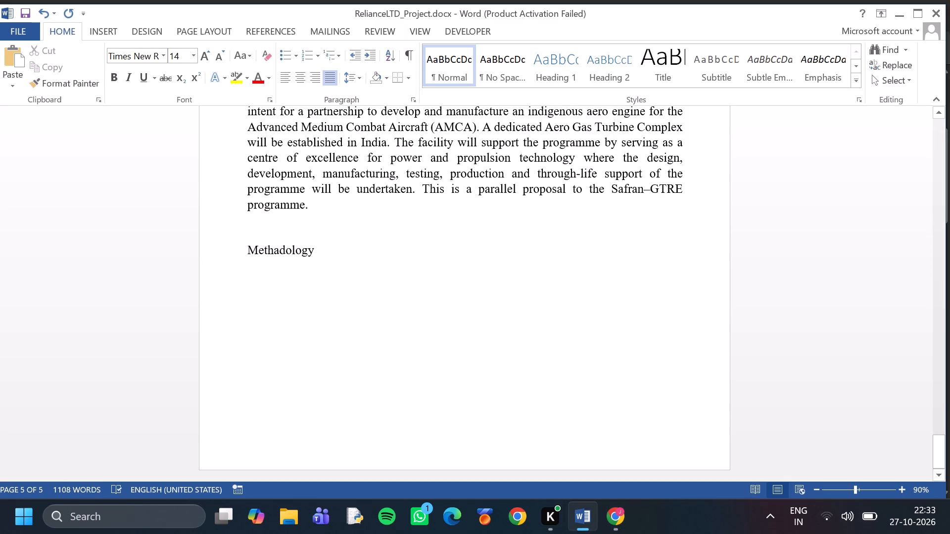
Add the Methadology line to the table of contents entries as Level 1.
double_click(293, 249)
left_click(184, 31)
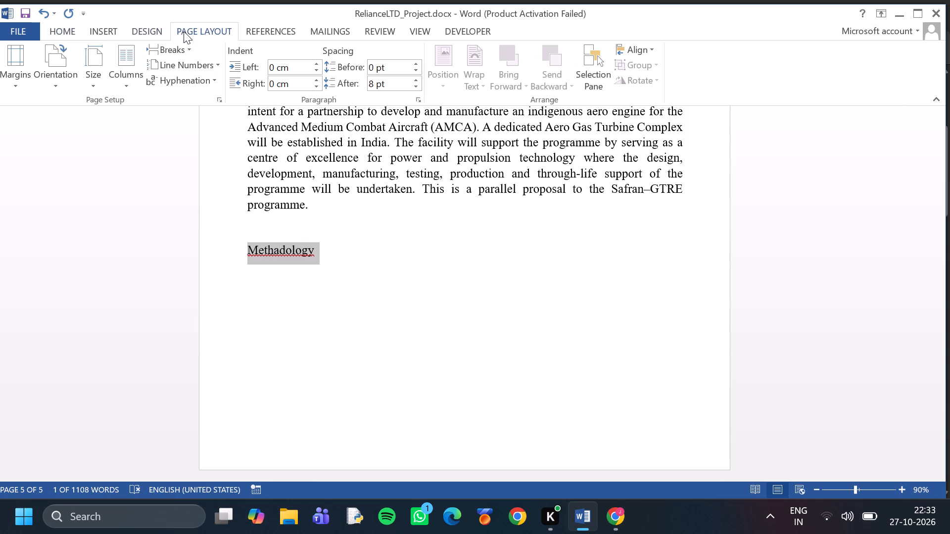
left_click(269, 31)
double_click(43, 85)
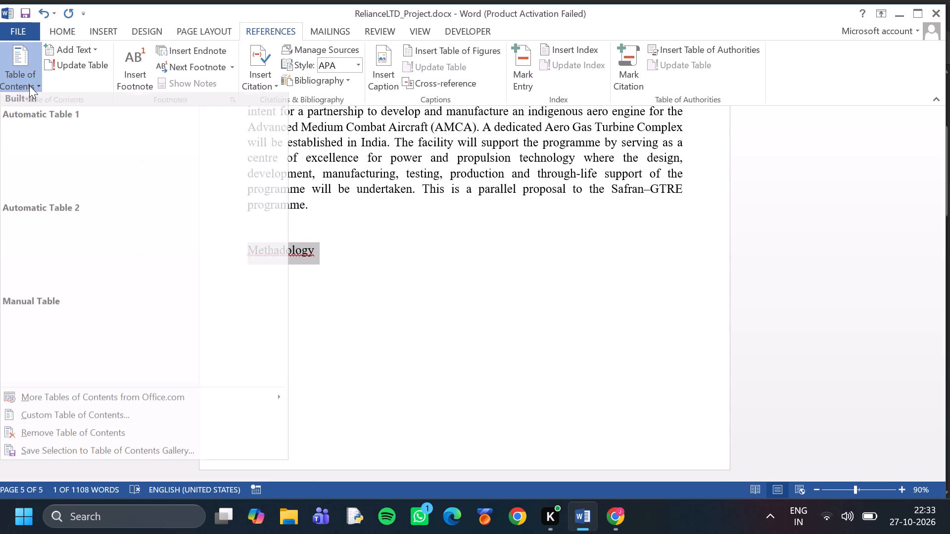
left_click(362, 253)
left_click(79, 53)
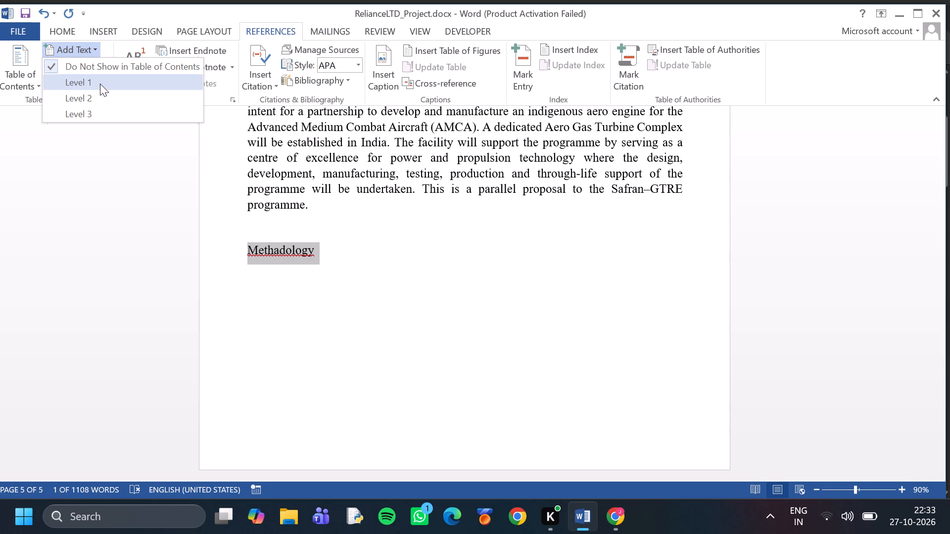
left_click(102, 83)
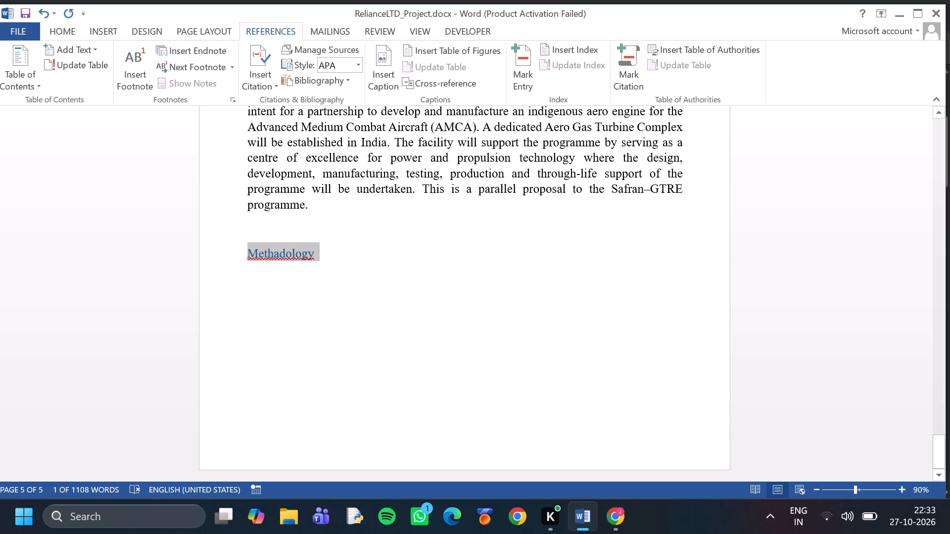
Set the Methadology heading's font size to 18.
left_click(71, 22)
left_click(69, 28)
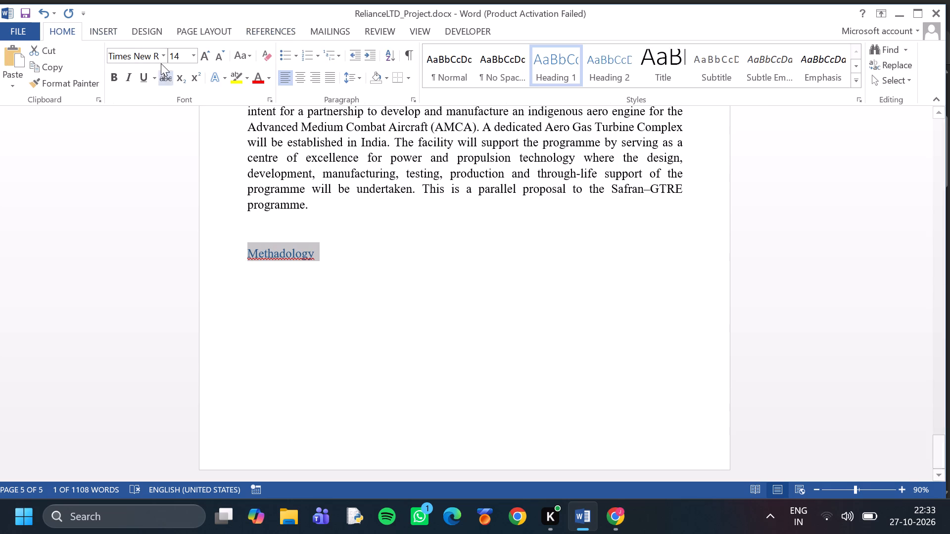
left_click(194, 54)
left_click(179, 175)
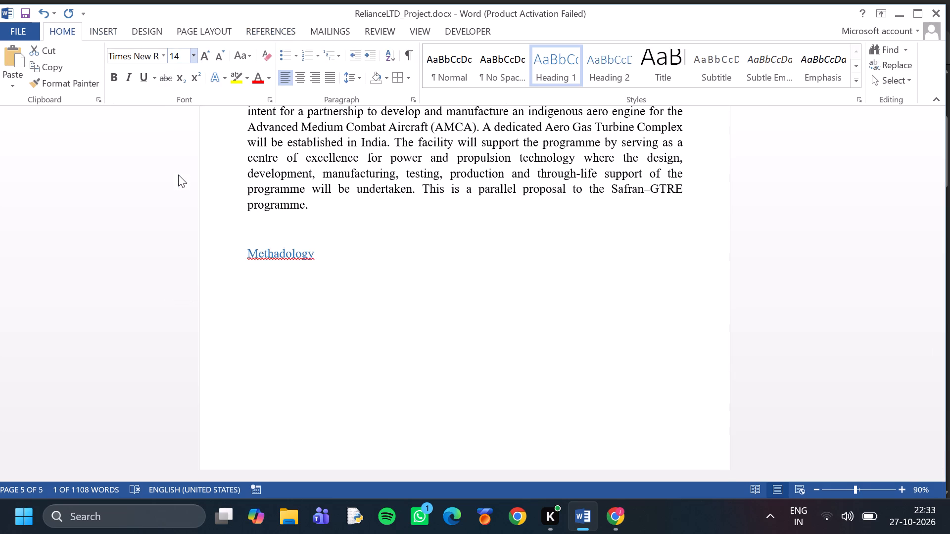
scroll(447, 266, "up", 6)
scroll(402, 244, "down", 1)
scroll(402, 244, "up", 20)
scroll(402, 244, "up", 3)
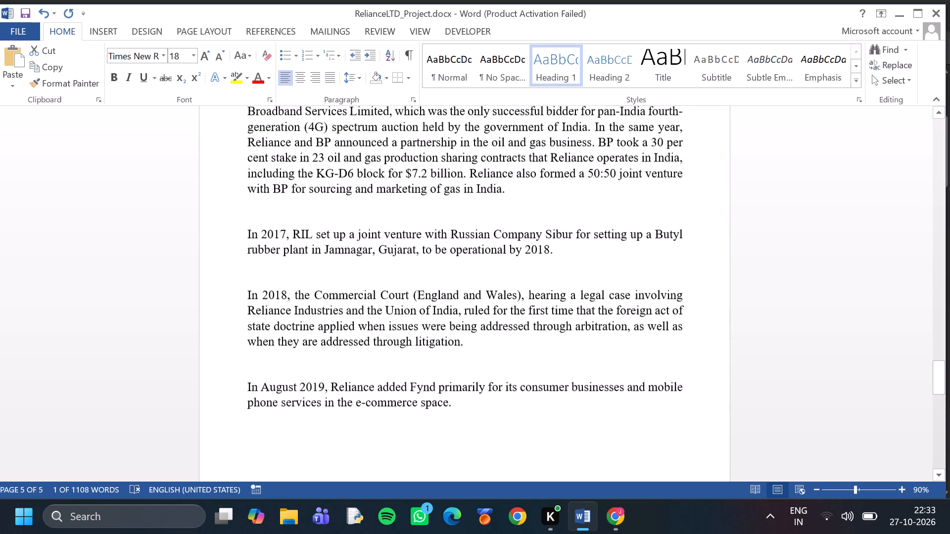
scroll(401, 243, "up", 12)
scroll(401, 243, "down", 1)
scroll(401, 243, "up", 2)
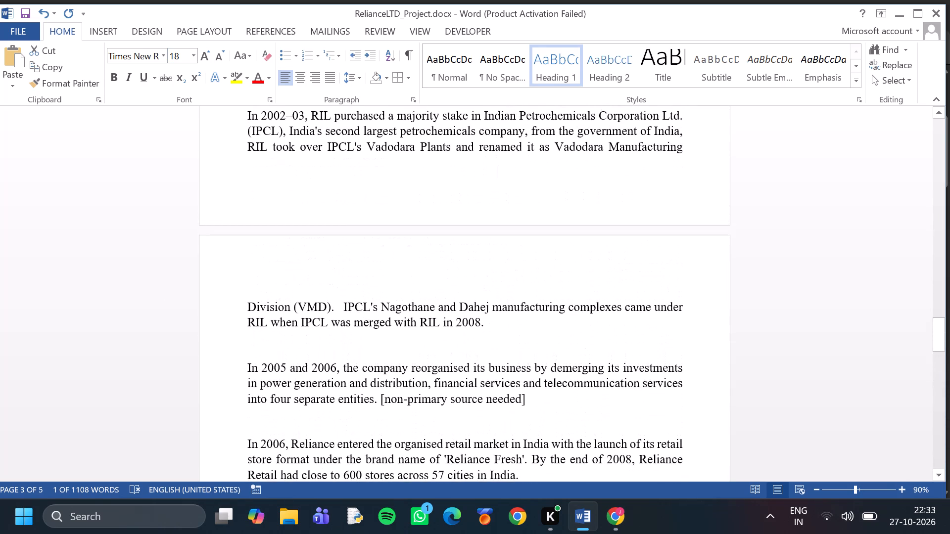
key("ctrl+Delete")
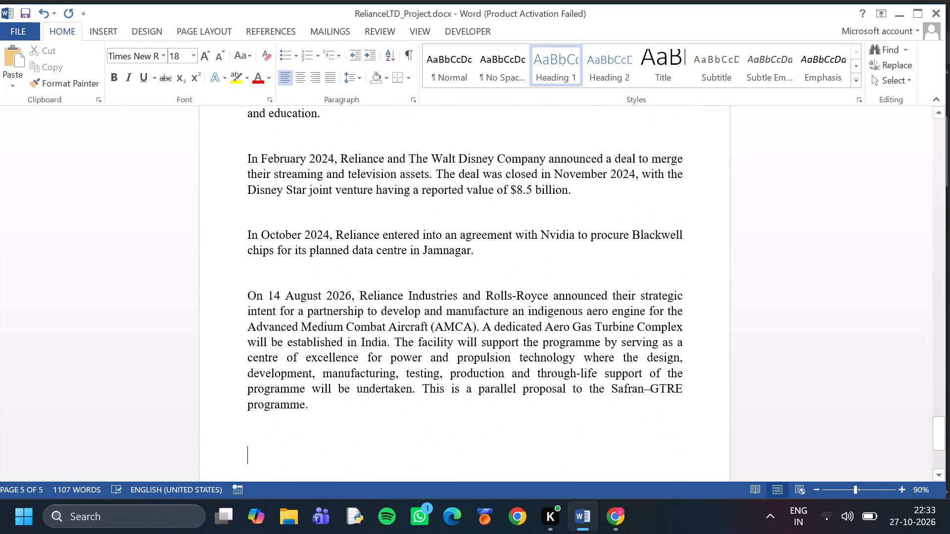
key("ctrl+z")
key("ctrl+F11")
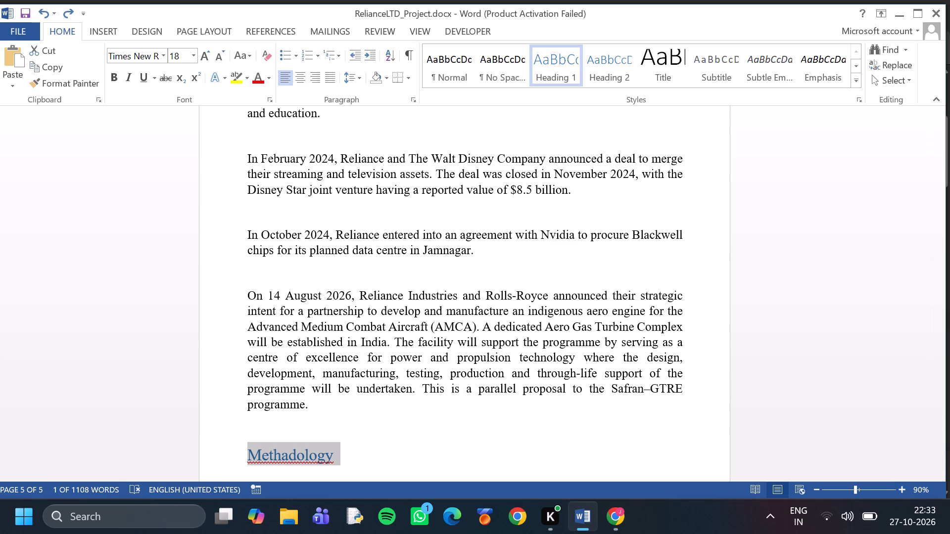
Go to the beginning of the report and check the table of contents and the Introduction heading's level and formatting.
key("Home")
key("Home")
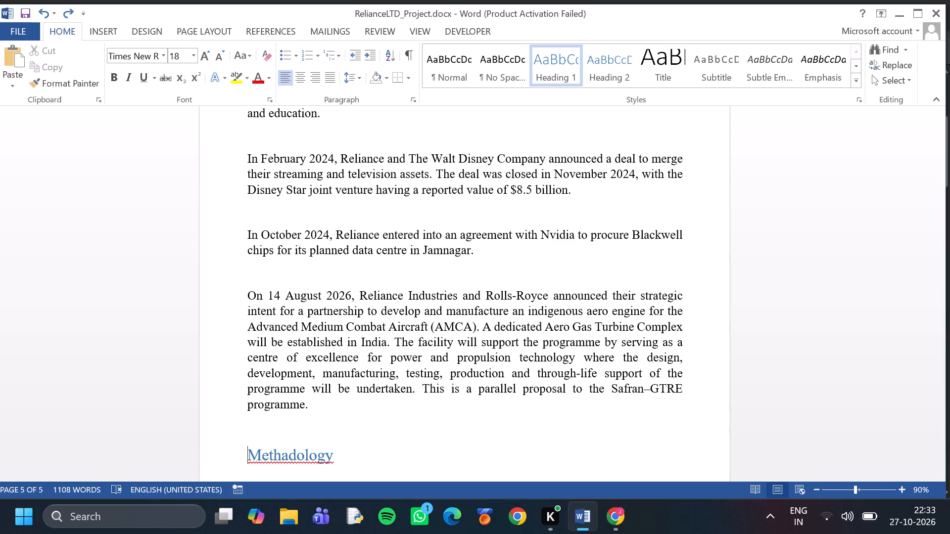
key("ctrl+Home")
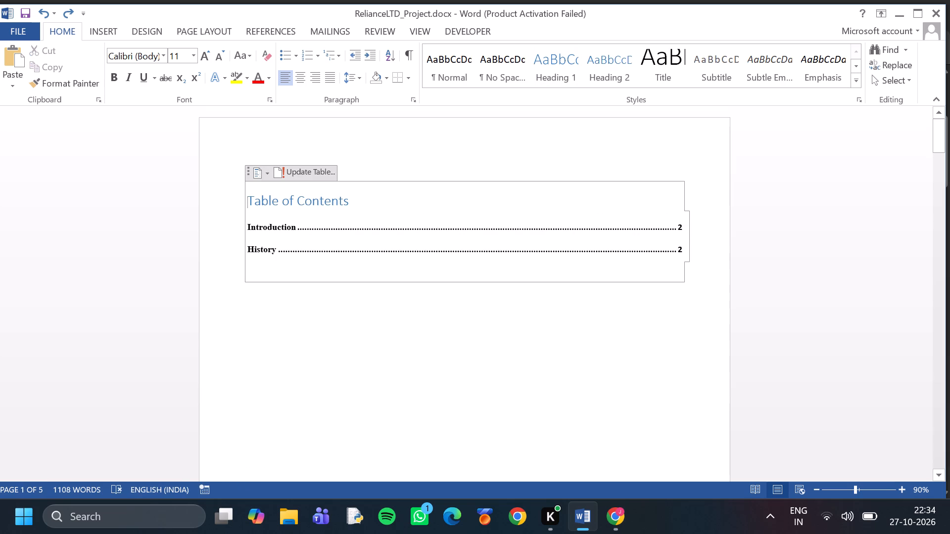
scroll(401, 243, "down", 14)
scroll(401, 243, "down", 9)
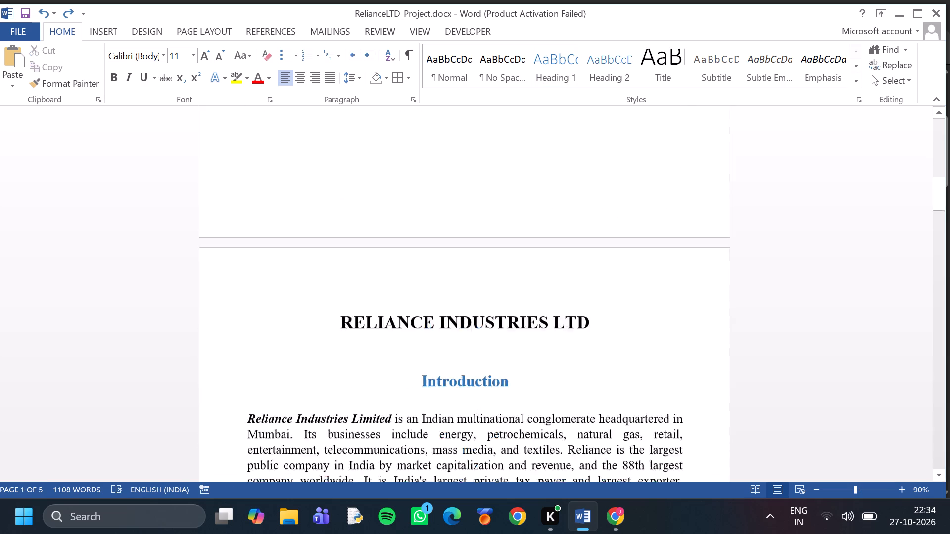
left_click(444, 318)
left_click(443, 298)
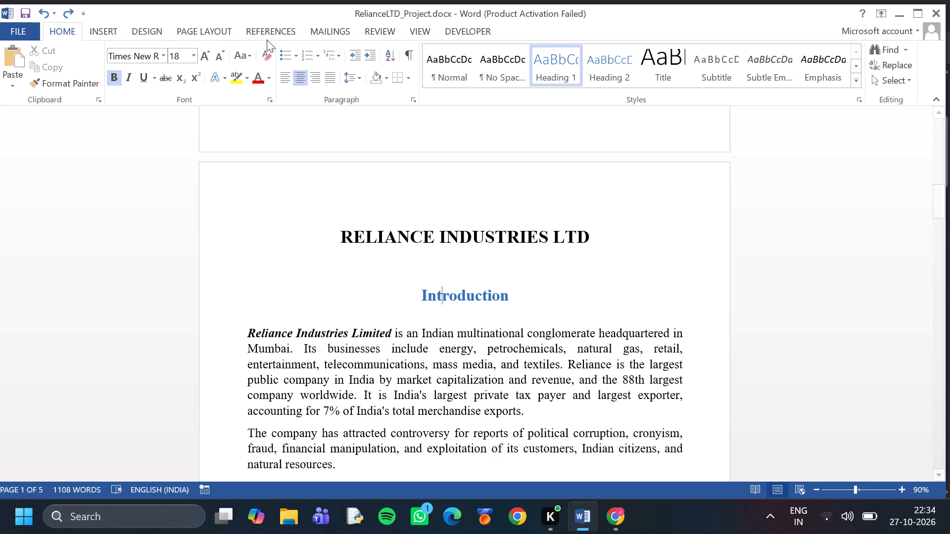
left_click(276, 30)
left_click(61, 51)
left_click(61, 51)
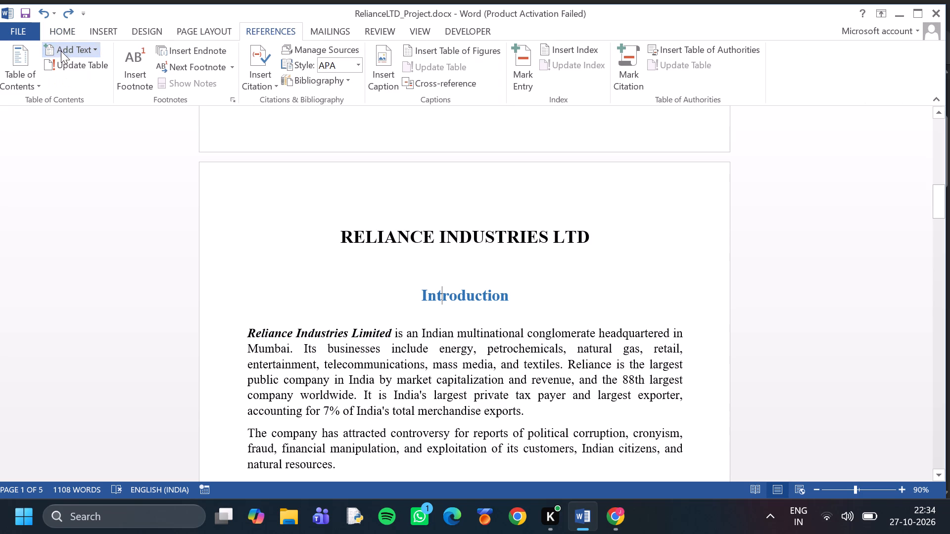
left_click(72, 33)
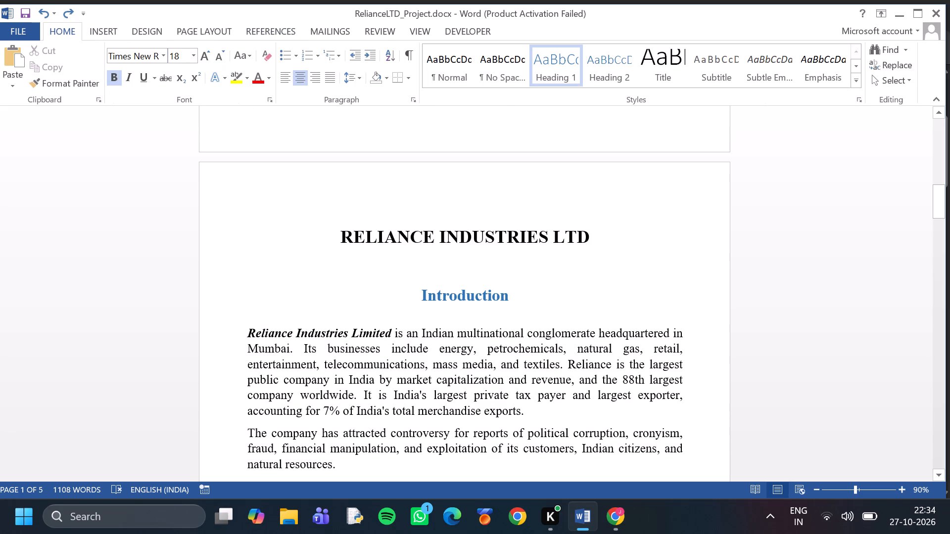
left_click(437, 291)
scroll(441, 293, "down", 3)
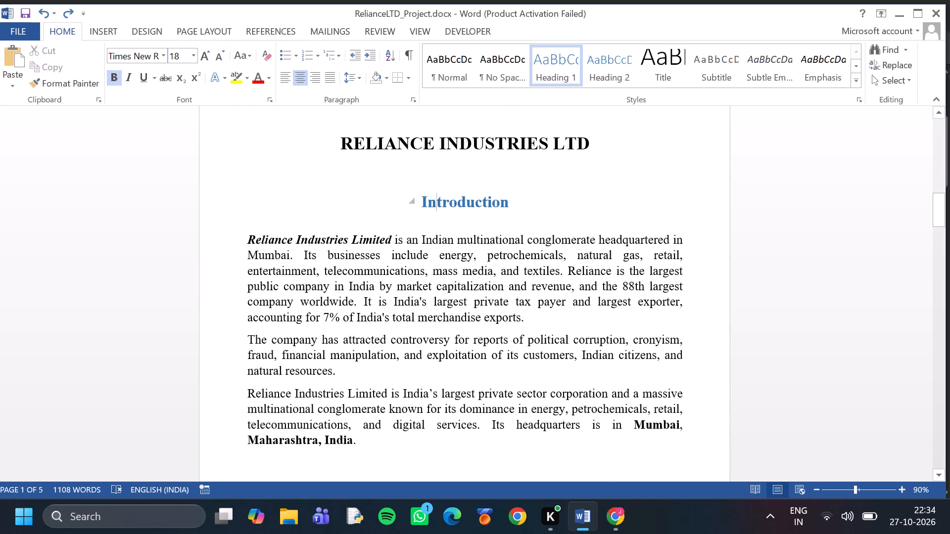
Set the Introduction heading's font size to 20.
left_click_drag(422, 195, 518, 205)
left_click(193, 54)
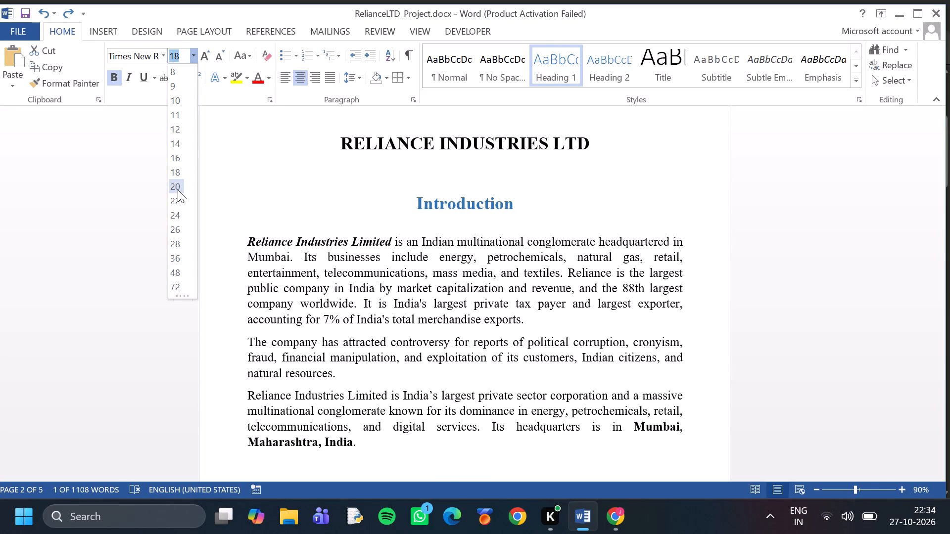
left_click(178, 190)
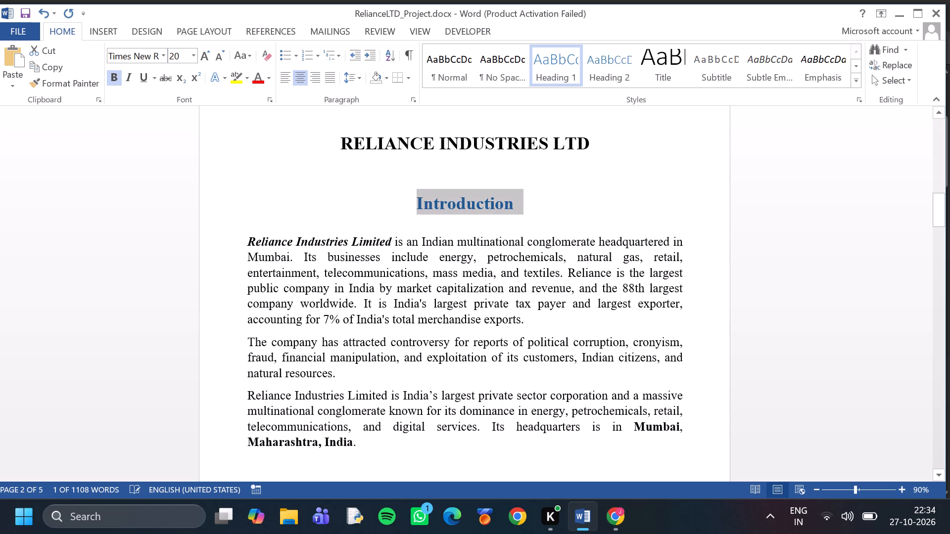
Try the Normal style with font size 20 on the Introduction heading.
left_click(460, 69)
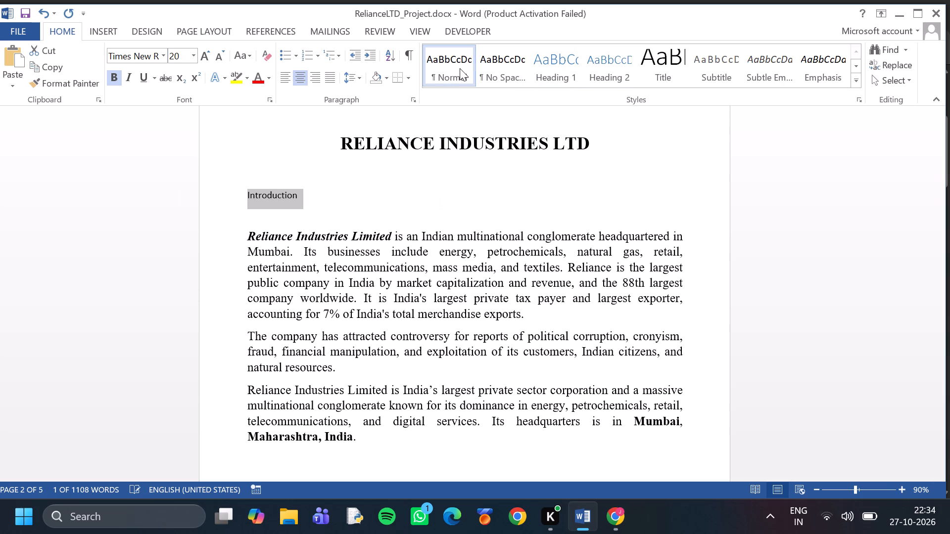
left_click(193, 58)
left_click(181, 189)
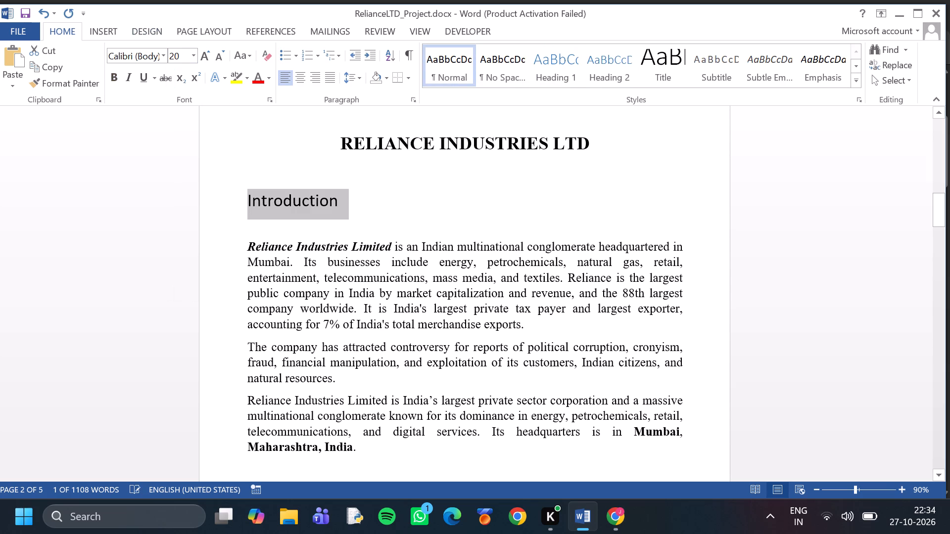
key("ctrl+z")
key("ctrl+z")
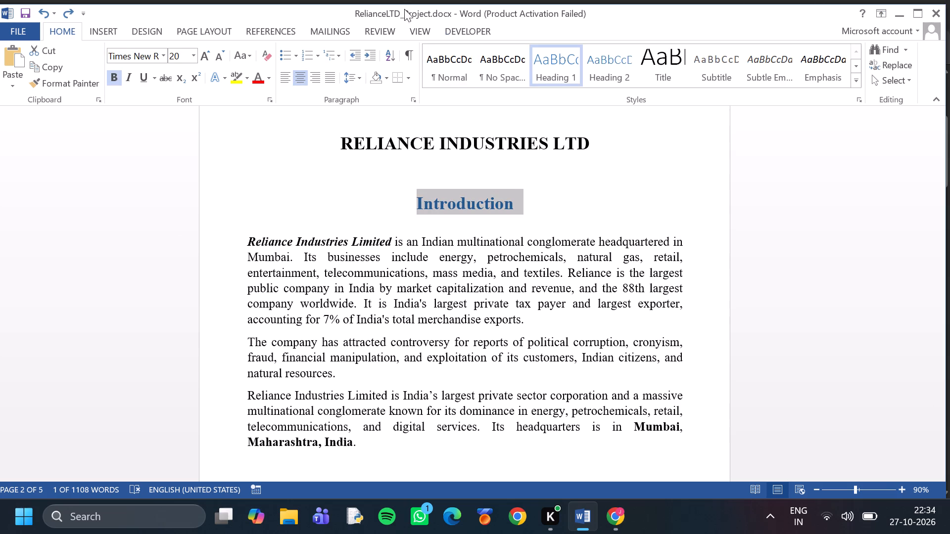
Change the Introduction heading to uppercase.
left_click(243, 49)
left_click(269, 103)
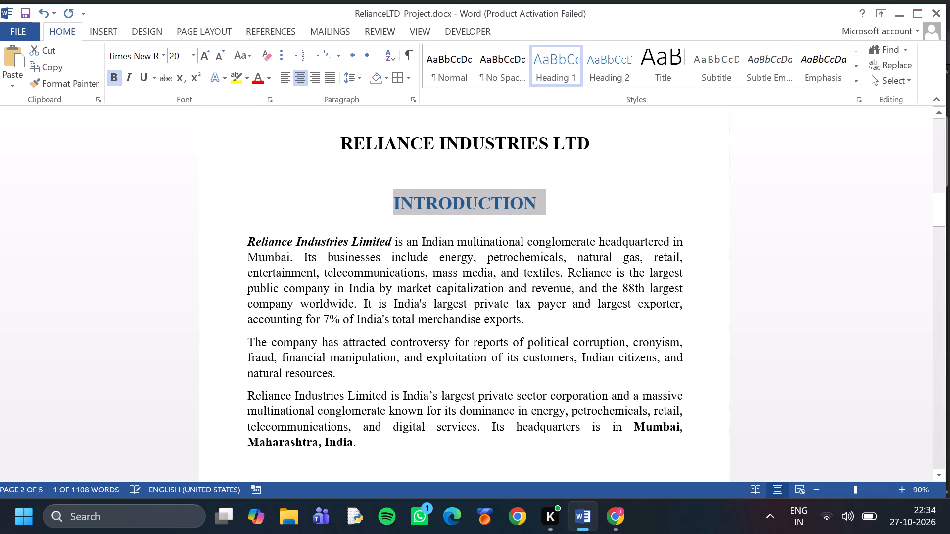
left_click(549, 216)
Change the Methadology heading on the last page to uppercase and centre it.
scroll(549, 216, "down", 1)
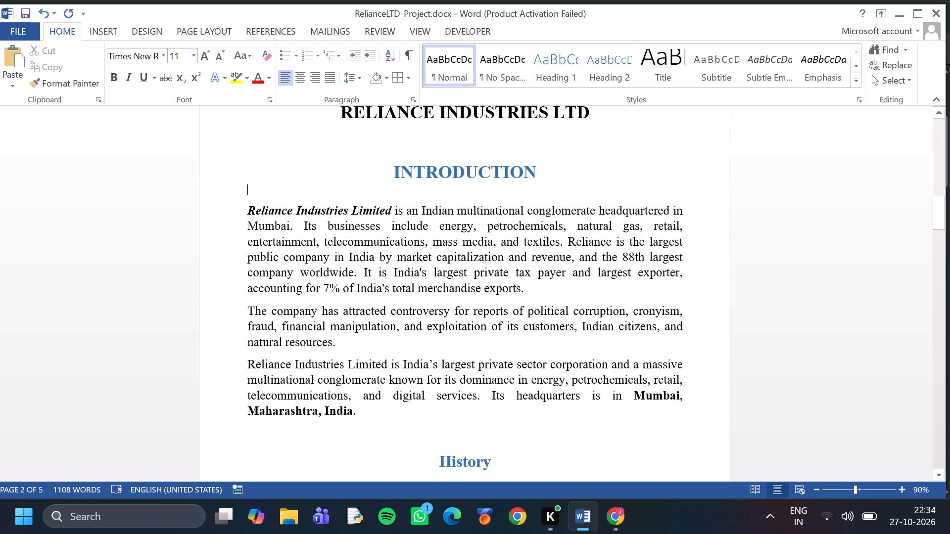
scroll(565, 207, "down", 4, "ctrl")
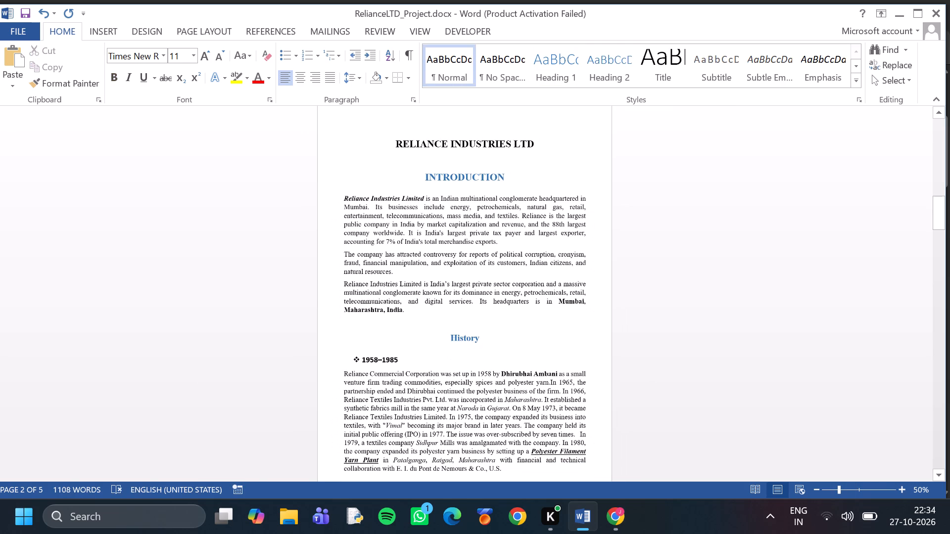
scroll(565, 207, "up", 2, "ctrl")
key("ctrl+Down")
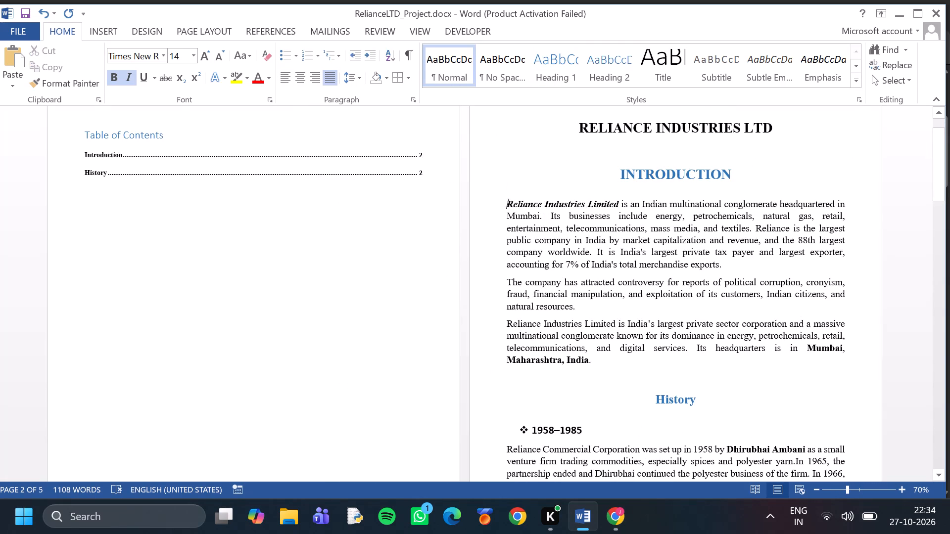
key("ctrl+Down")
key("ctrl+Down")
key("ctrl+Down")
key("ctrl+Down")
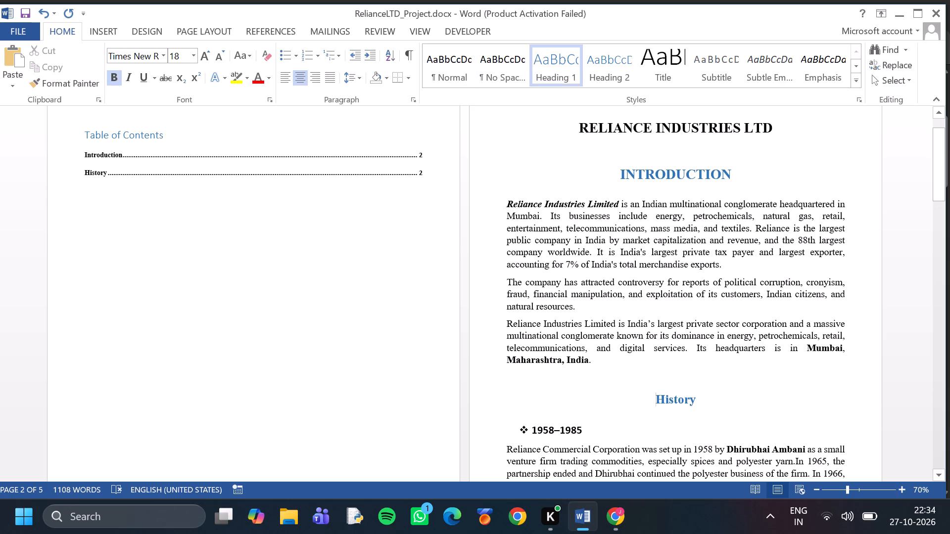
scroll(565, 182, "down", 2, "ctrl")
scroll(565, 187, "up", 3, "ctrl")
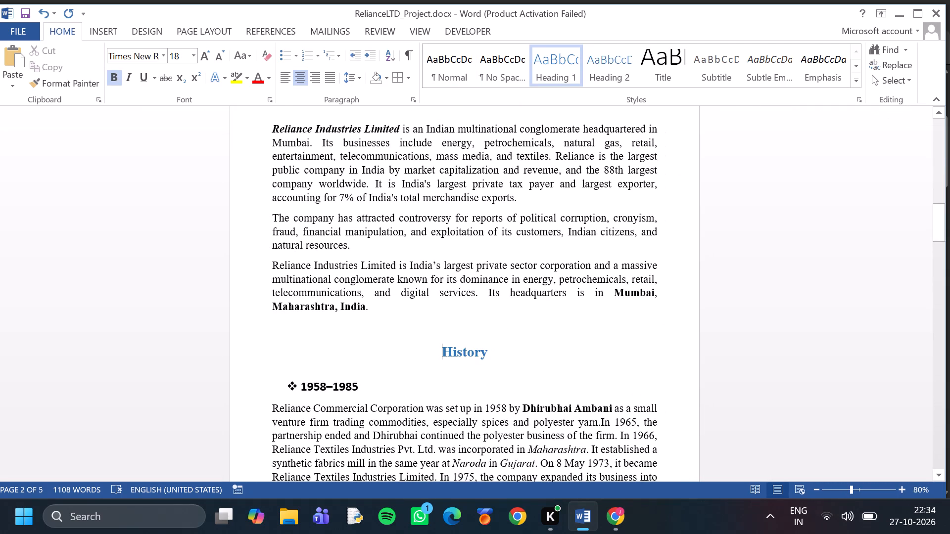
left_click_drag(949, 212, 949, 291)
left_click_drag(938, 231, 929, 533)
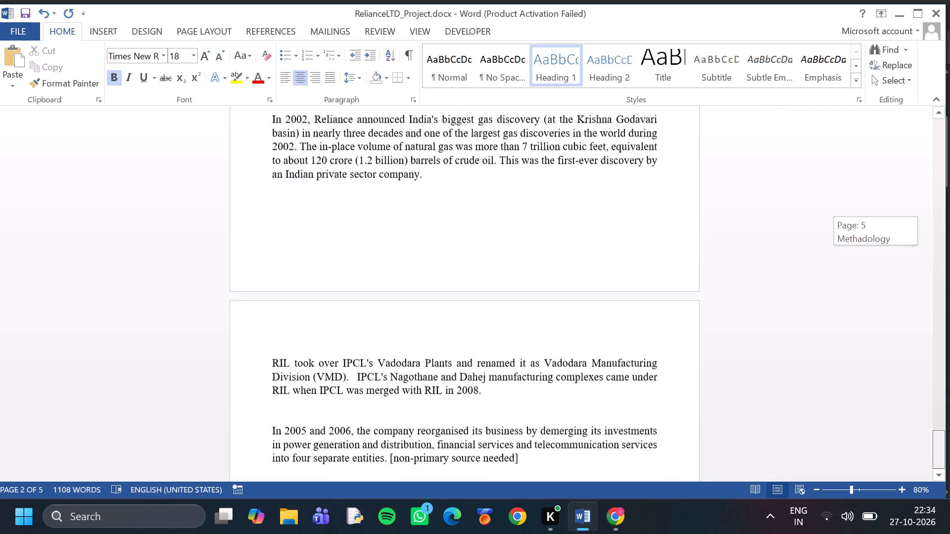
left_click_drag(929, 533, 928, 533)
left_click(402, 311)
left_click_drag(351, 271, 206, 275)
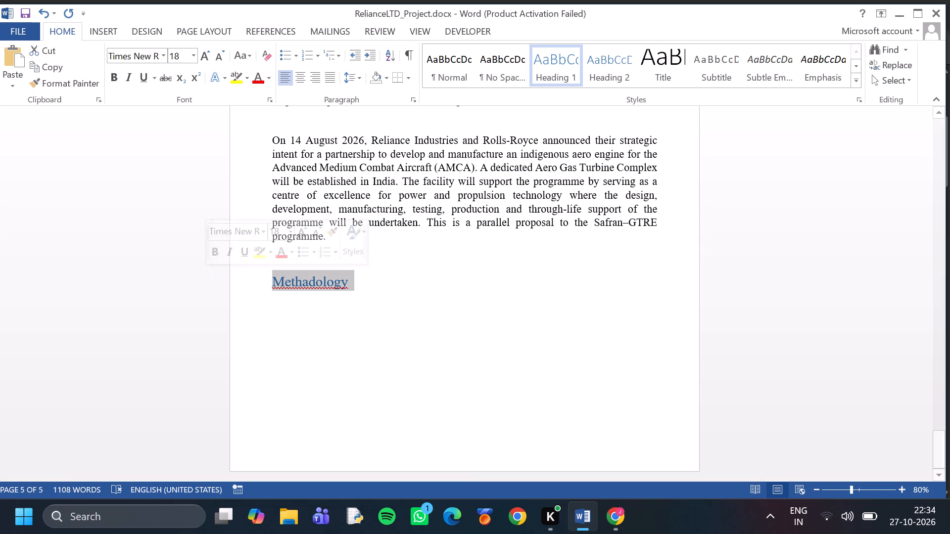
left_click(233, 56)
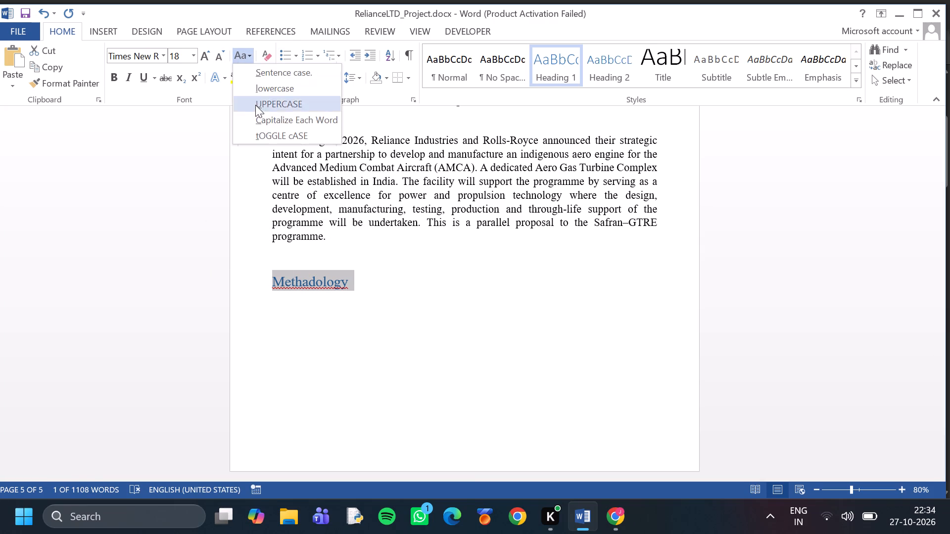
left_click(267, 107)
left_click(302, 81)
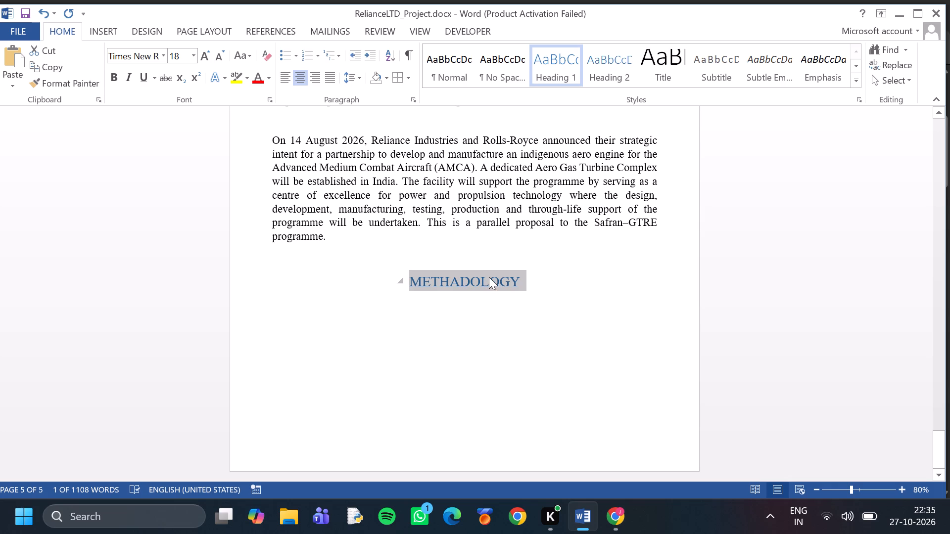
Check the spelling of "methodology" in the browser's search results and correct the Word heading to METHODOLOGY.
left_click(465, 277)
left_click(459, 278)
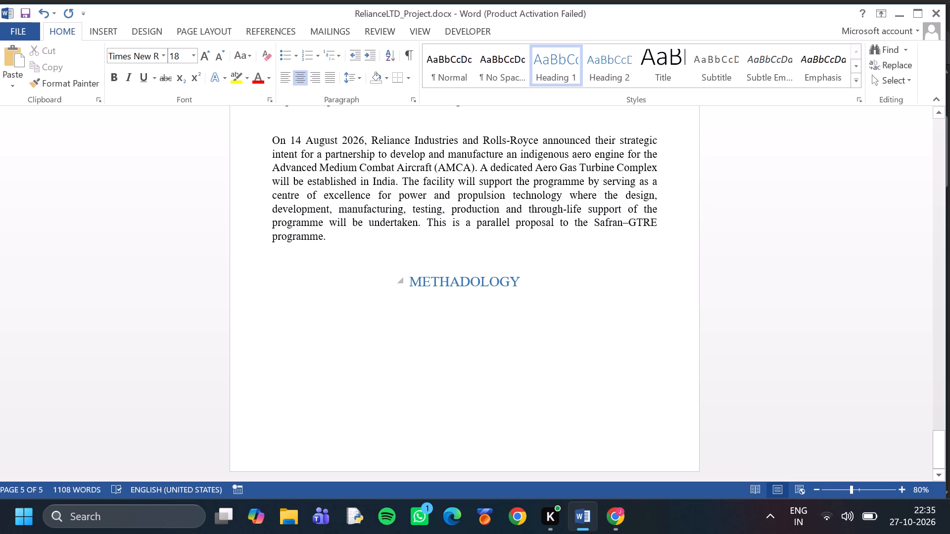
left_click(614, 523)
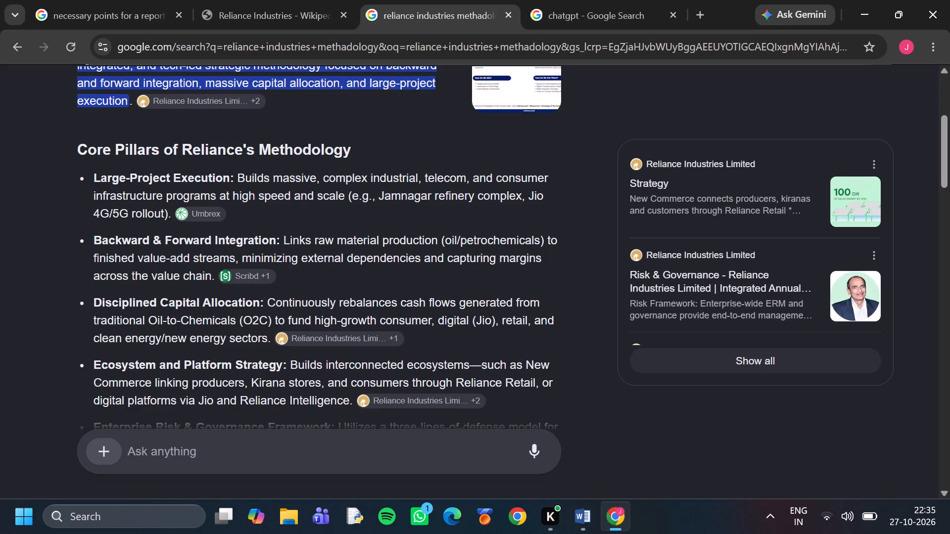
scroll(339, 274, "up", 7)
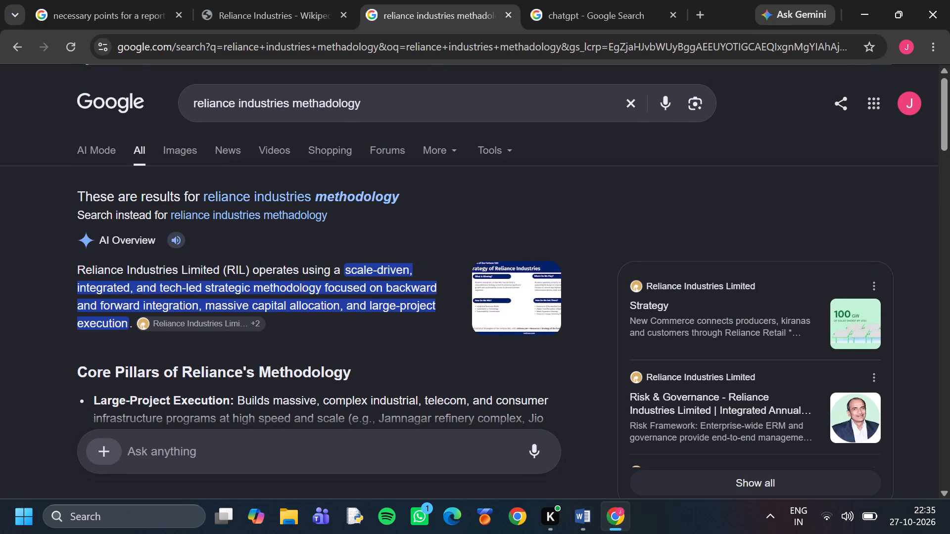
left_click(576, 519)
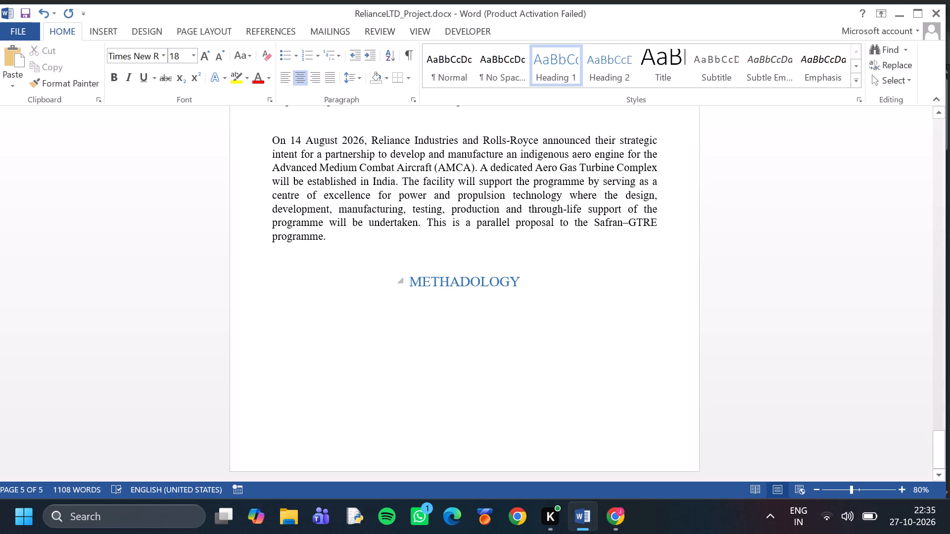
key("BackSpace")
key("shift+o")
Start a new body paragraph below the METHODOLOGY heading.
left_click(536, 282)
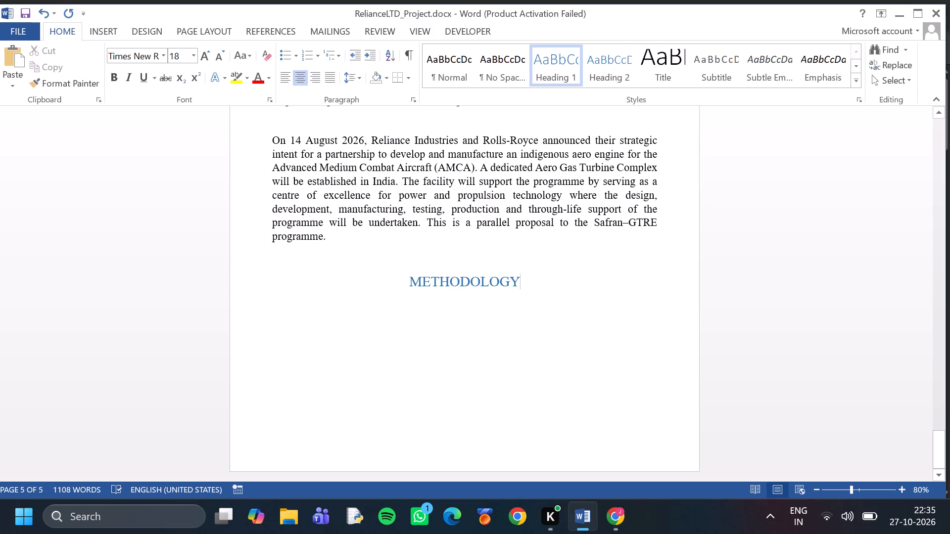
key("Return")
key("Return")
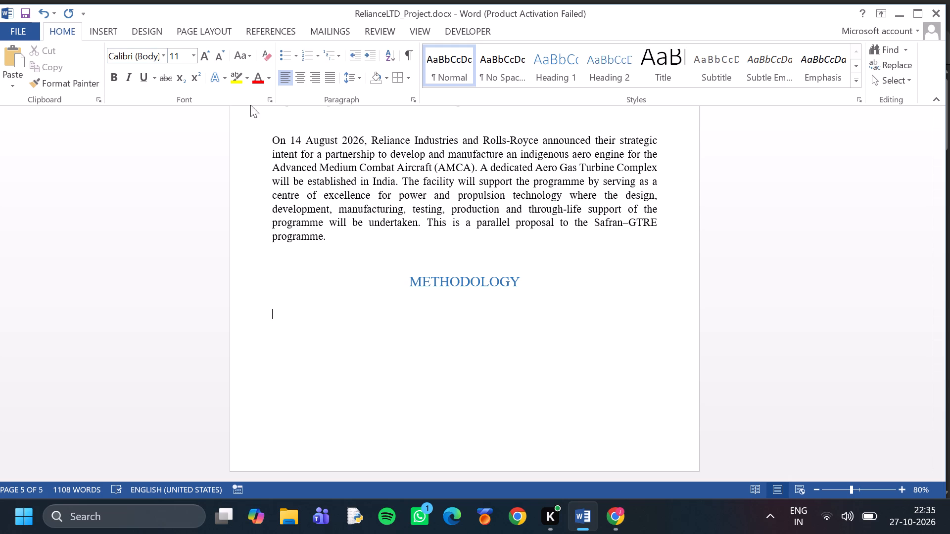
Set the default font to +Body, Regular, size 14 for this document only.
left_click(275, 98)
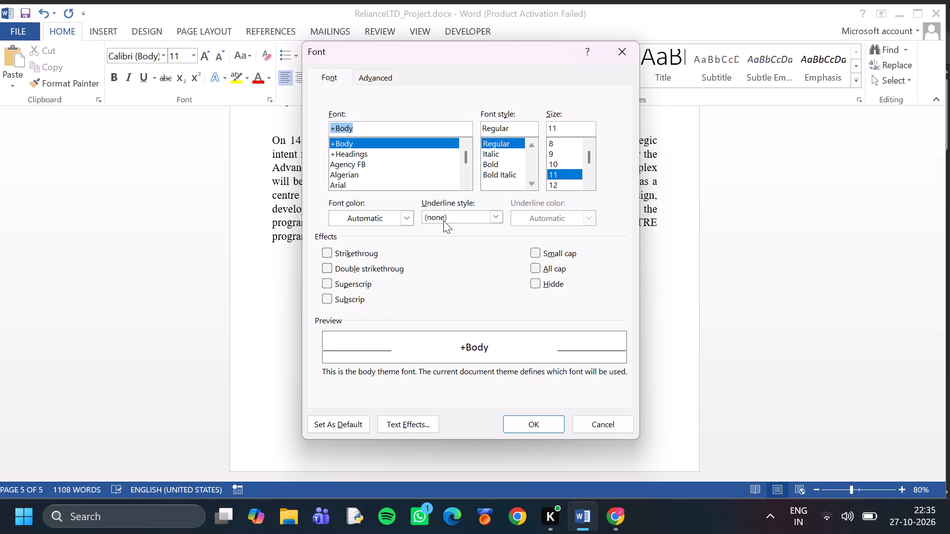
left_click_drag(587, 157, 590, 166)
left_click_drag(590, 166, 589, 161)
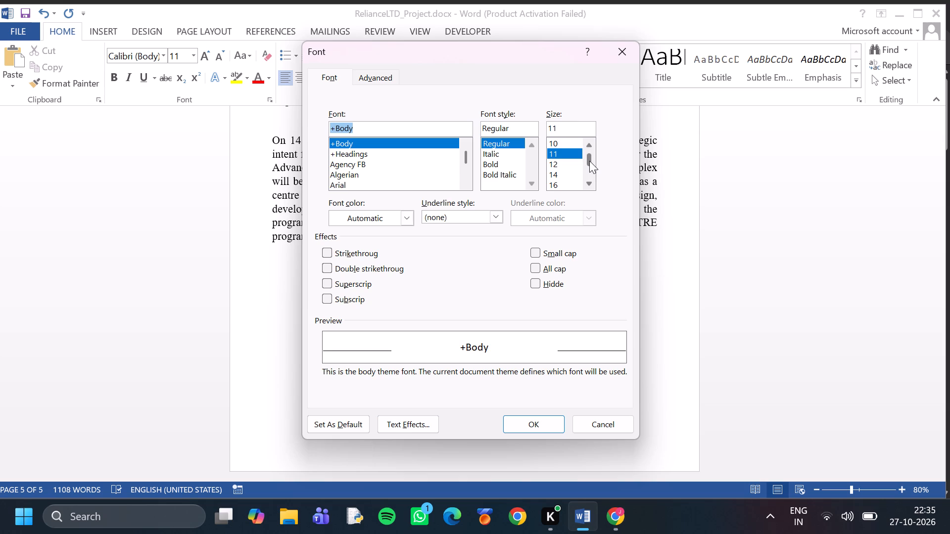
left_click(562, 181)
left_click(562, 177)
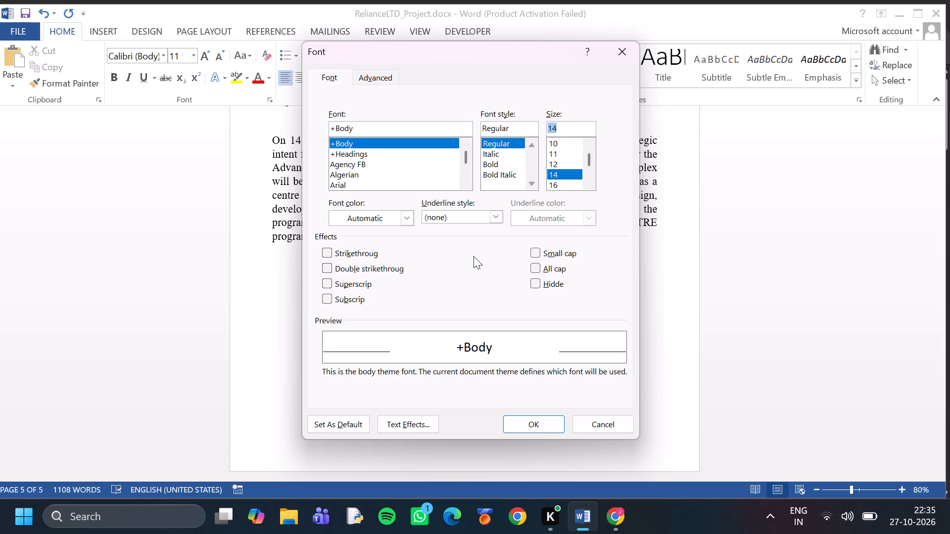
left_click(354, 427)
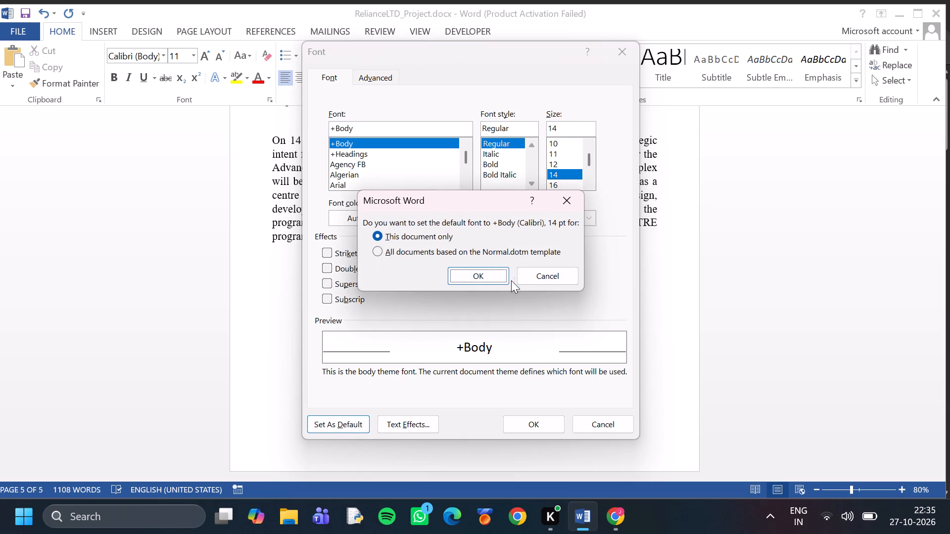
left_click(487, 277)
left_click(436, 216)
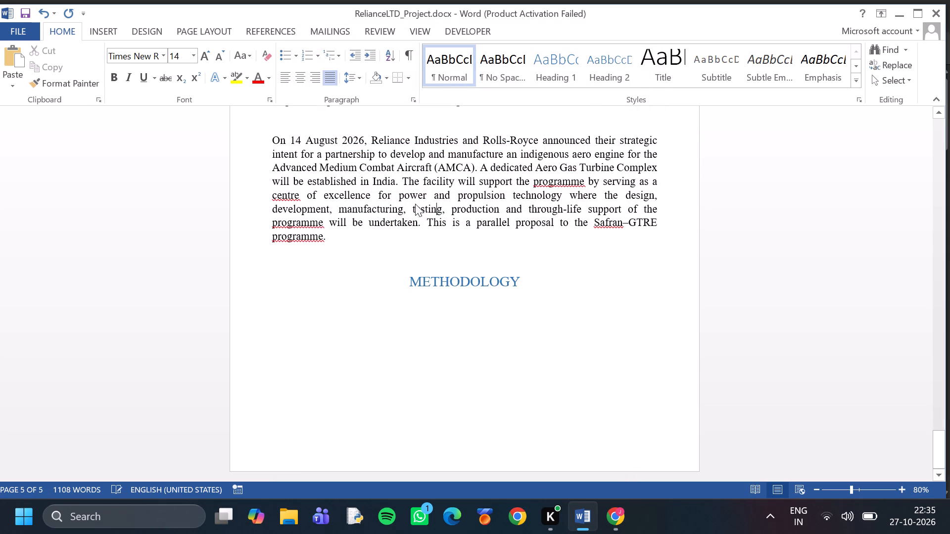
left_click(362, 220)
Set the default font to Times New Roman, Regular, size 14, from the empty paragraph below the METHODOLOGY heading.
left_click(352, 325)
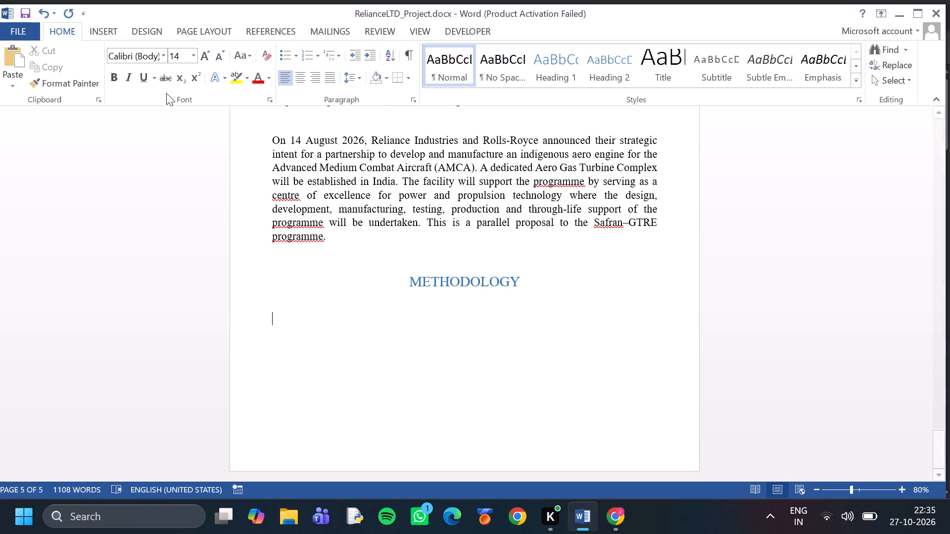
left_click(270, 96)
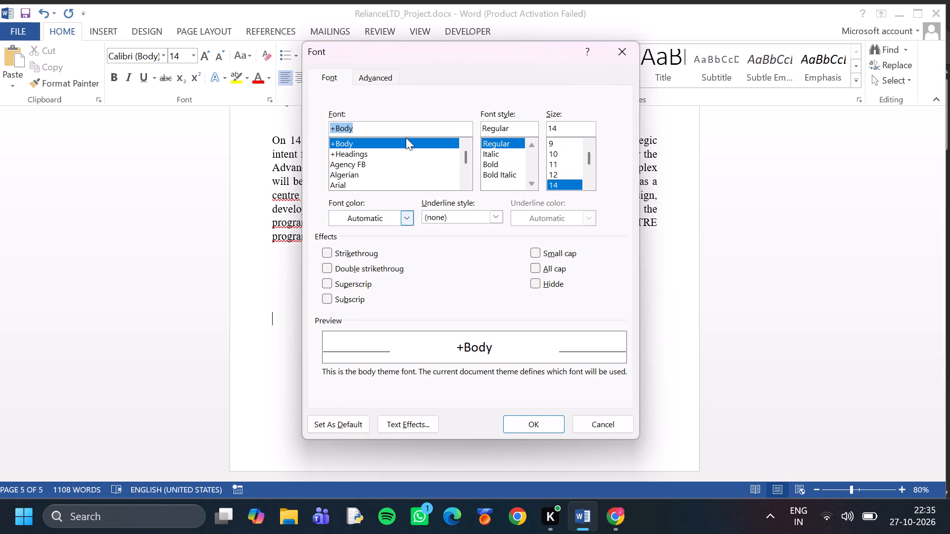
left_click(388, 77)
left_click(333, 79)
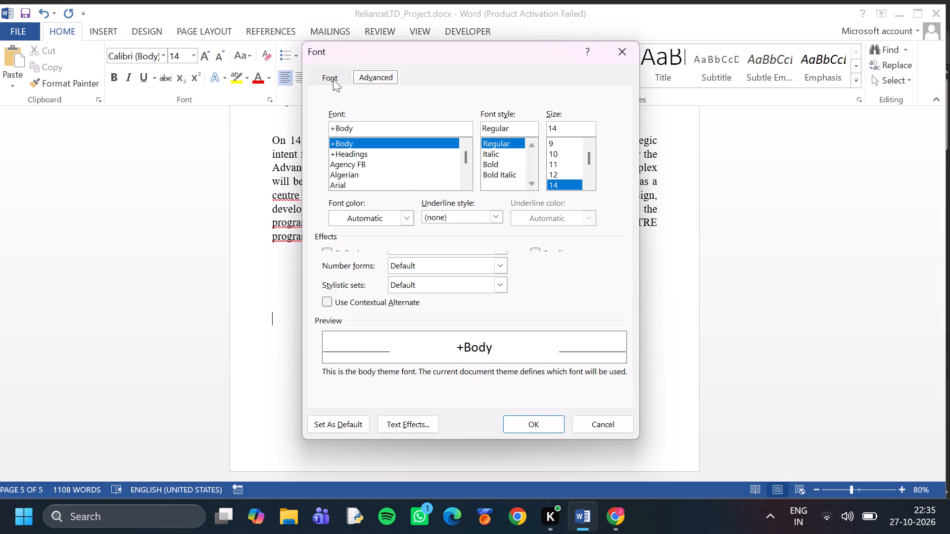
scroll(404, 165, "down", 4)
scroll(404, 165, "up", 8)
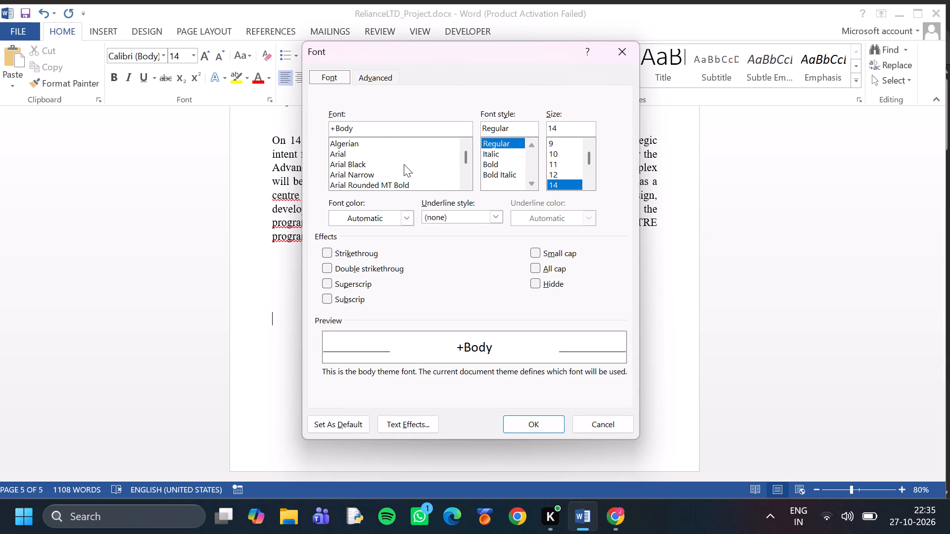
scroll(421, 175, "down", 16)
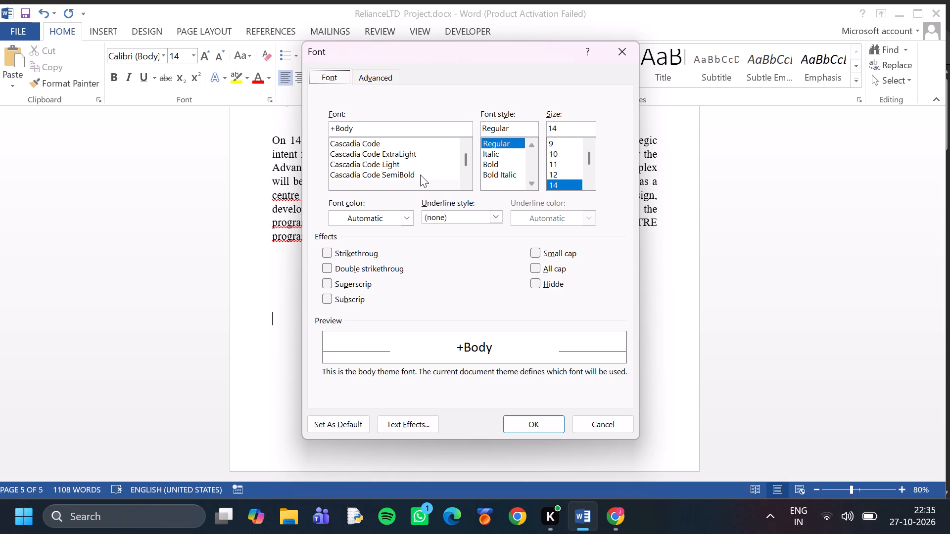
scroll(420, 175, "up", 20)
scroll(420, 174, "down", 3)
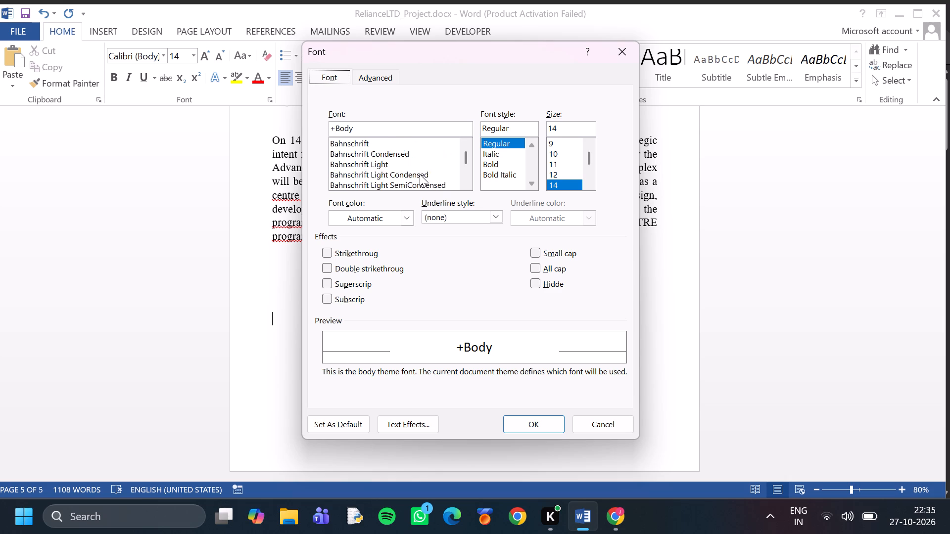
scroll(420, 174, "down", 16)
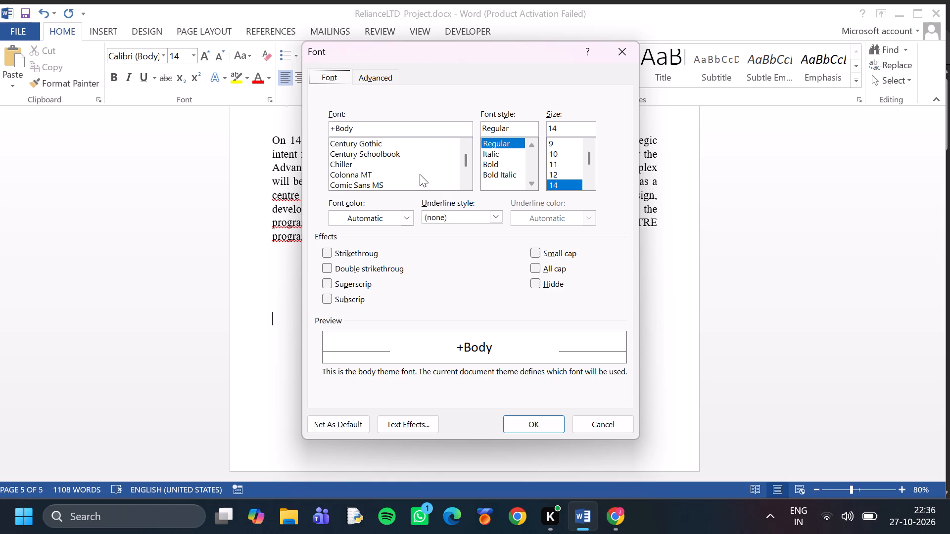
scroll(420, 174, "down", 17)
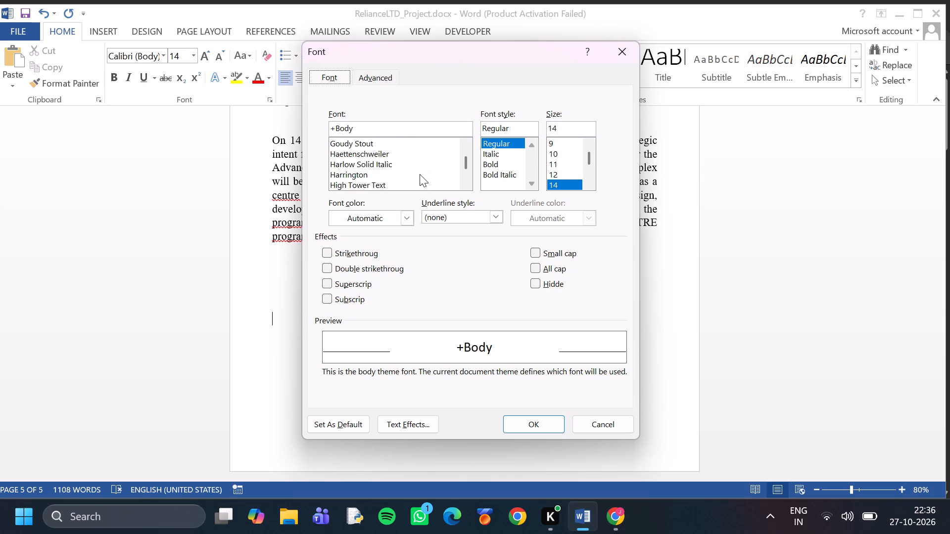
scroll(420, 174, "down", 18)
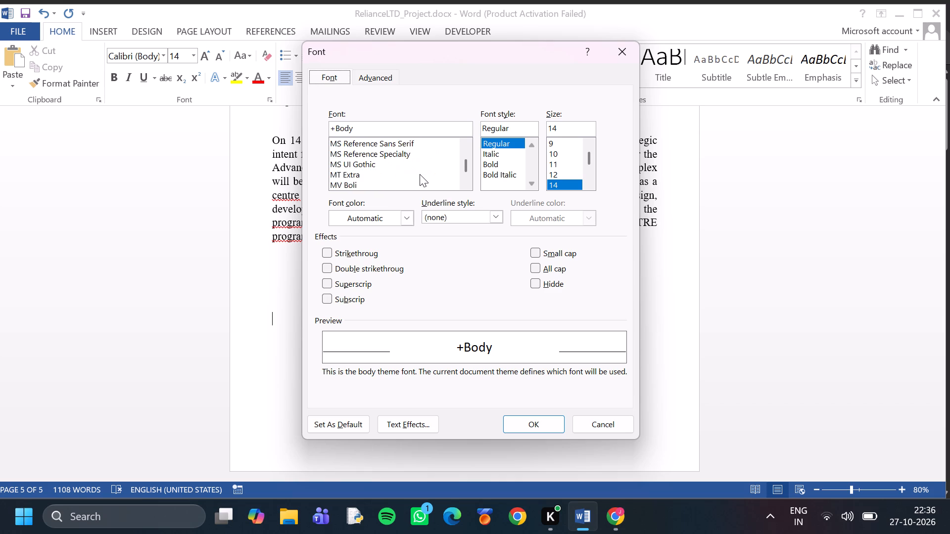
scroll(420, 174, "down", 18)
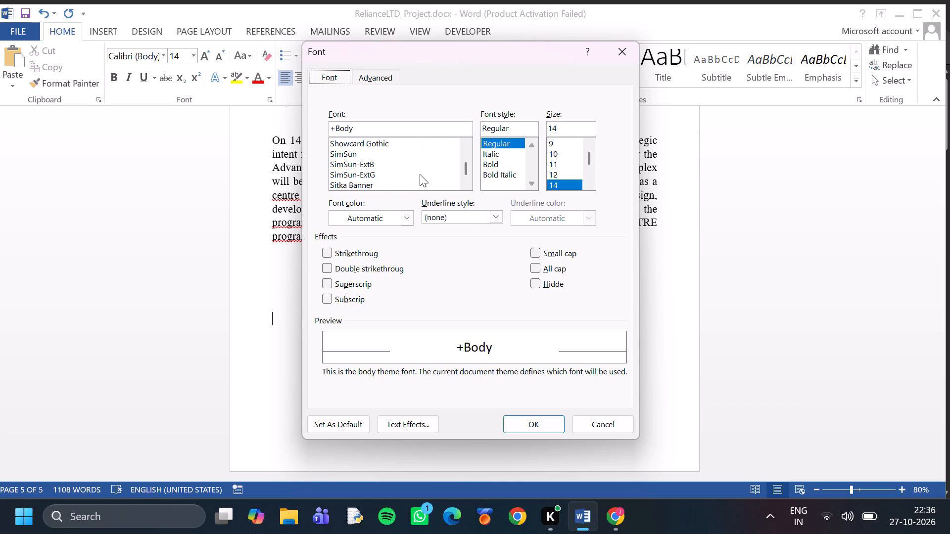
scroll(420, 174, "down", 8)
scroll(420, 174, "up", 1)
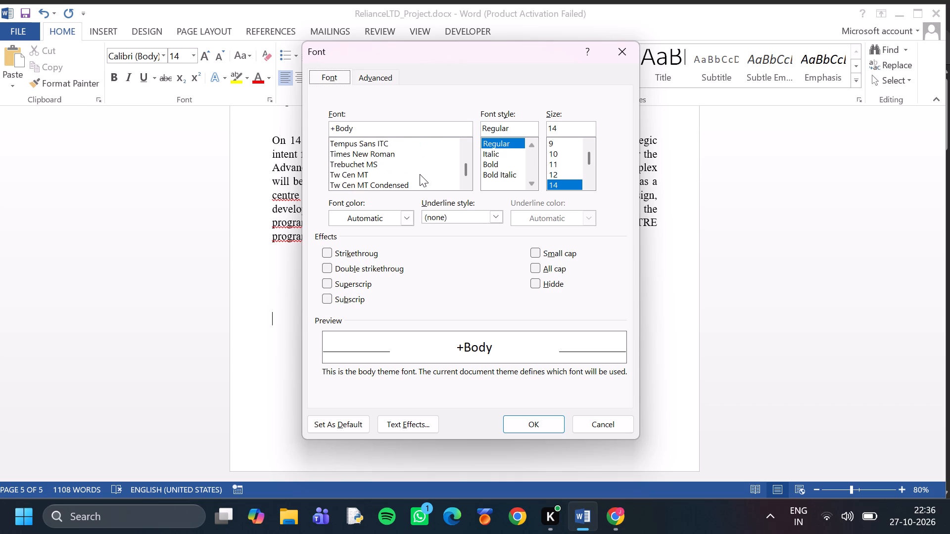
scroll(420, 174, "up", 1)
left_click(398, 181)
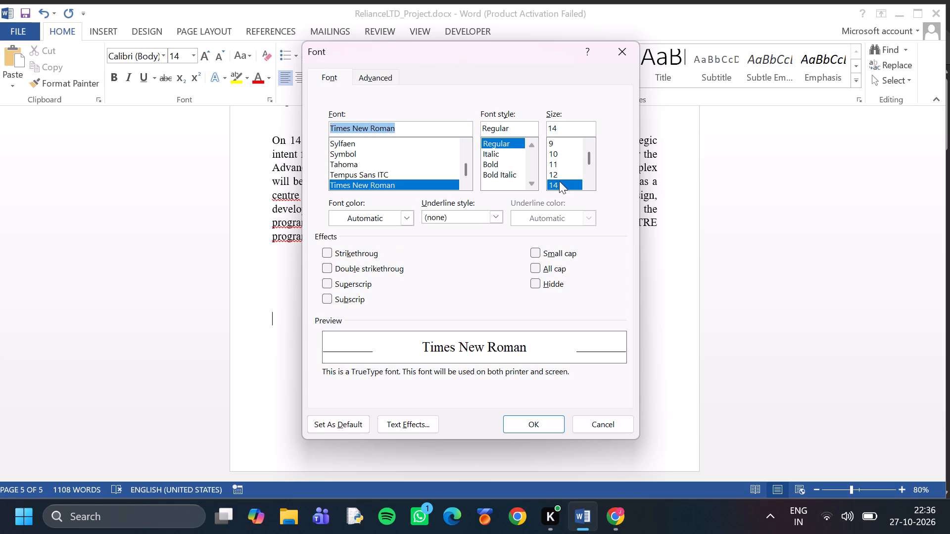
scroll(583, 157, "down", 1)
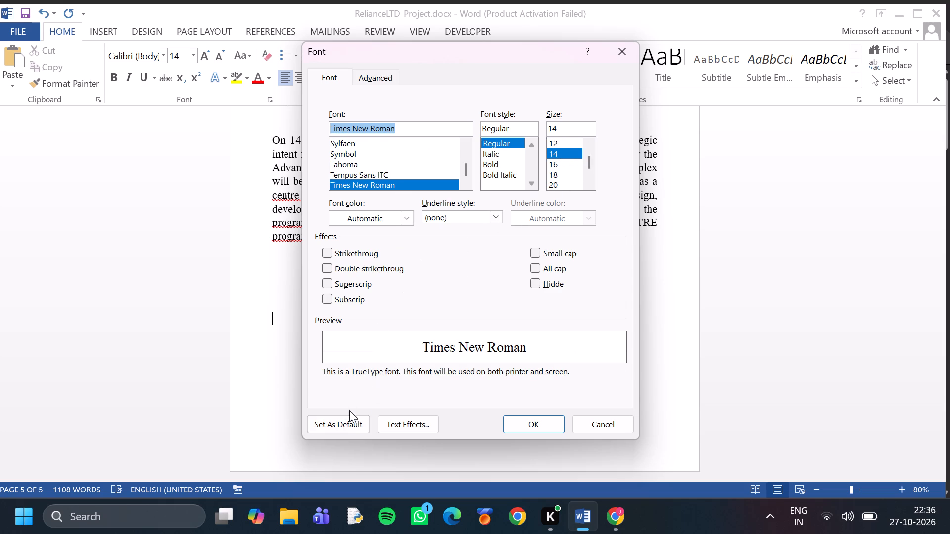
left_click(344, 427)
left_click(502, 271)
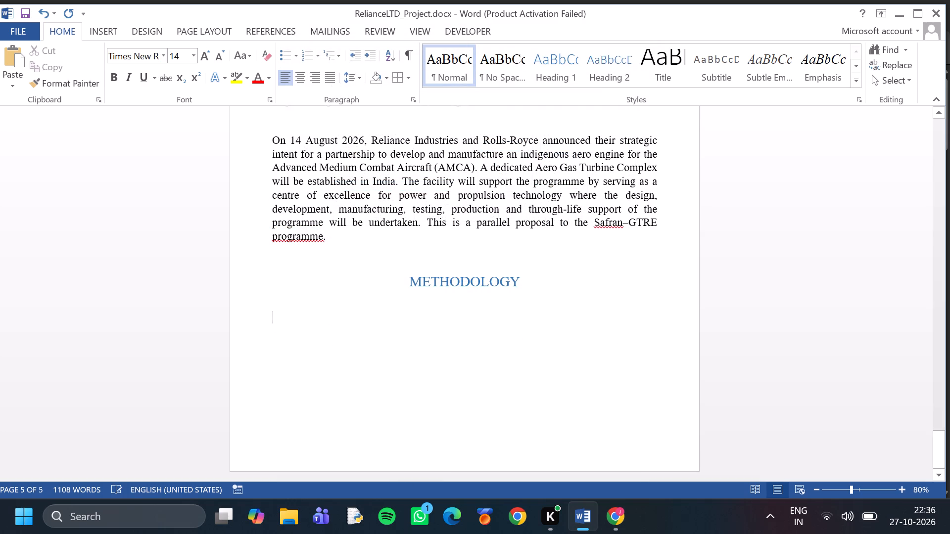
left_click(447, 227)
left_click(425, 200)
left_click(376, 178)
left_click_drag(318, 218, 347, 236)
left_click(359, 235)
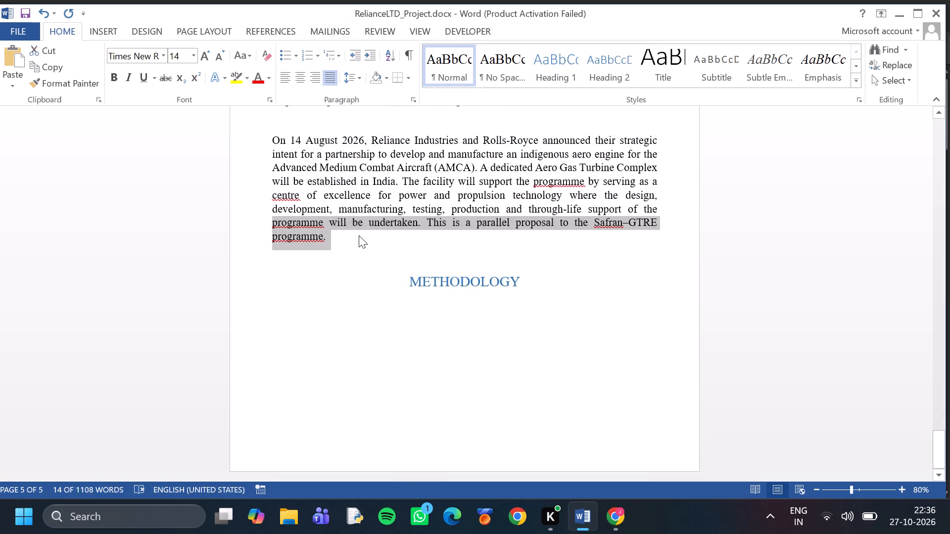
Start a new line for body text below the METHODOLOGY heading.
left_click(396, 306)
key("Return")
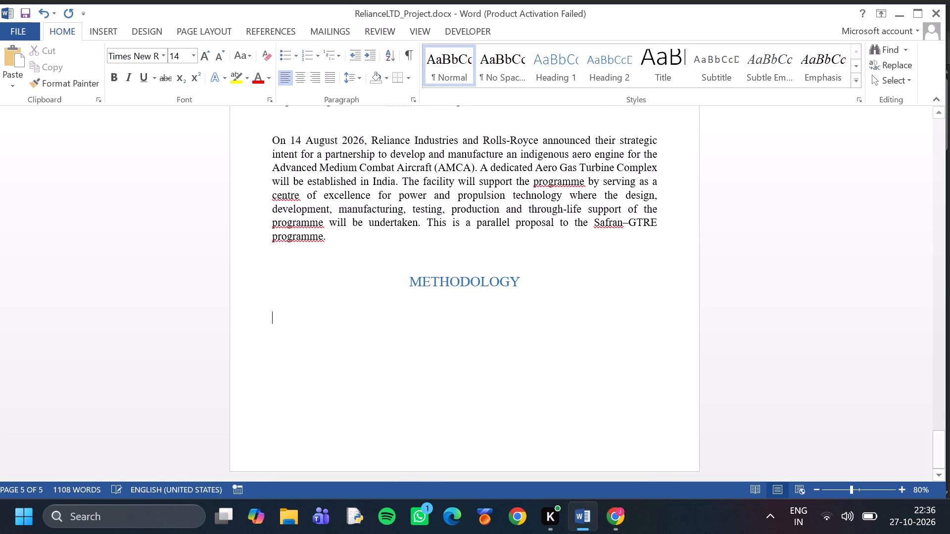
Switch to Chrome and examine the AI Overview and search results on Reliance Industries methodology for usable sources.
left_click(609, 515)
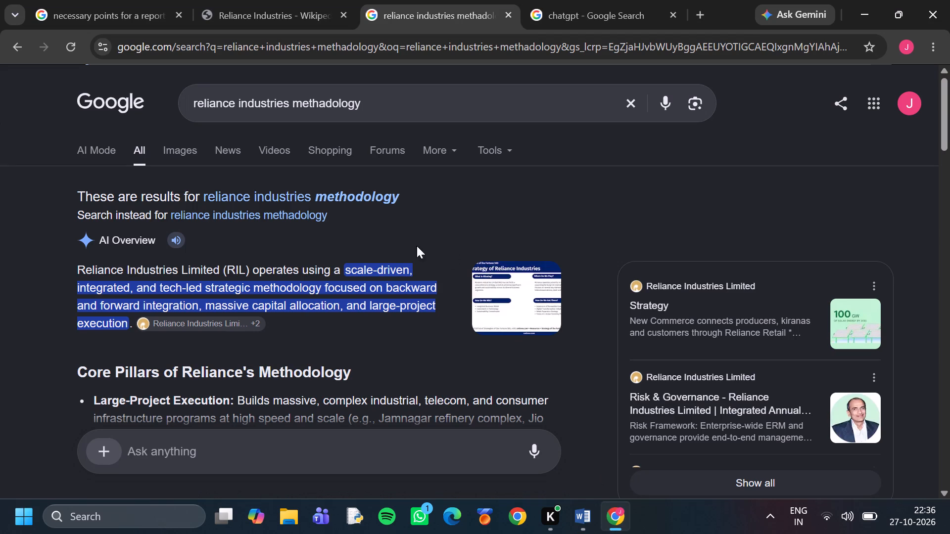
scroll(304, 311, "down", 2)
scroll(304, 311, "up", 4)
left_click(288, 21)
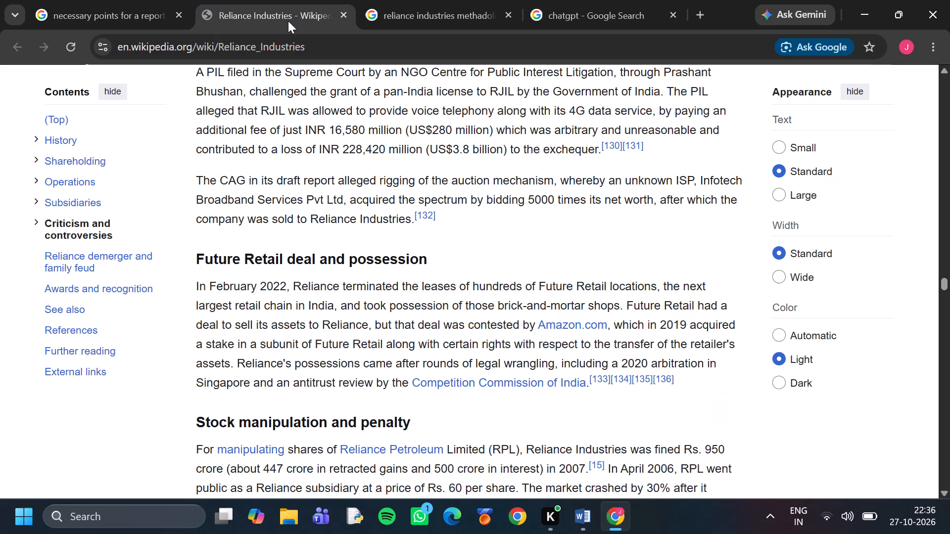
left_click(439, 0)
scroll(277, 228, "down", 2)
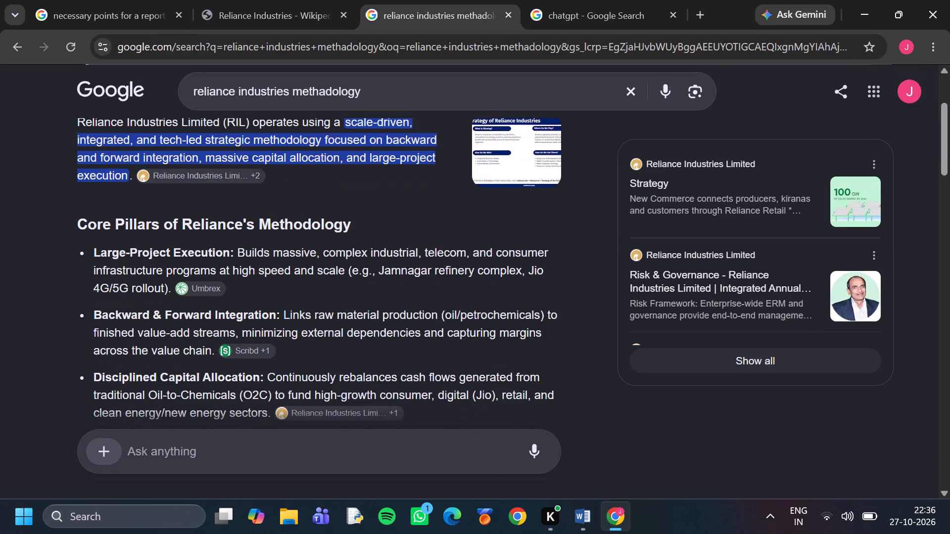
scroll(277, 230, "down", 6)
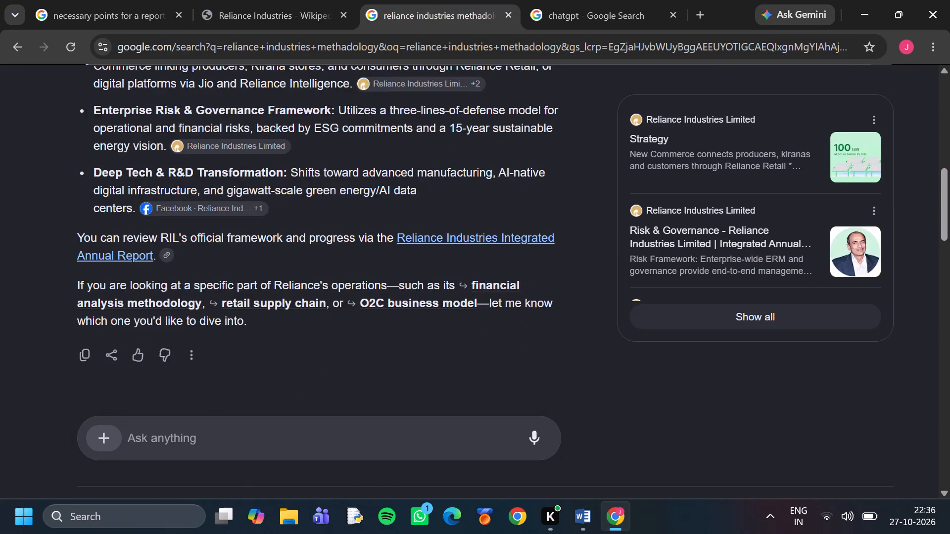
scroll(283, 242, "down", 2)
scroll(283, 240, "up", 5)
scroll(282, 233, "down", 7)
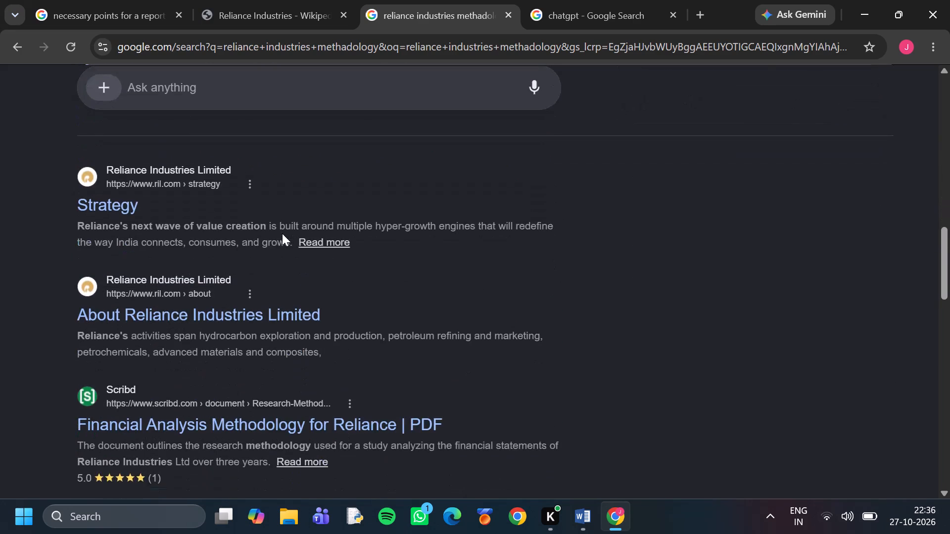
scroll(282, 233, "down", 5)
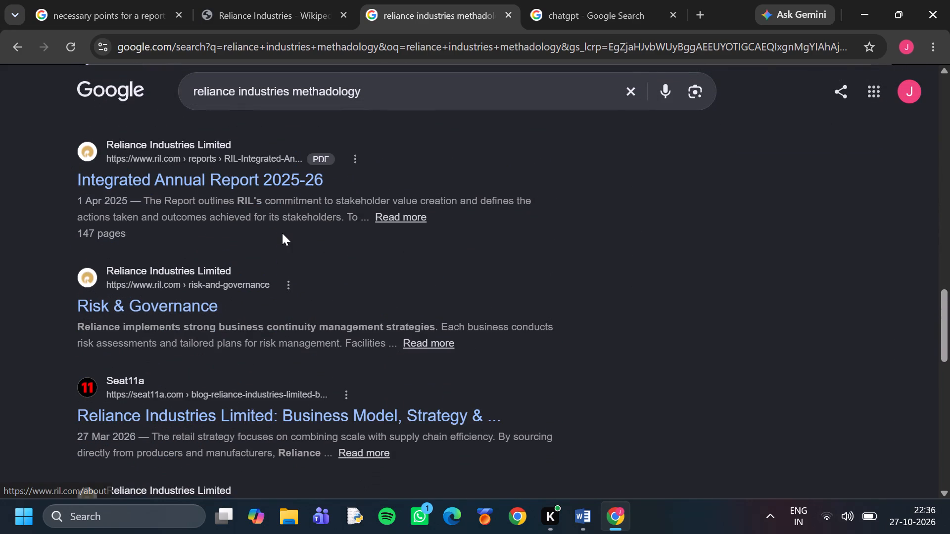
scroll(282, 233, "down", 2)
Open the Seat11a article on Reliance Industries' business model, strategy and outlook, and select its introductory paragraph.
left_click(282, 248)
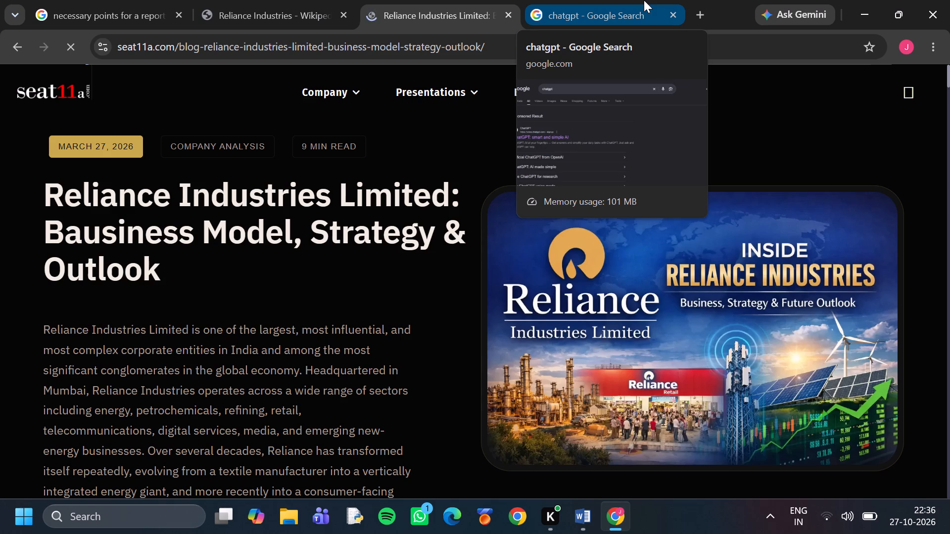
scroll(101, 212, "down", 3)
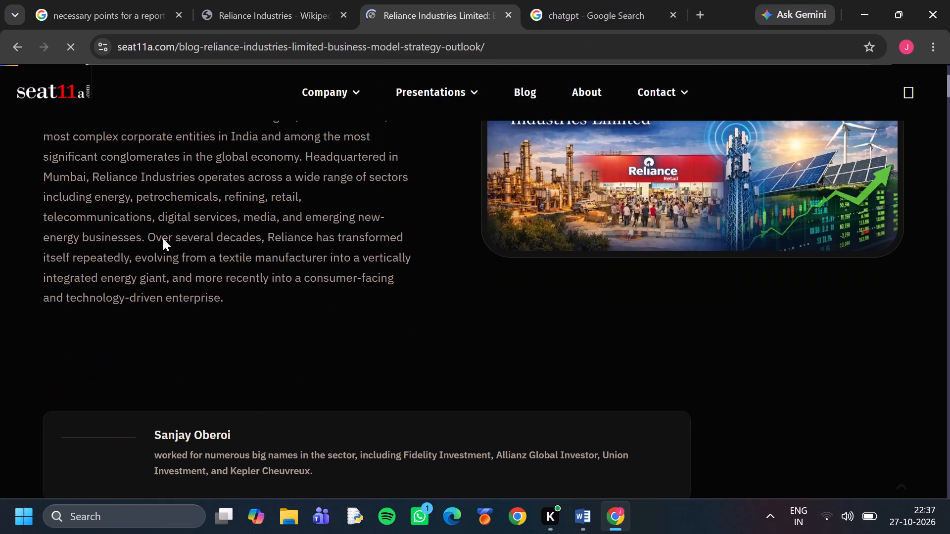
scroll(187, 243, "down", 1)
scroll(195, 253, "up", 3)
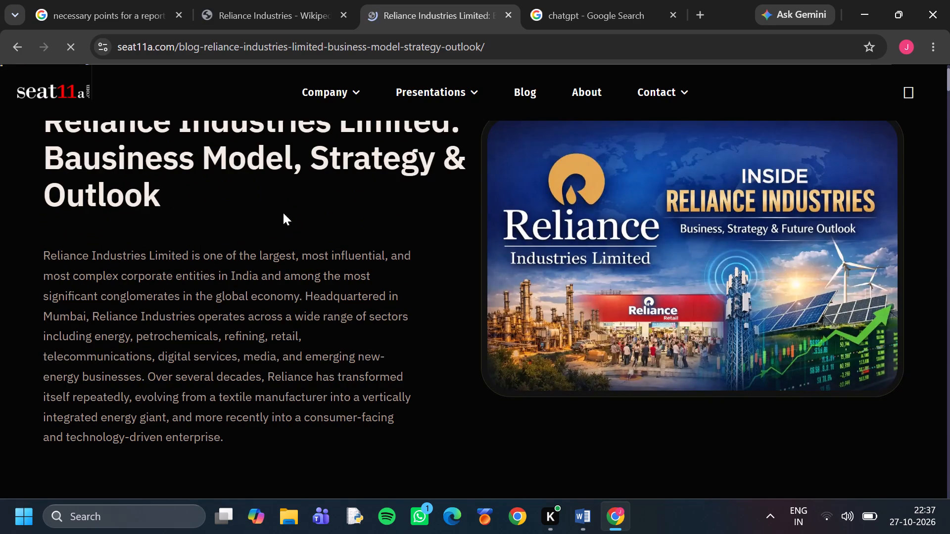
left_click_drag(35, 258, 249, 413)
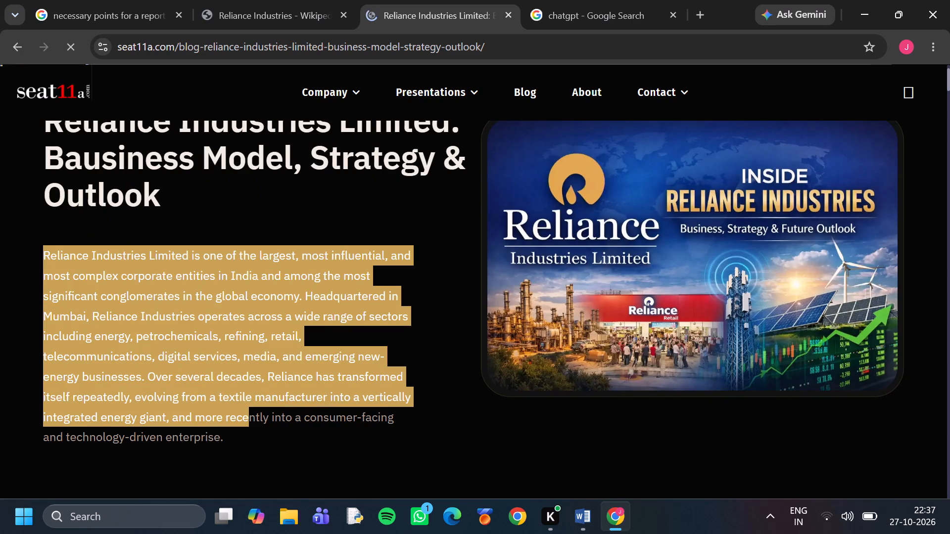
left_click_drag(249, 413, 259, 436)
Dismiss the Seat11a cookie notice and examine the article's opening section on the company, its businesses and strategy.
scroll(252, 390, "down", 1)
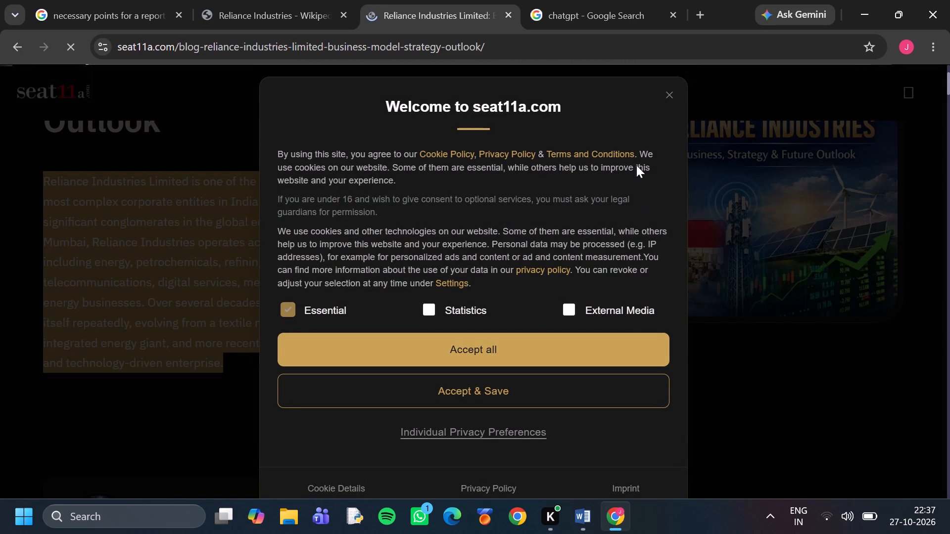
left_click(669, 91)
scroll(216, 260, "down", 5)
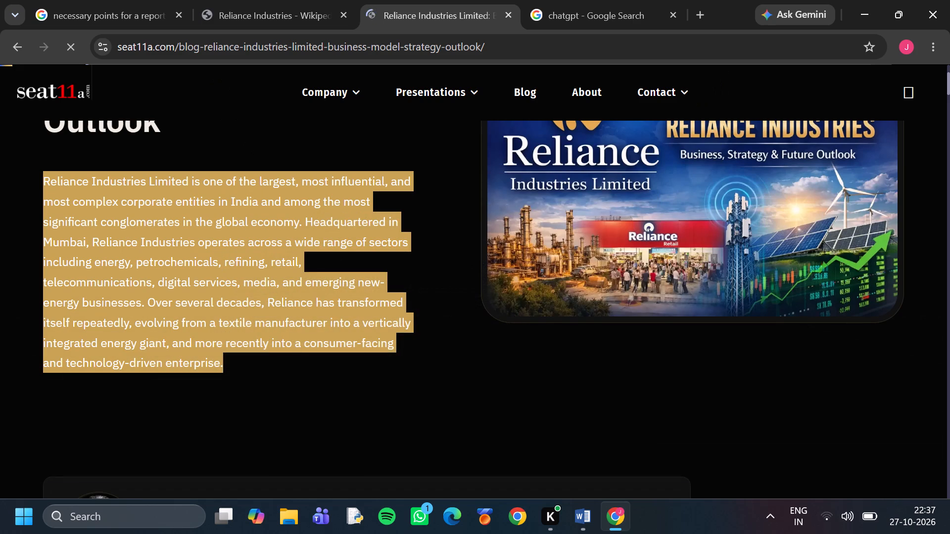
scroll(323, 273, "down", 6)
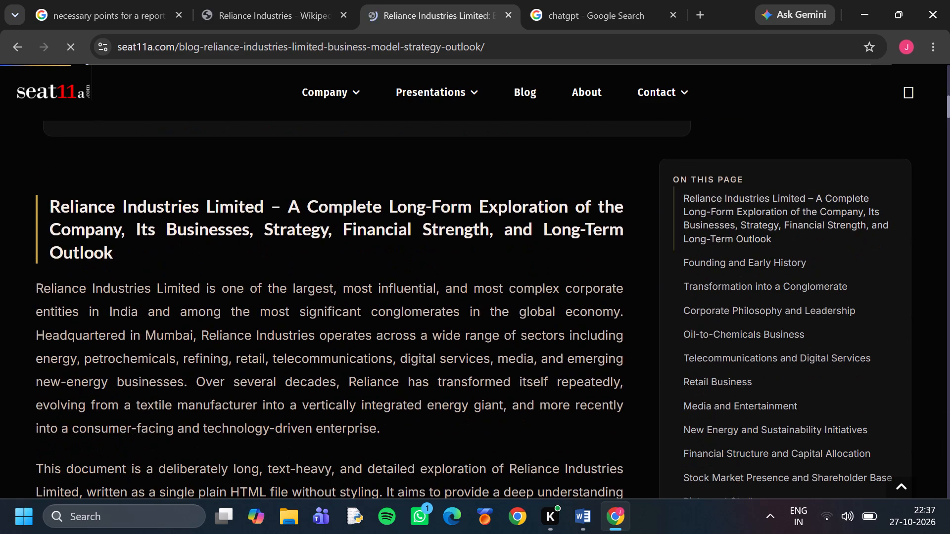
left_click(236, 279)
Read the Reliance Industries article from its introduction through the founding, conglomerate, leadership, oil-to-chemicals, telecommunications and retail sections.
scroll(236, 279, "down", 1)
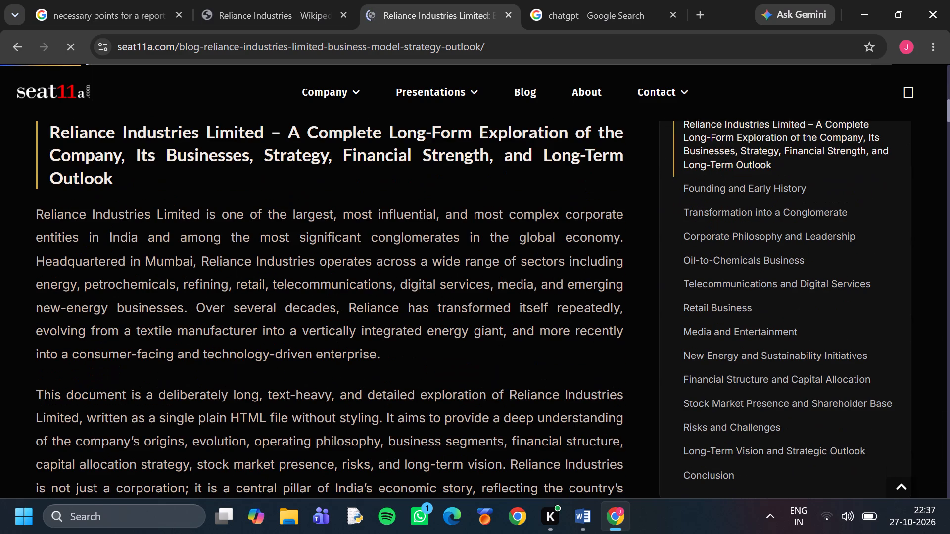
scroll(136, 269, "down", 3)
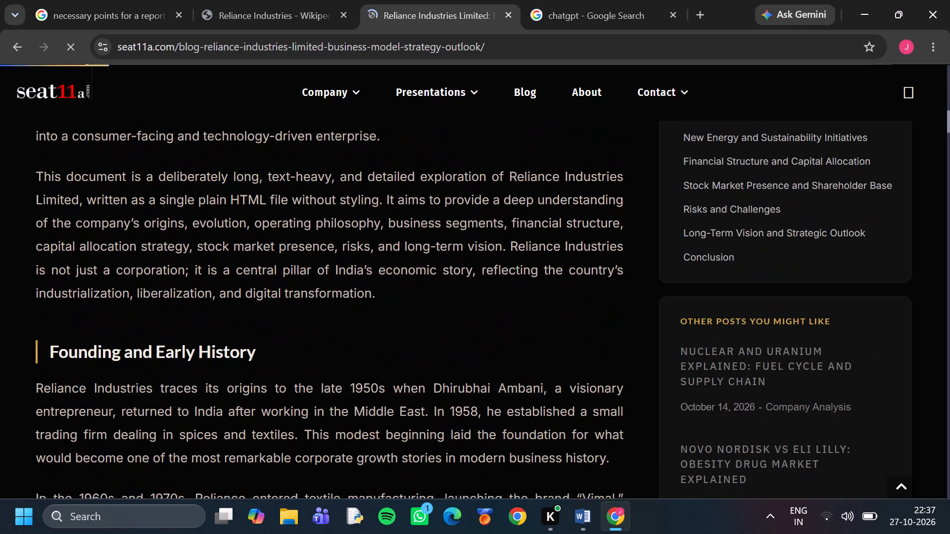
scroll(197, 268, "down", 2)
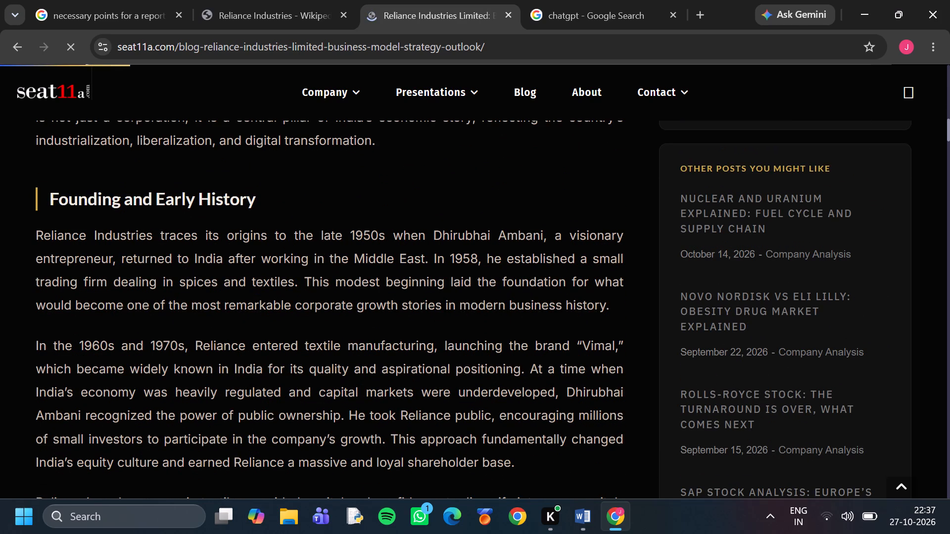
scroll(127, 257, "down", 3)
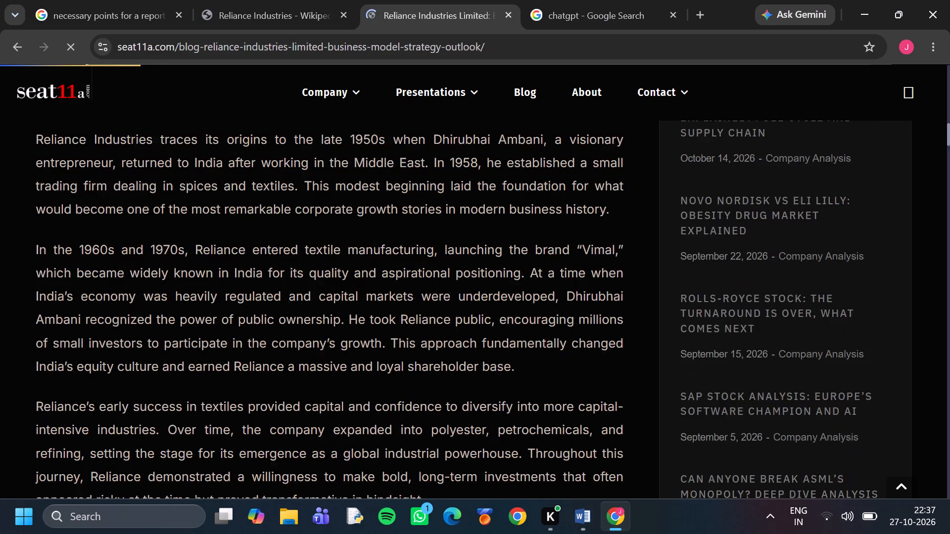
scroll(172, 244, "down", 2)
scroll(260, 250, "down", 1)
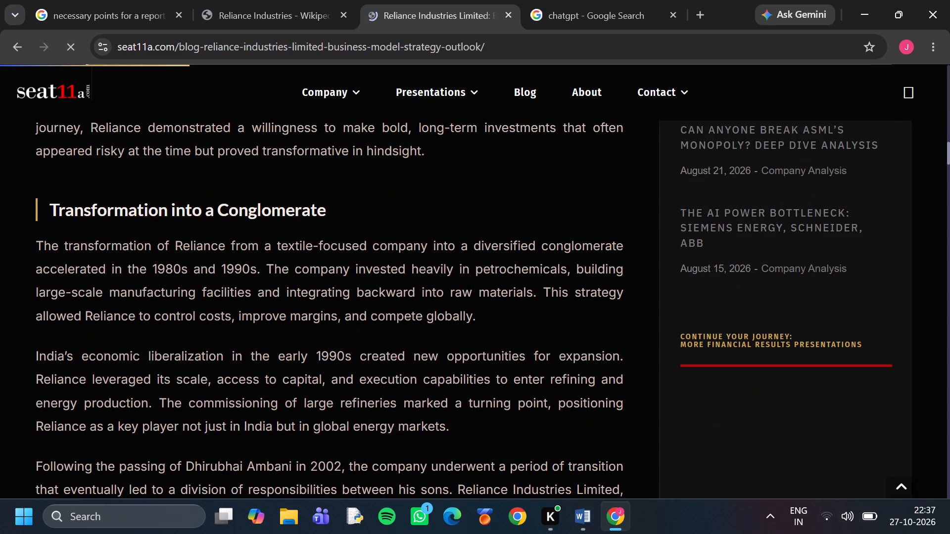
scroll(86, 263, "down", 5)
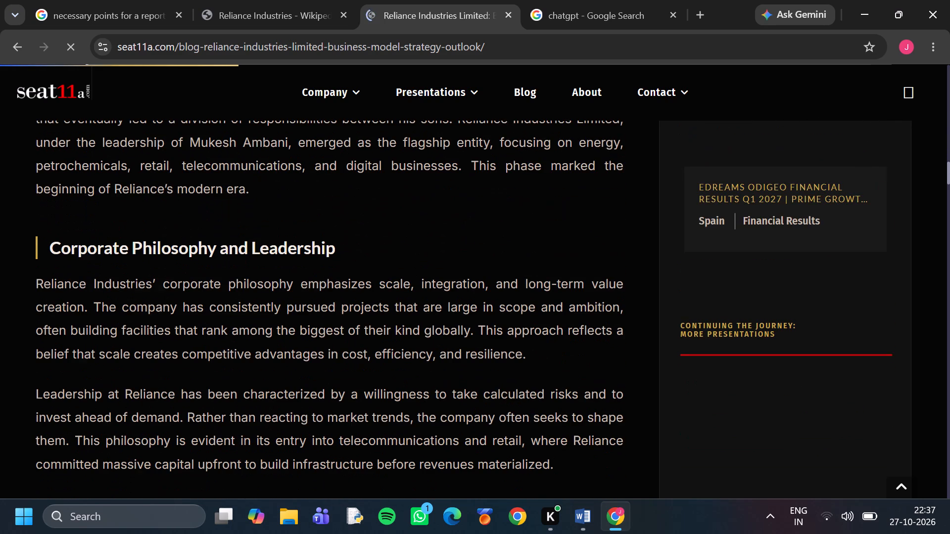
scroll(157, 273, "down", 5)
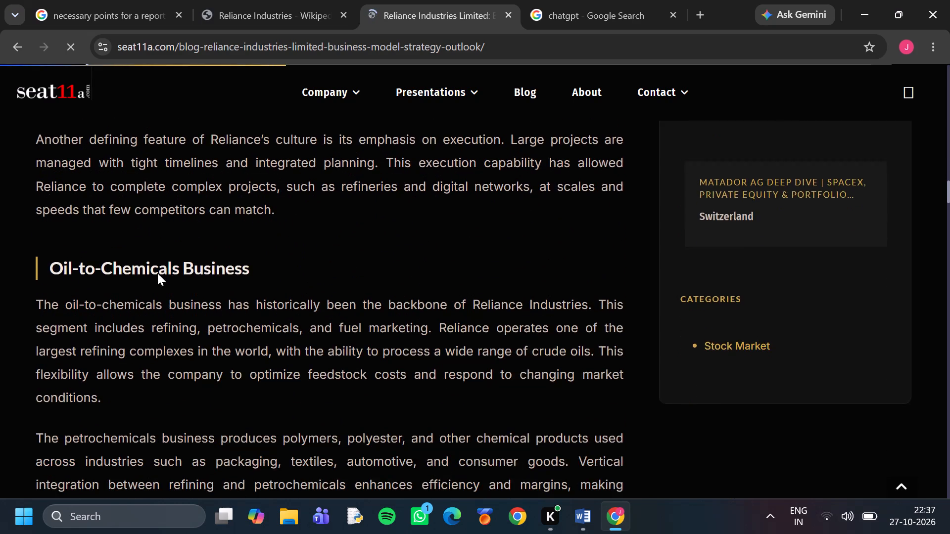
scroll(157, 272, "down", 2)
scroll(157, 272, "up", 2)
scroll(157, 271, "down", 4)
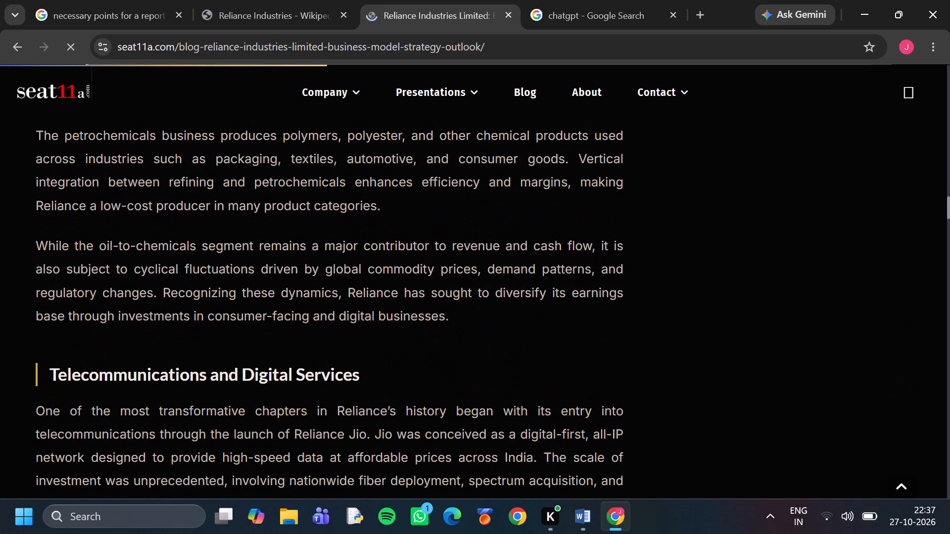
scroll(157, 271, "down", 7)
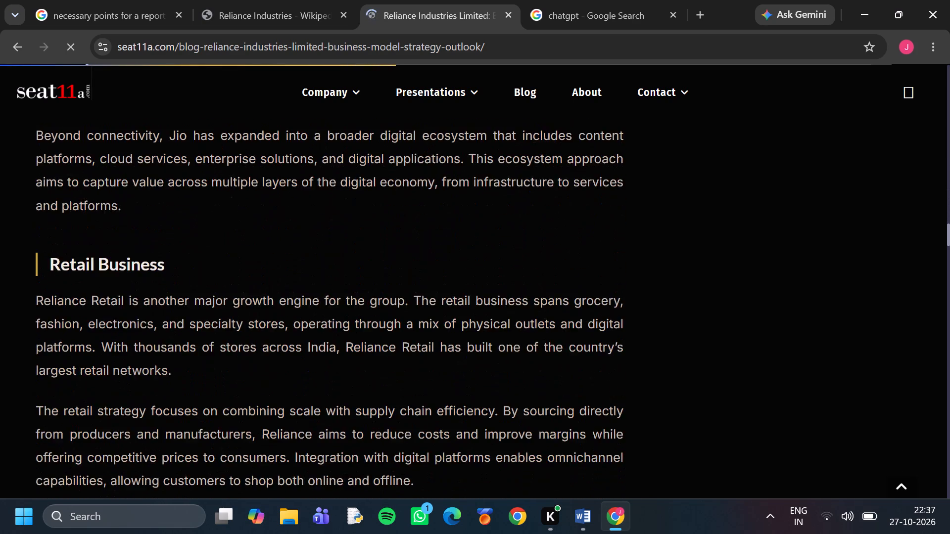
Re-examine the oil-to-chemicals and telecommunications sections, and skim the article's financial structure, risks and long-term vision sections.
scroll(157, 271, "up", 10)
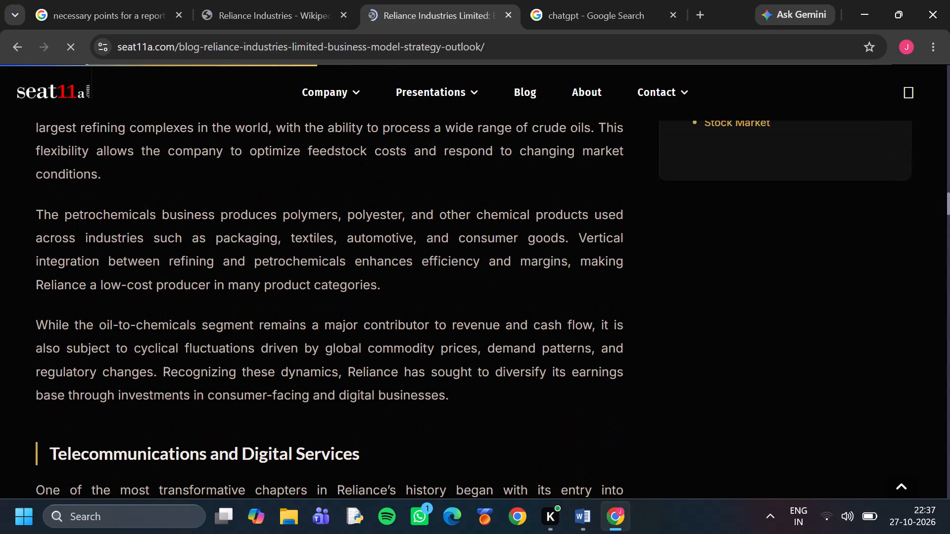
scroll(156, 267, "up", 1)
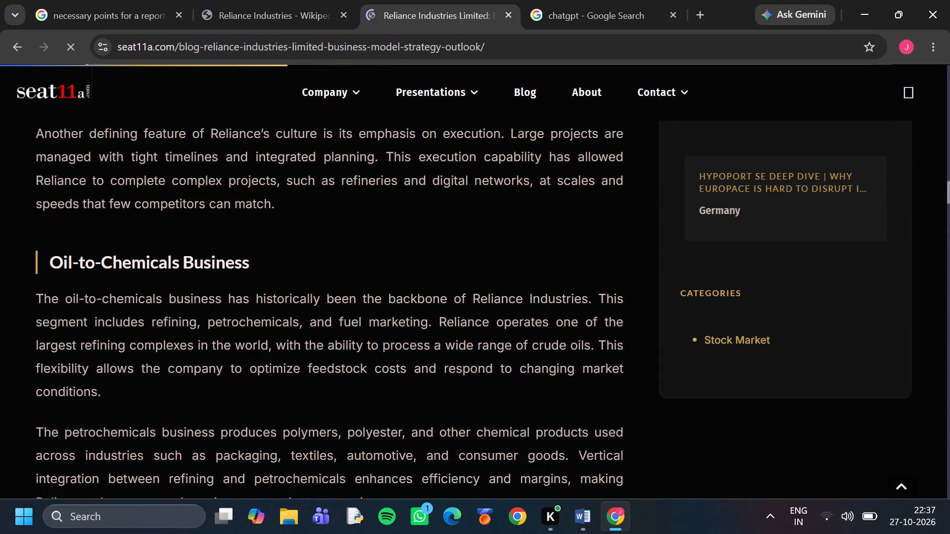
scroll(66, 290, "down", 7)
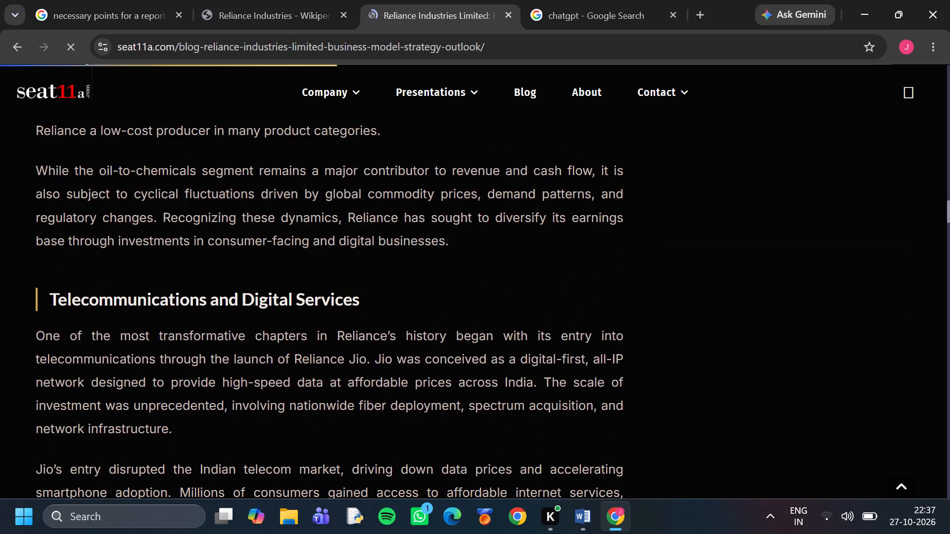
scroll(89, 345, "down", 11)
scroll(159, 327, "down", 3)
scroll(159, 327, "up", 1)
scroll(159, 327, "down", 7)
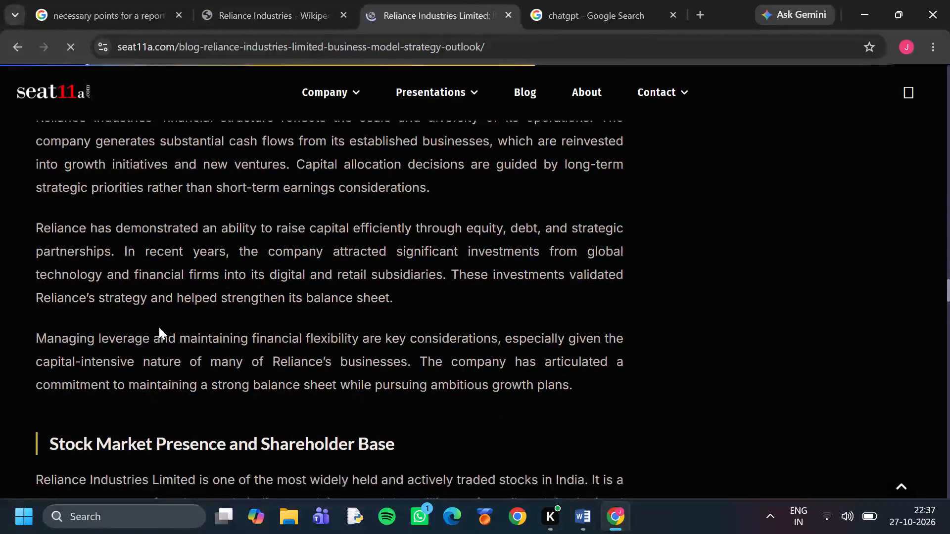
scroll(159, 327, "down", 19)
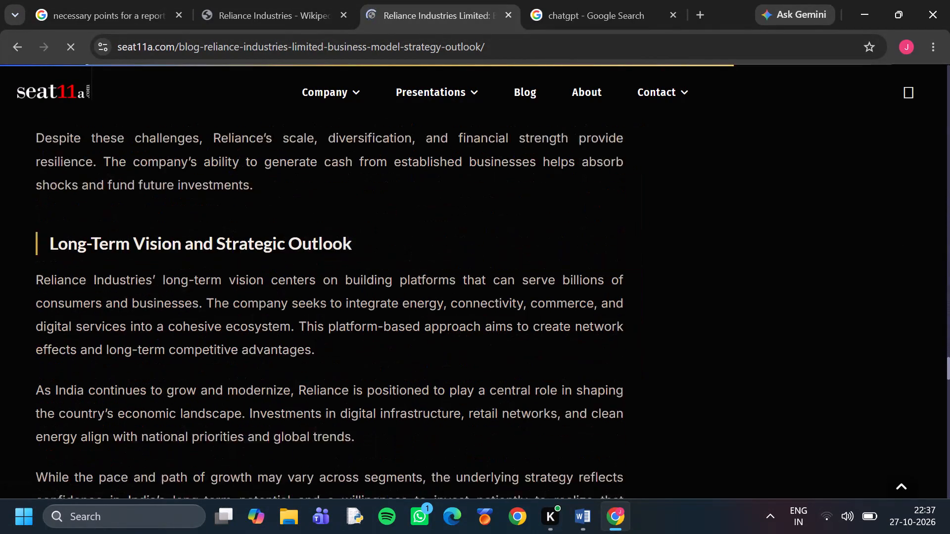
scroll(159, 326, "up", 5)
scroll(159, 326, "down", 4)
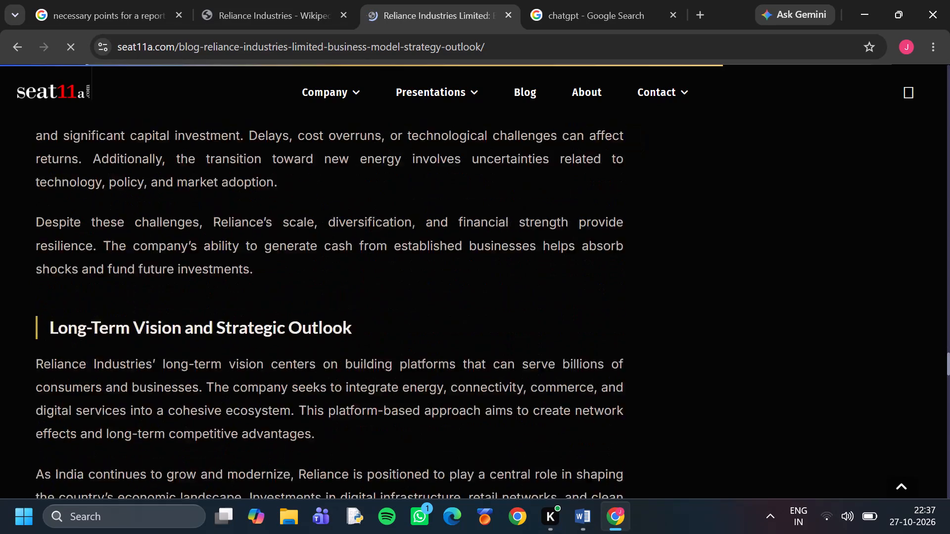
scroll(159, 326, "down", 3)
scroll(159, 326, "up", 7)
Return to the Google results and copy the AI Overview's methodology introduction and Core Pillars list into the Word report below the METHODOLOGY heading.
left_click(19, 33)
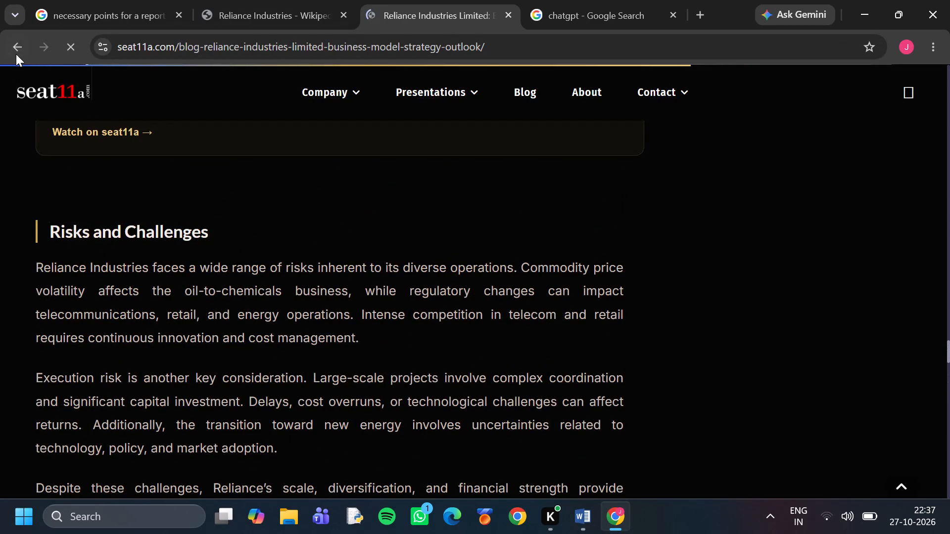
left_click(16, 54)
scroll(174, 192, "up", 19)
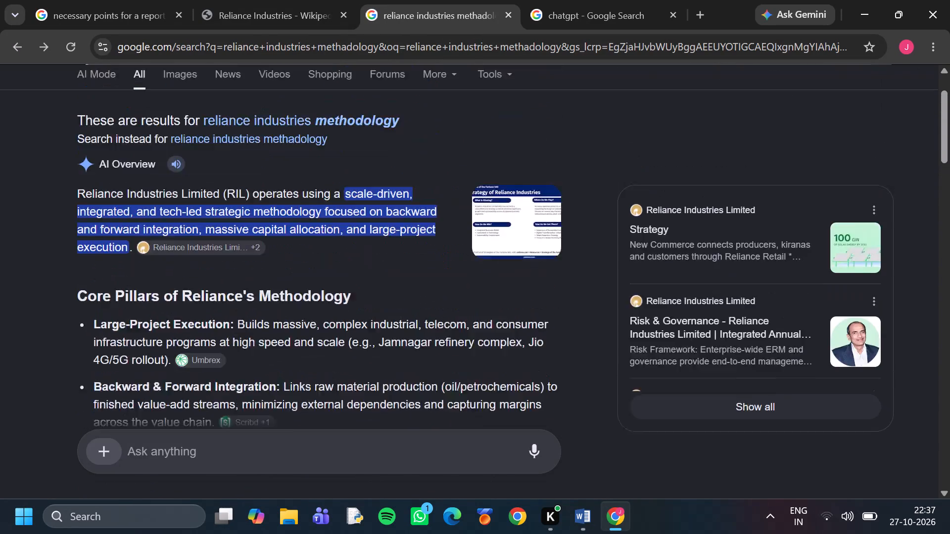
left_click_drag(66, 266, 193, 413)
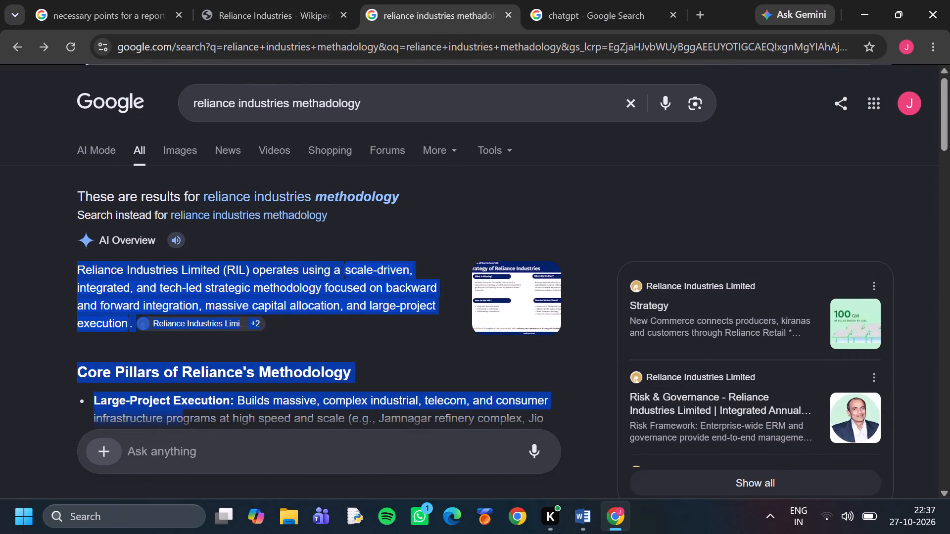
left_click_drag(193, 413, 397, 421)
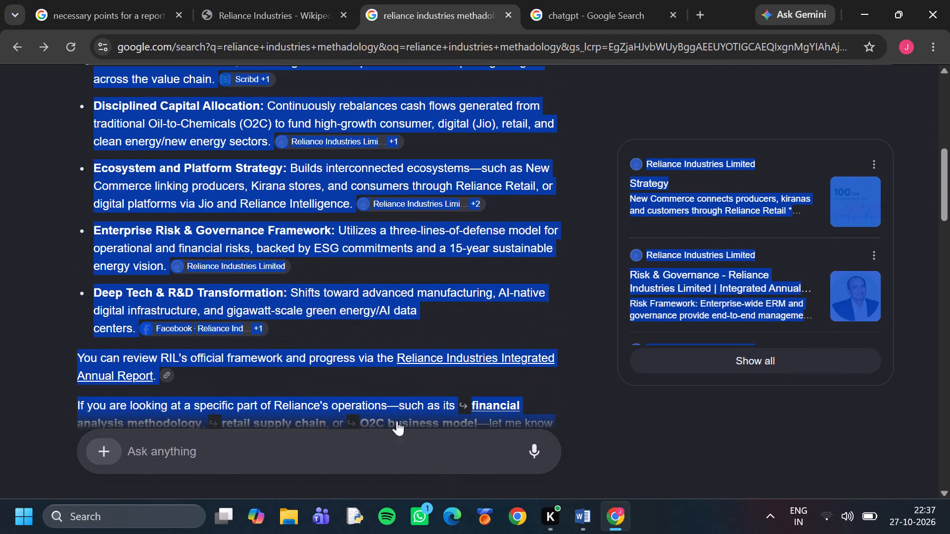
left_click_drag(397, 421, 337, 327)
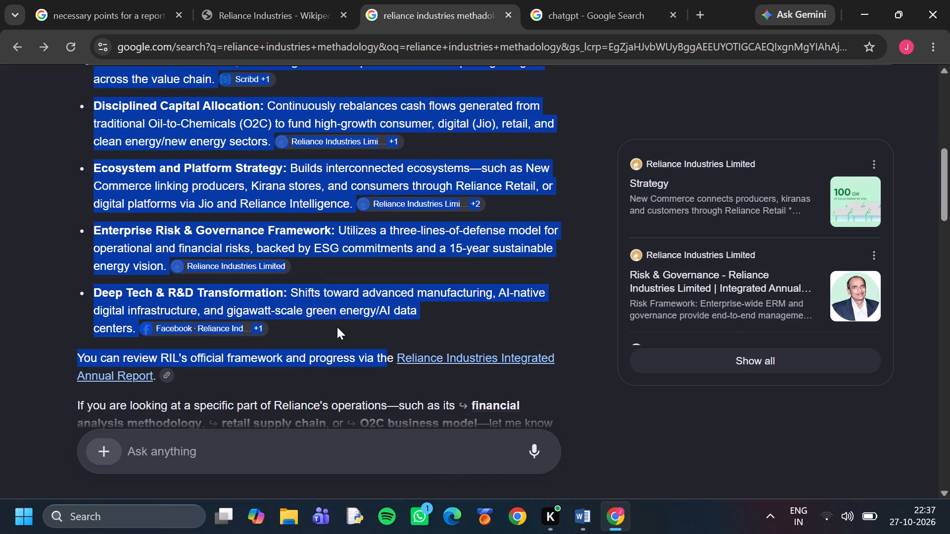
left_click_drag(337, 327, 336, 327)
key("ctrl+c")
left_click(594, 514)
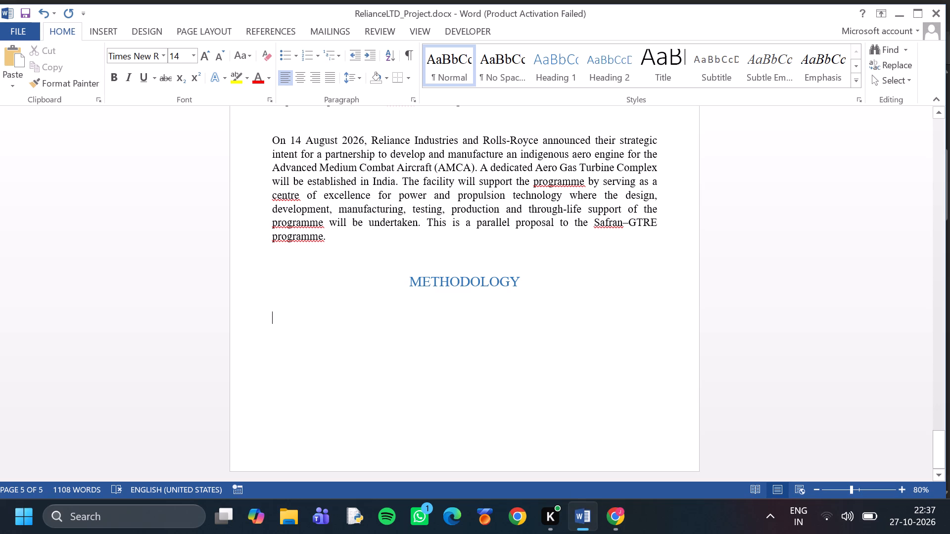
key("ctrl+v")
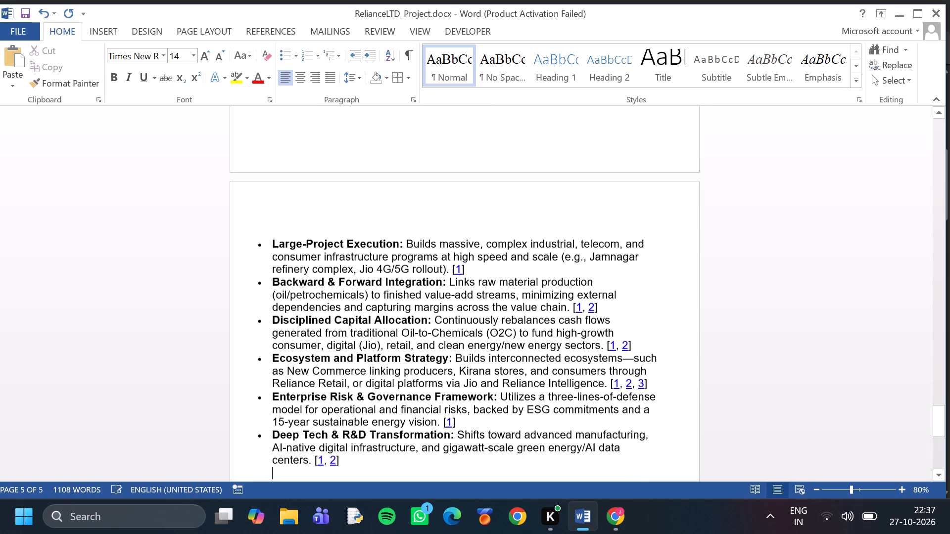
Delete the [1, 2, 3] citations after "large-project execution", ending the sentence with a period and keeping the Core Pillars heading on its own line.
scroll(502, 349, "up", 12)
scroll(505, 327, "down", 2)
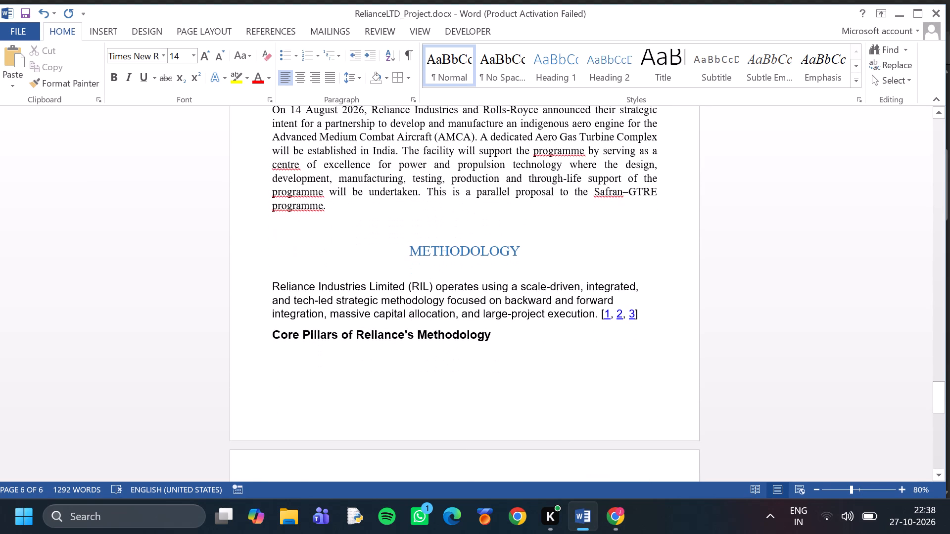
left_click_drag(596, 312, 615, 319)
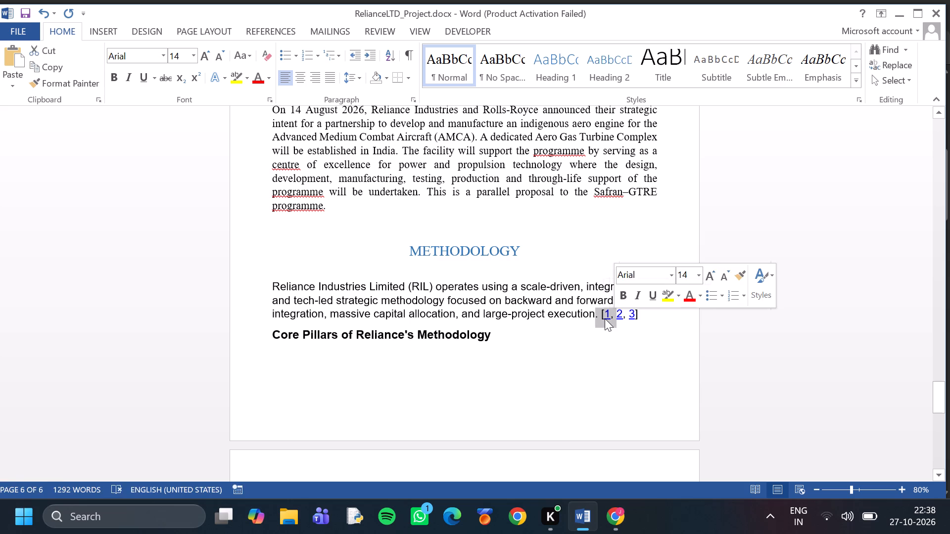
left_click(605, 318)
left_click_drag(599, 314, 651, 315)
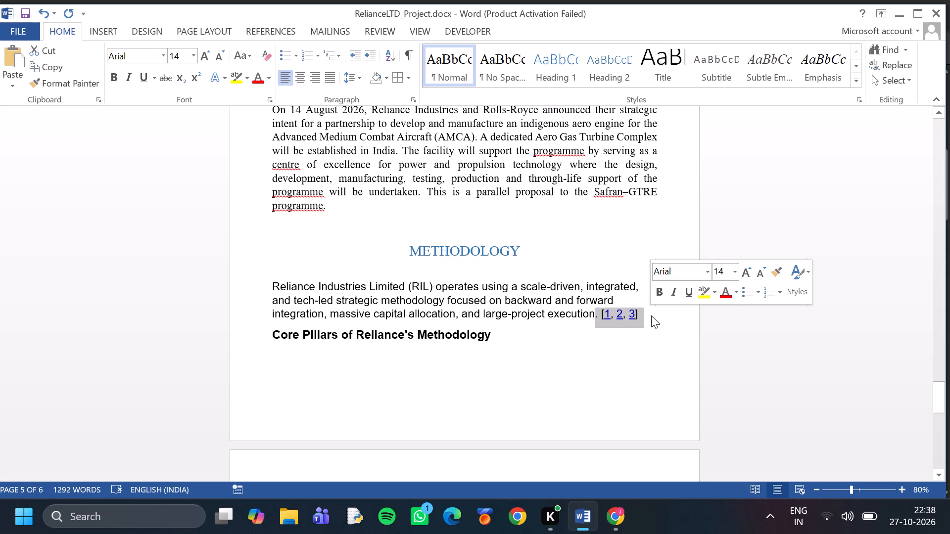
key("BackSpace")
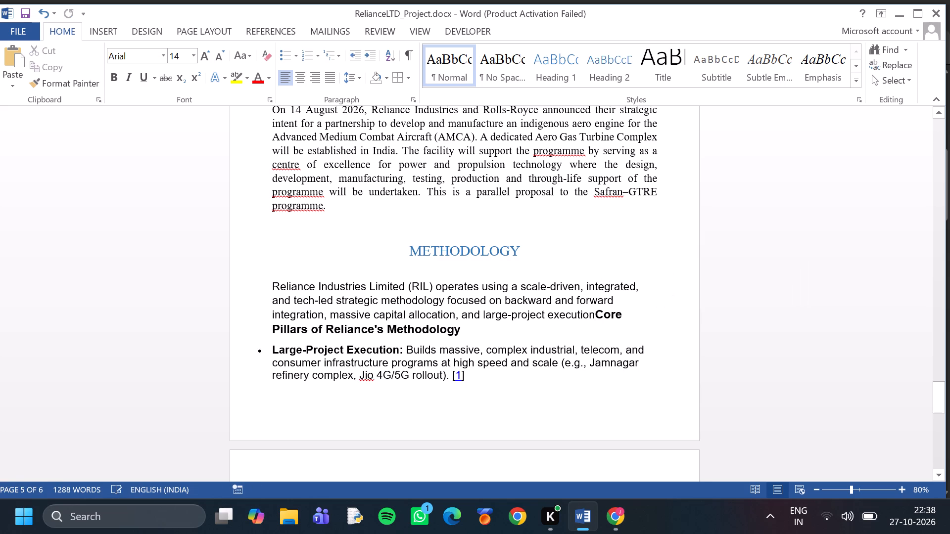
key("period")
key("Return")
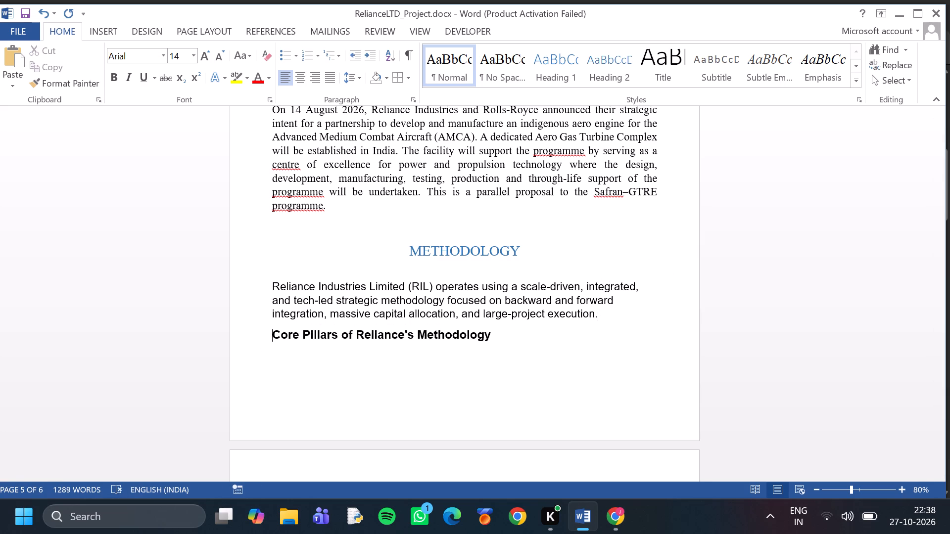
Delete the bracketed citation links ending the Large-Project Execution and Backward & Forward Integration bullets.
scroll(625, 343, "down", 5)
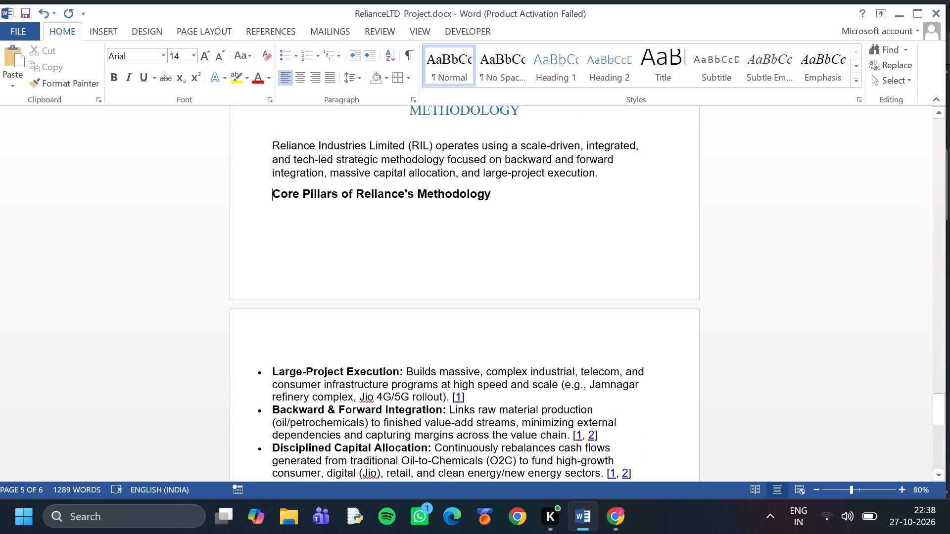
left_click_drag(535, 397, 448, 397)
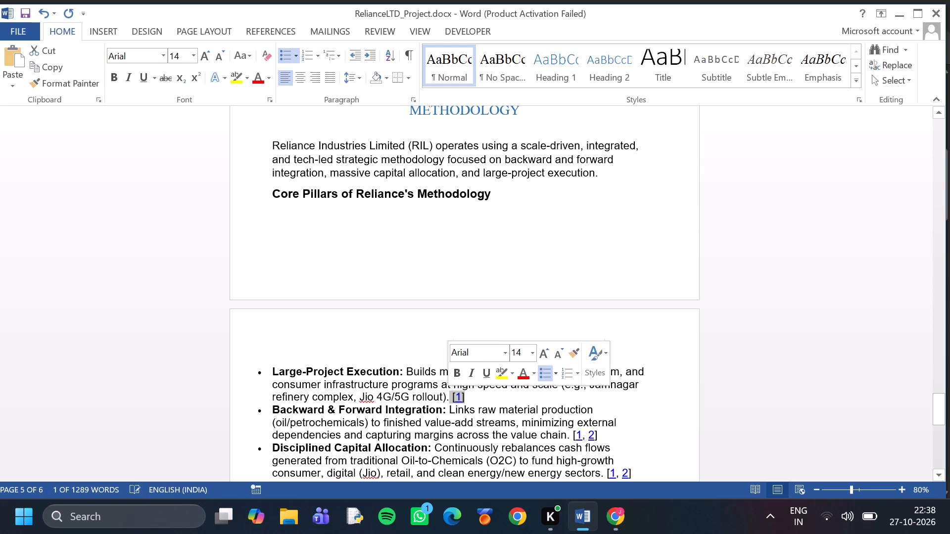
key("BackSpace")
scroll(501, 440, "down", 1)
left_click_drag(636, 402, 554, 410)
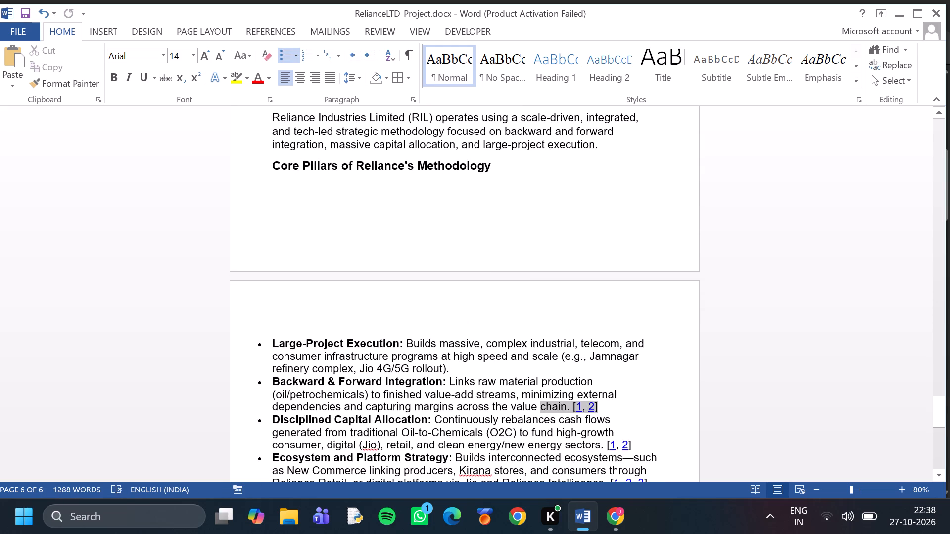
left_click_drag(554, 410, 571, 413)
key("BackSpace")
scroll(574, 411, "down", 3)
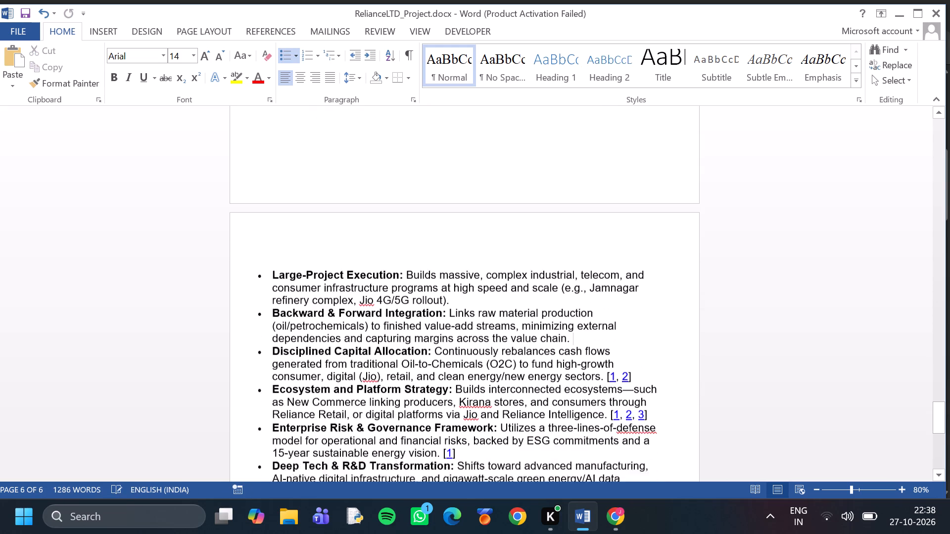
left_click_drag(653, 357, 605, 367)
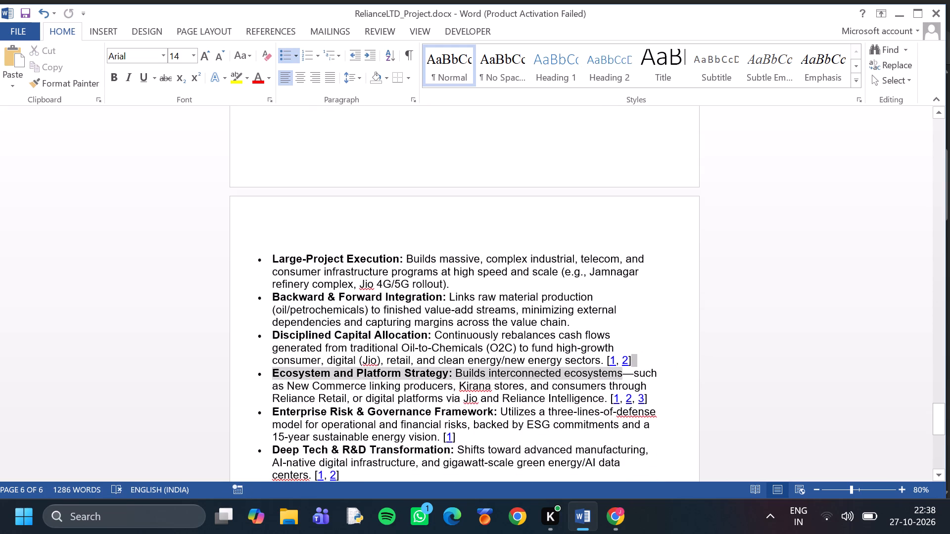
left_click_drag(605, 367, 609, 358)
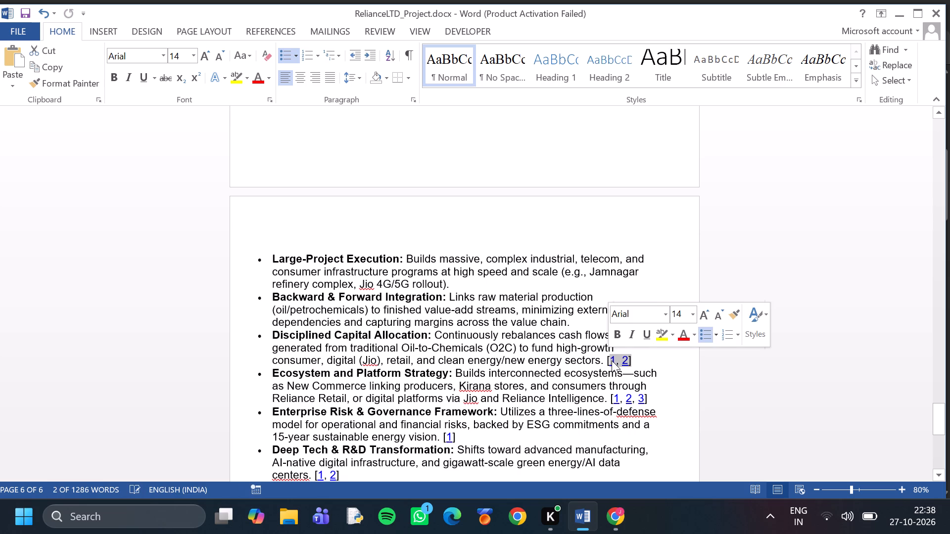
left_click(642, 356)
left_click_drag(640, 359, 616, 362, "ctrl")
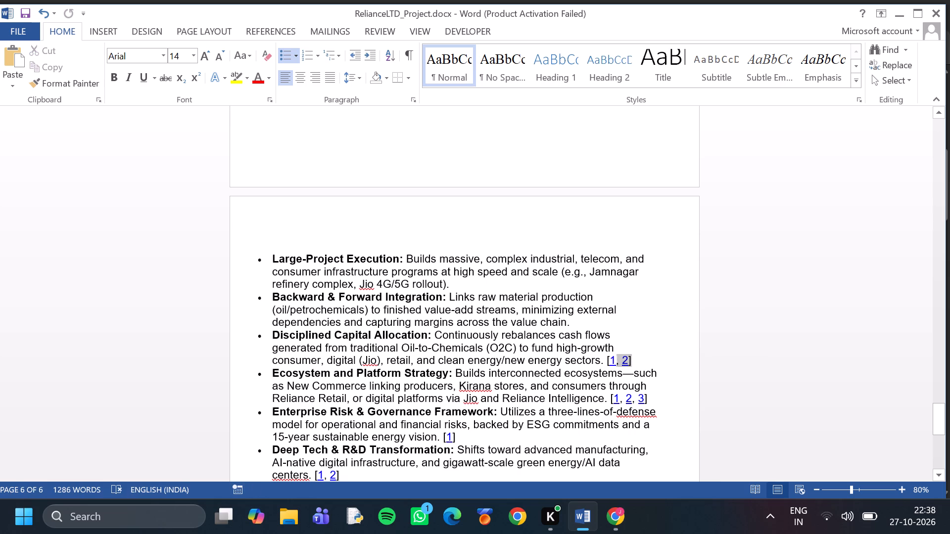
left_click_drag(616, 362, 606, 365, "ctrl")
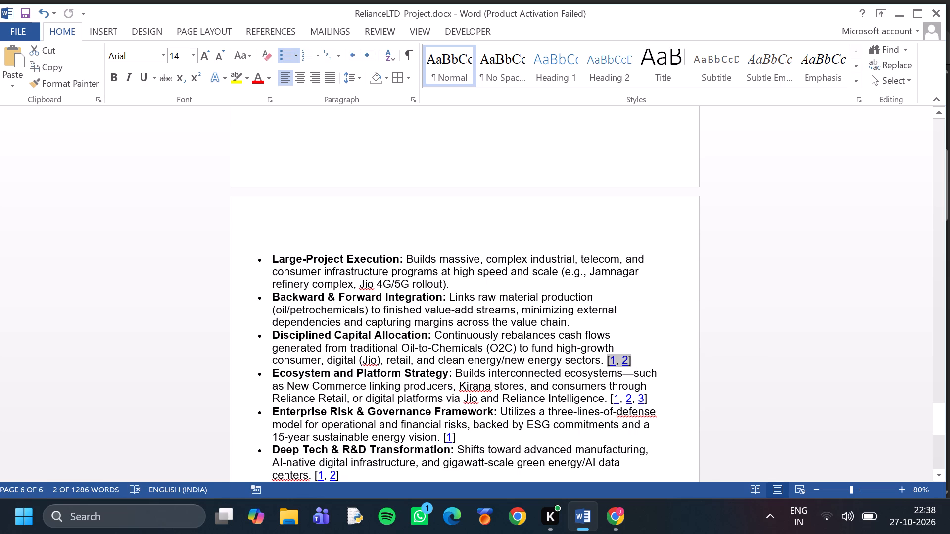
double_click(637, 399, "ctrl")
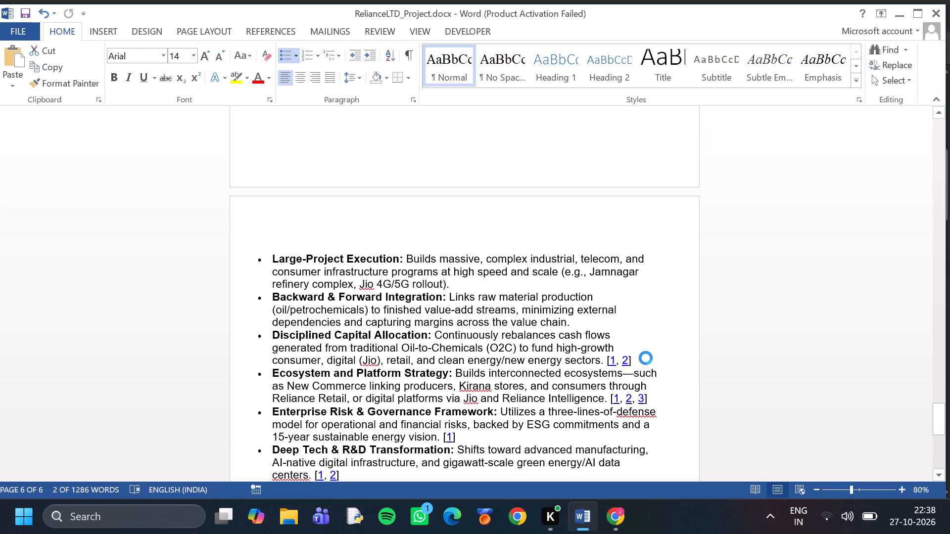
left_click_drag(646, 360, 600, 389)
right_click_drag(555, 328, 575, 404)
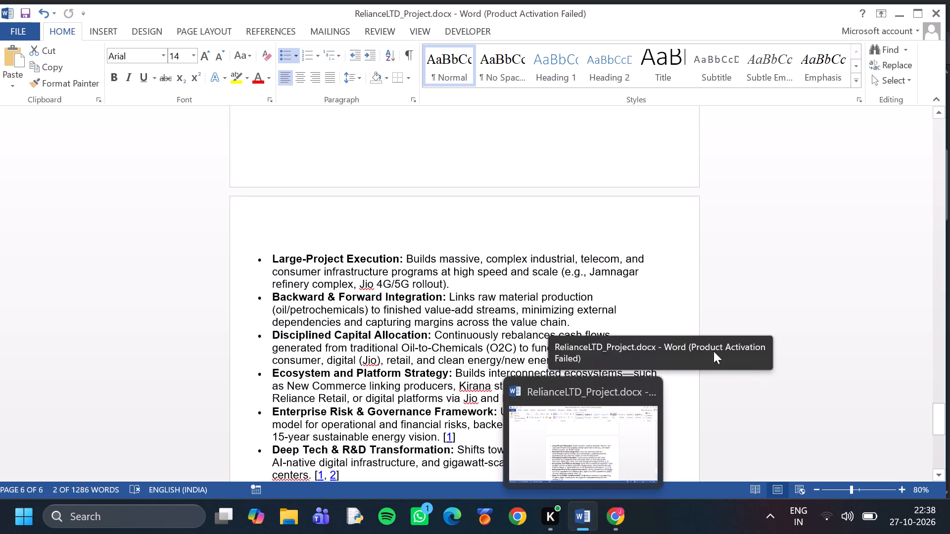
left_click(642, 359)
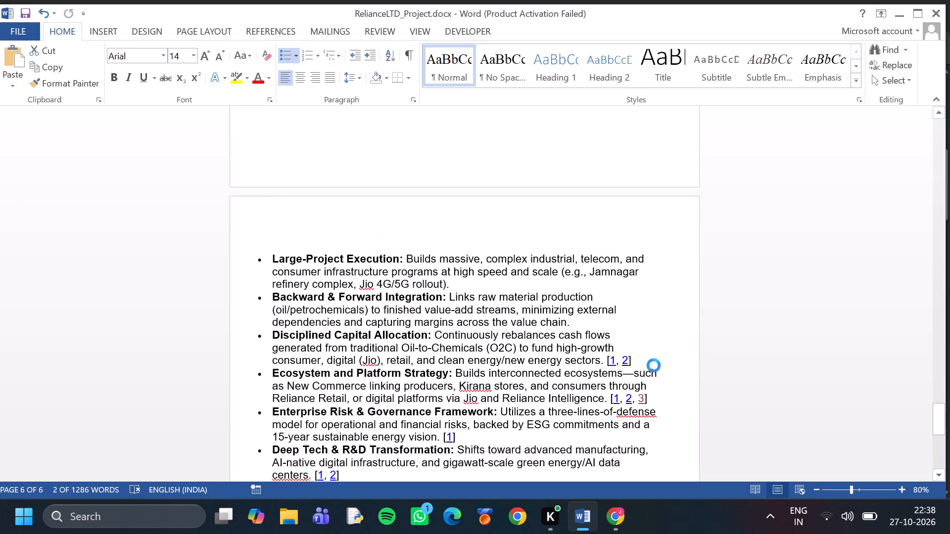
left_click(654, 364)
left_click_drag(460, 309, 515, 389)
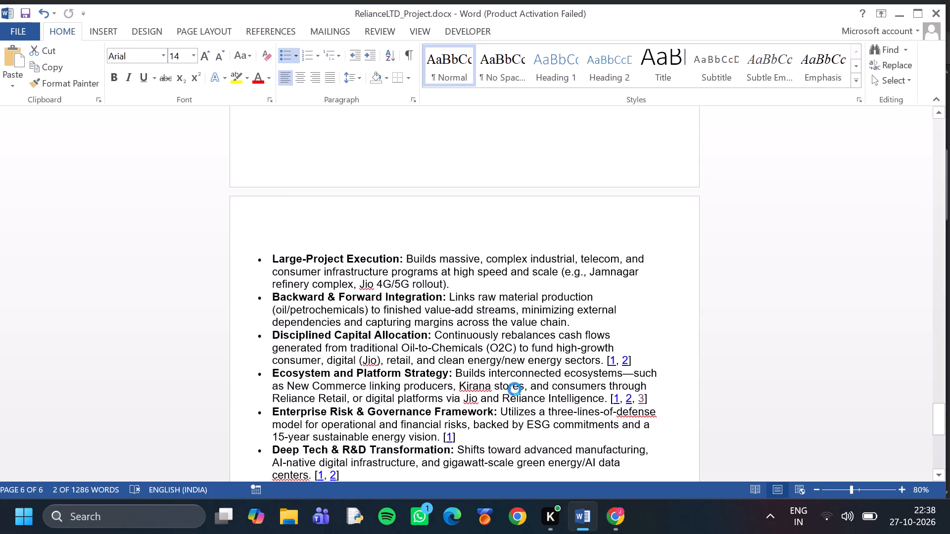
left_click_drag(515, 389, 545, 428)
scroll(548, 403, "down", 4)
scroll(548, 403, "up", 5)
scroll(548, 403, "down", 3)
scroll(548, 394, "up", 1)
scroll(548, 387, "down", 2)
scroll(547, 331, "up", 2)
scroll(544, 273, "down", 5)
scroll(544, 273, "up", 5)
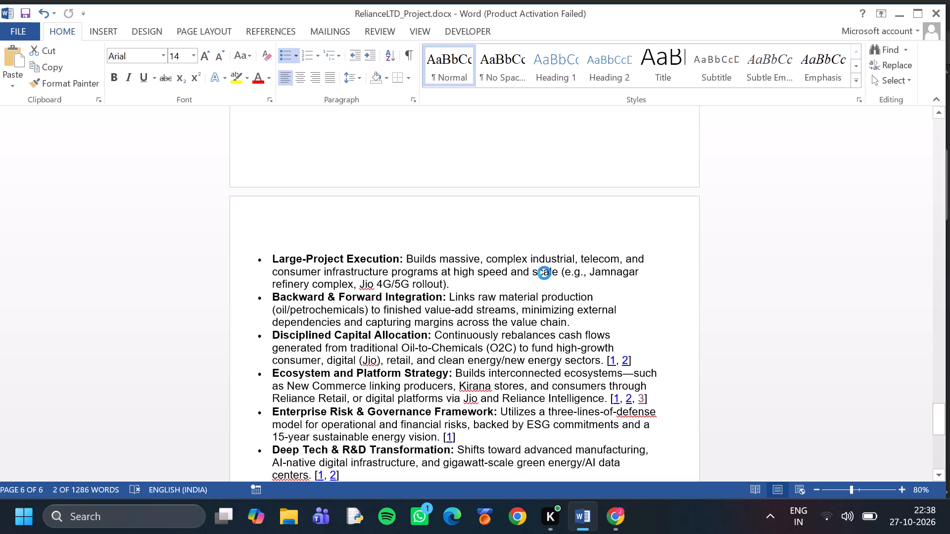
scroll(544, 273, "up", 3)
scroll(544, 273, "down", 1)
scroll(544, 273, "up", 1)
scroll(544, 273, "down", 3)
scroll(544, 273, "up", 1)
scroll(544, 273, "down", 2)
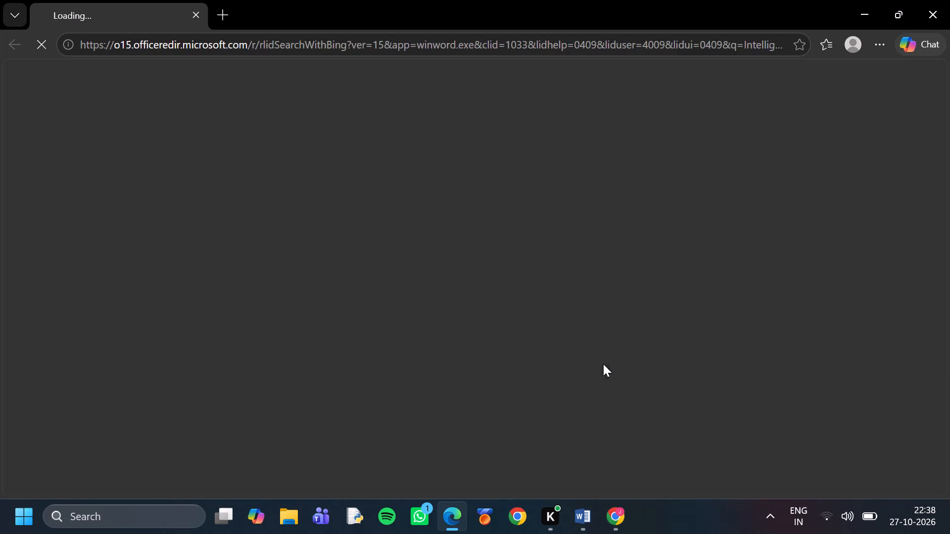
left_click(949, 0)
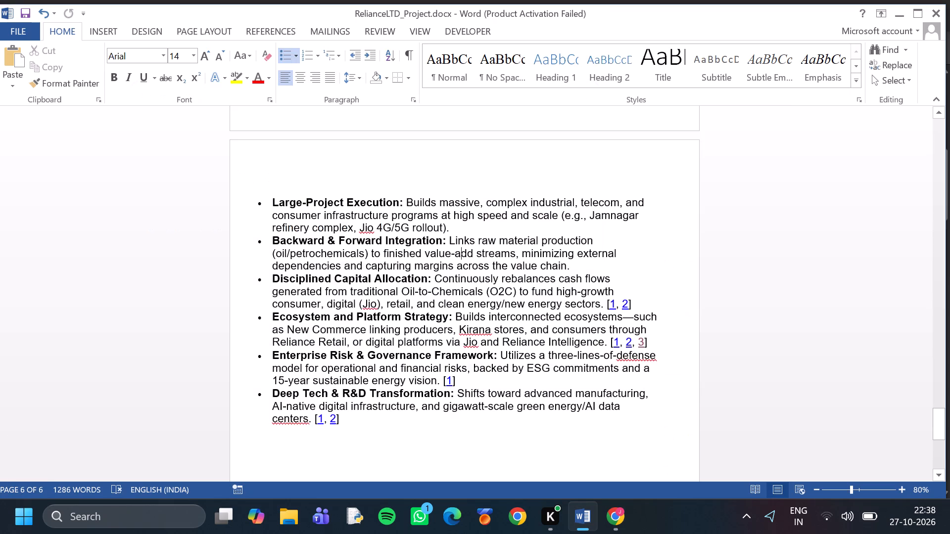
Delete the bracketed citation links ending the Deep Tech & R&D Transformation and Enterprise Risk & Governance Framework bullets.
left_click(613, 175)
left_click_drag(645, 296, 633, 298, "ctrl")
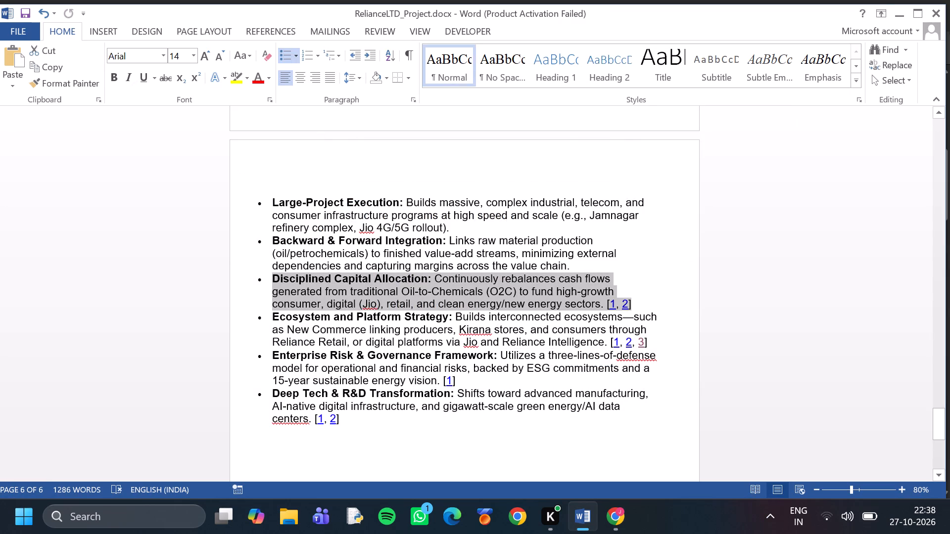
left_click(638, 300)
left_click(641, 304, "ctrl")
triple_click(641, 304, "ctrl")
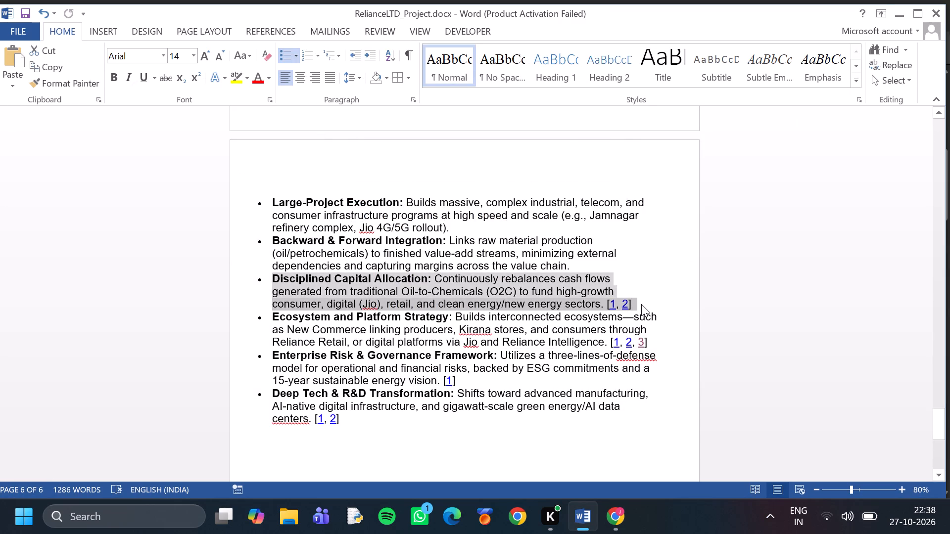
left_click(641, 304, "ctrl")
left_click_drag(607, 304, 630, 305, "ctrl")
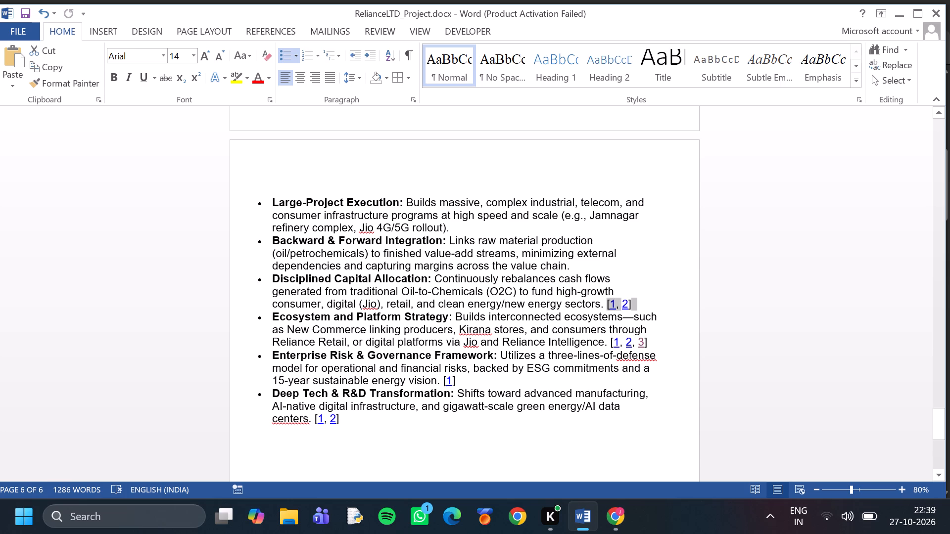
left_click_drag(630, 305, 637, 305, "ctrl")
left_click_drag(663, 339, 640, 342, "ctrl")
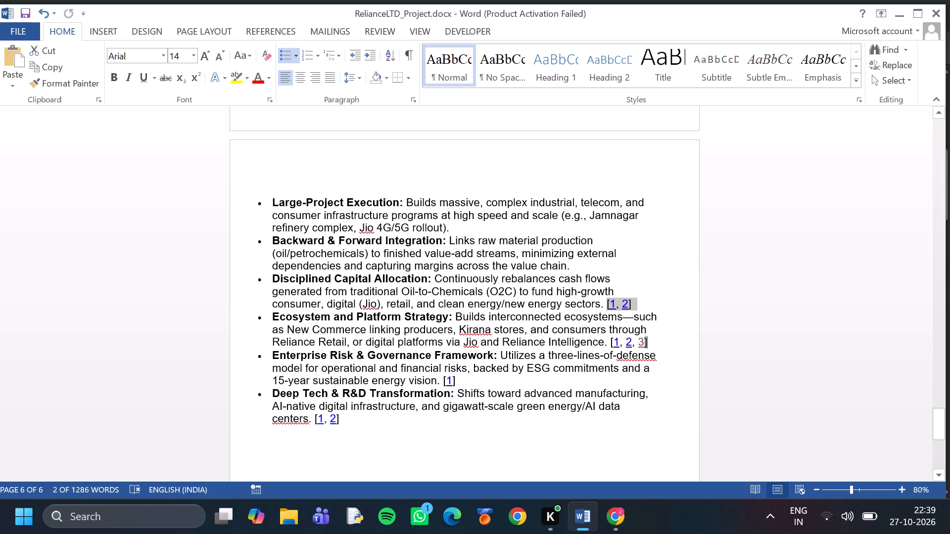
left_click_drag(640, 342, 611, 342, "ctrl")
left_click_drag(533, 384, 511, 384, "ctrl")
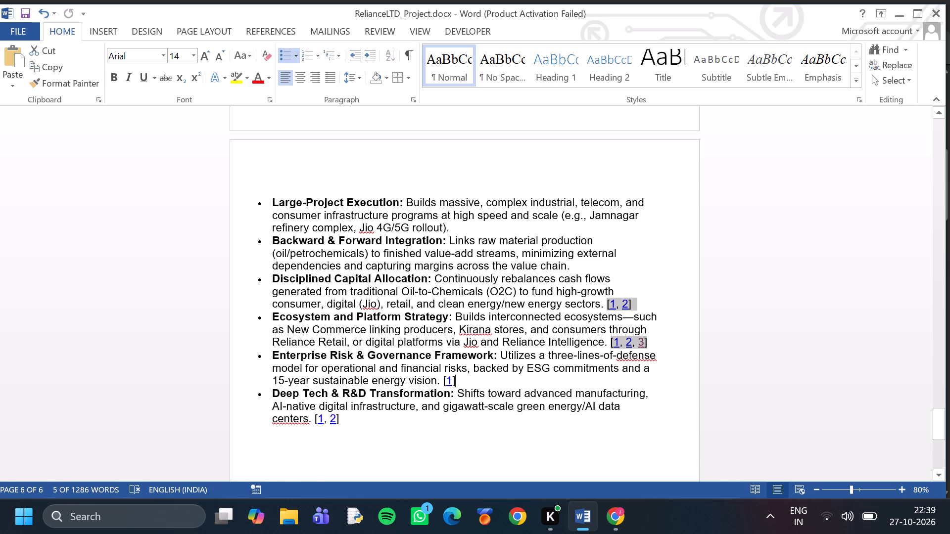
left_click_drag(511, 384, 442, 379, "ctrl")
left_click_drag(367, 424, 313, 419, "ctrl")
left_click_drag(313, 419, 314, 418, "ctrl")
key("BackSpace")
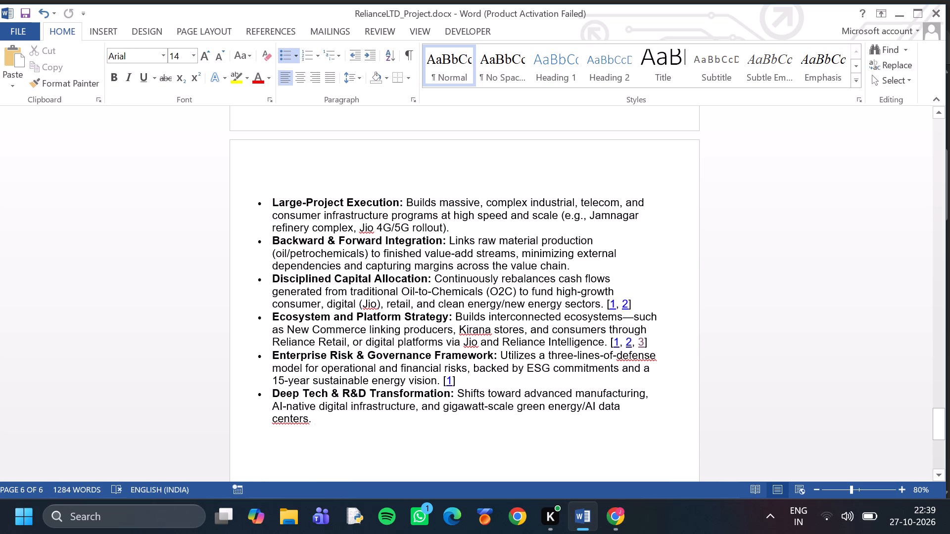
left_click_drag(490, 378, 442, 380)
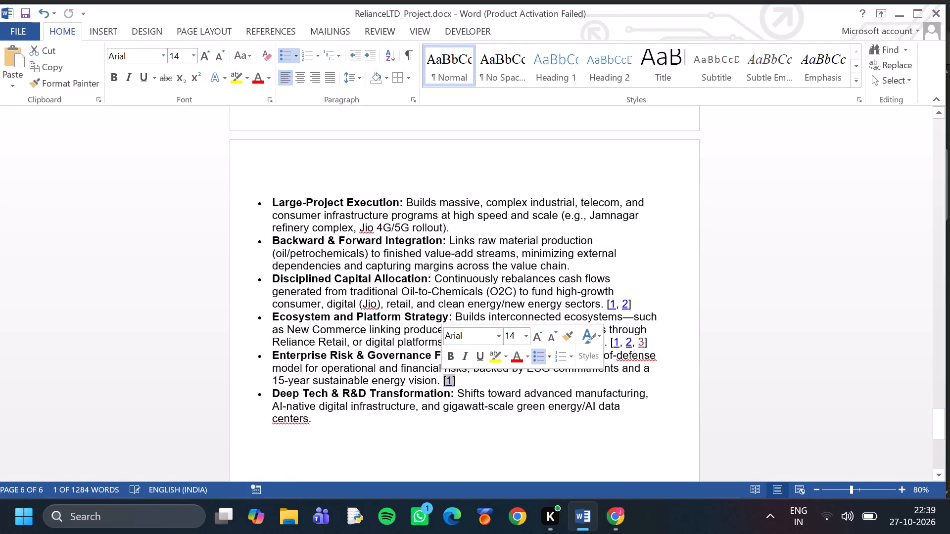
key("BackSpace")
key("BackSpace")
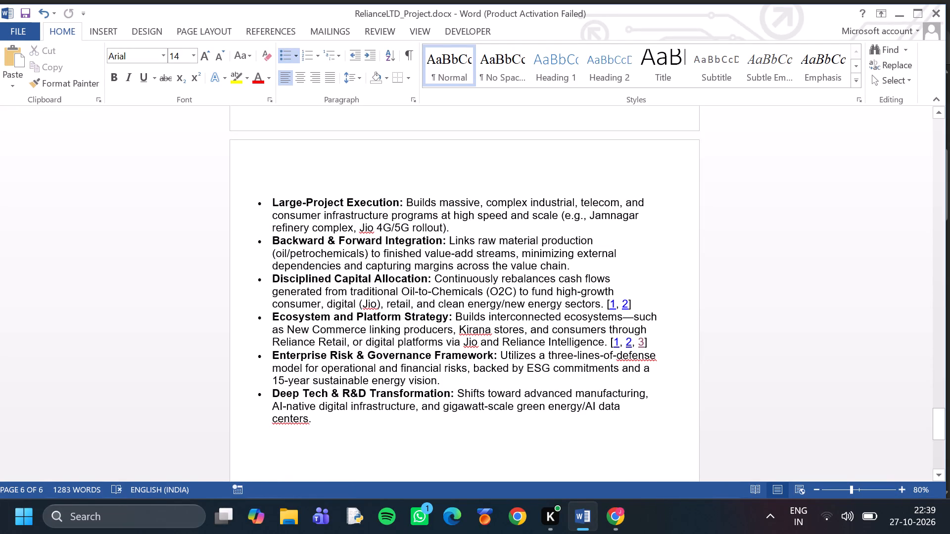
Delete the [1, 2, 3] citation links after "Reliance Intelligence." in the Ecosystem and Platform Strategy bullet.
left_click(665, 335)
left_click(662, 346)
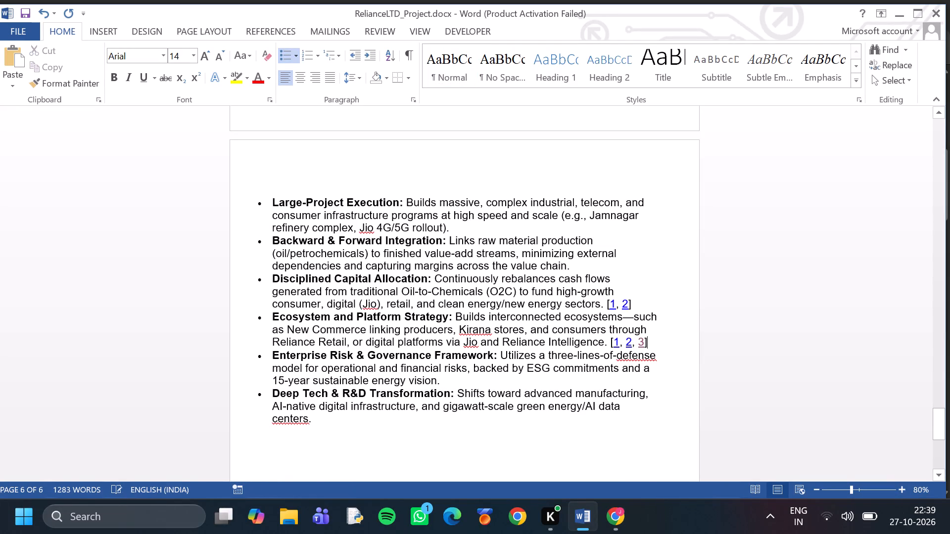
key("BackSpace")
key("BackSpace")
key("BackSpace")
key("BackSpace")
key("BackSpace")
key("BackSpace")
key("BackSpace")
key("BackSpace")
key("BackSpace")
key("BackSpace")
key("BackSpace")
key("BackSpace")
key("BackSpace")
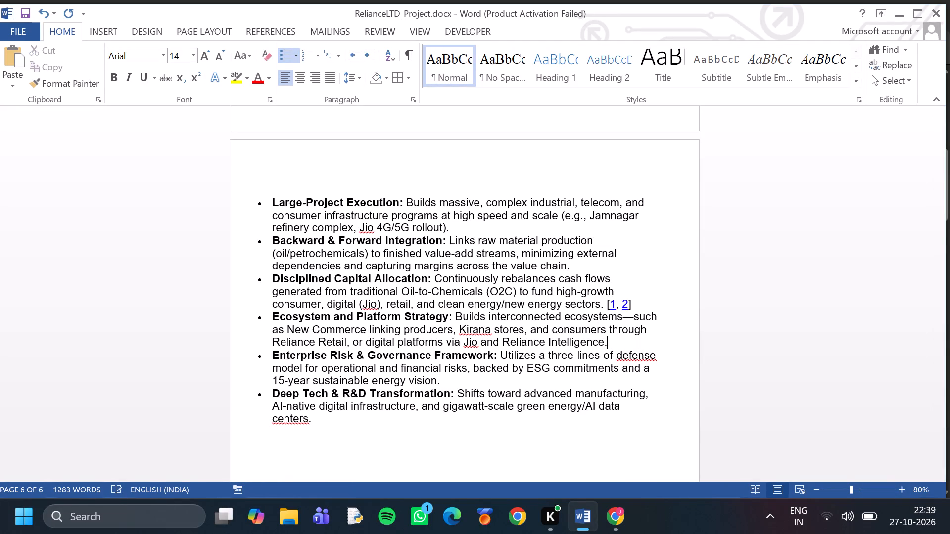
Delete the [1, 2] citation links after "clean energy/new energy sectors." in the Disciplined Capital Allocation bullet.
left_click(660, 311)
left_click(643, 301)
key("BackSpace")
key("BackSpace")
key("BackSpace")
key("BackSpace")
key("BackSpace")
key("BackSpace")
key("BackSpace")
key("BackSpace")
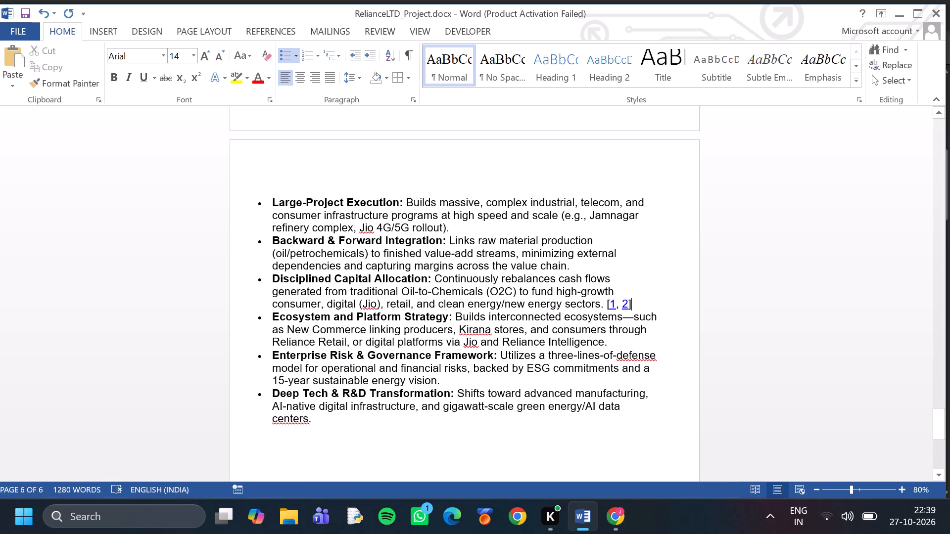
key("BackSpace")
Remove the bullet characters from the Core Pillars list, from Large-Project Execution through Deep Tech & R&D Transformation.
scroll(622, 301, "down", 5)
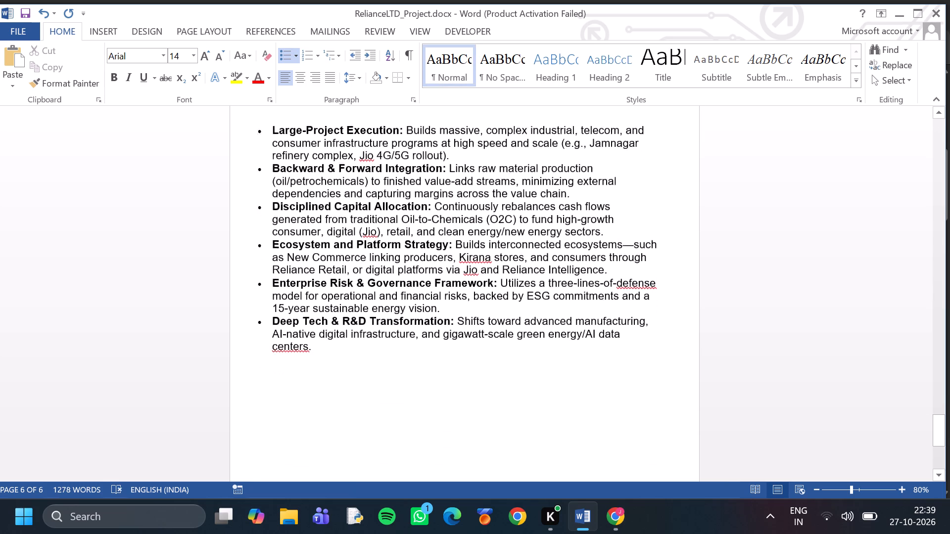
scroll(494, 343, "down", 5)
scroll(486, 347, "up", 7)
left_click_drag(342, 349, 254, 117)
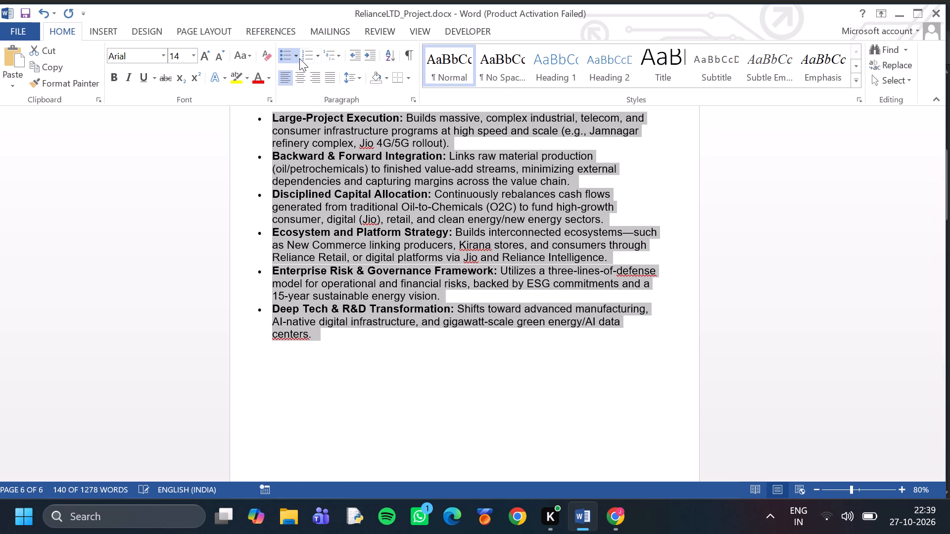
left_click(299, 57)
left_click(292, 93)
Define a new bullet with the diamond symbol (Symbol font, character code 168) and apply it to the Core Pillars list.
left_click(294, 54)
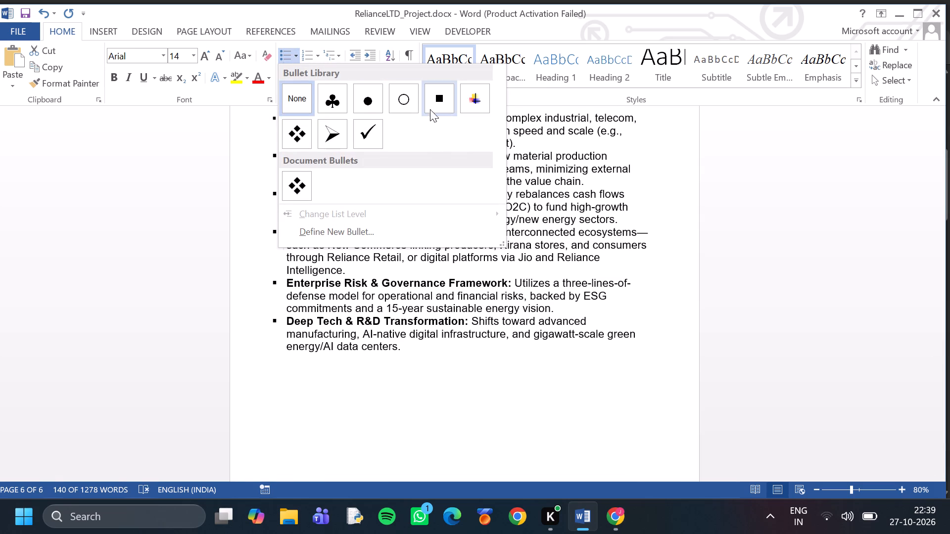
left_click(331, 223)
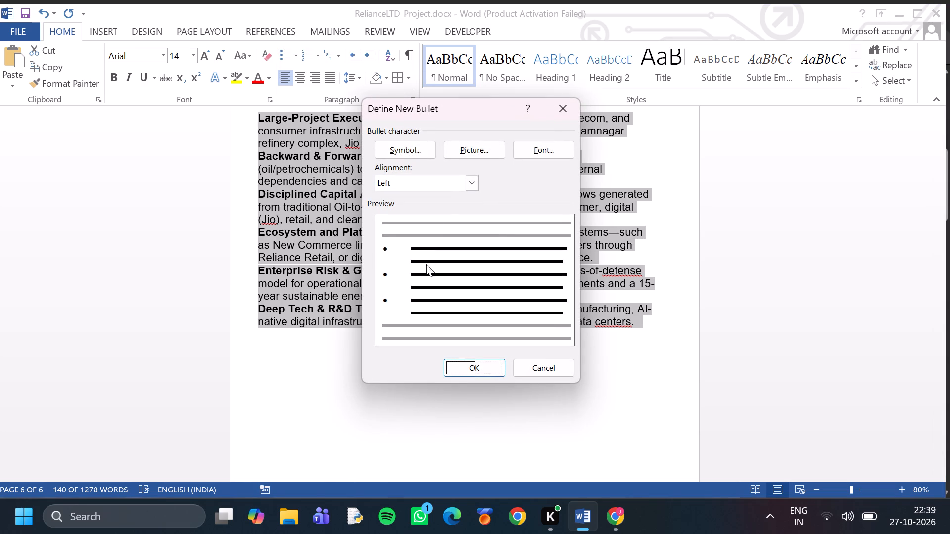
left_click(426, 152)
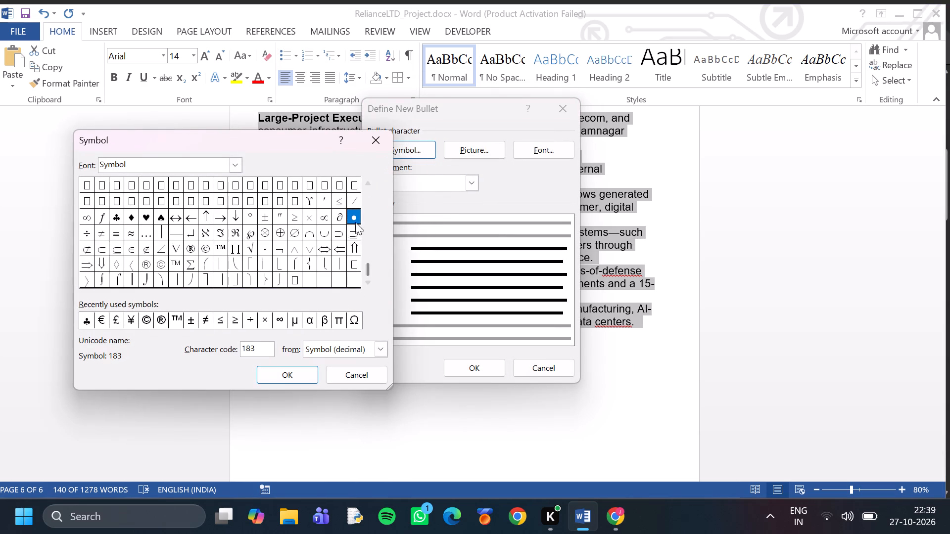
scroll(151, 238, "down", 2)
left_click_drag(364, 267, 364, 241)
left_click_drag(364, 241, 364, 236)
left_click_drag(365, 233, 365, 222)
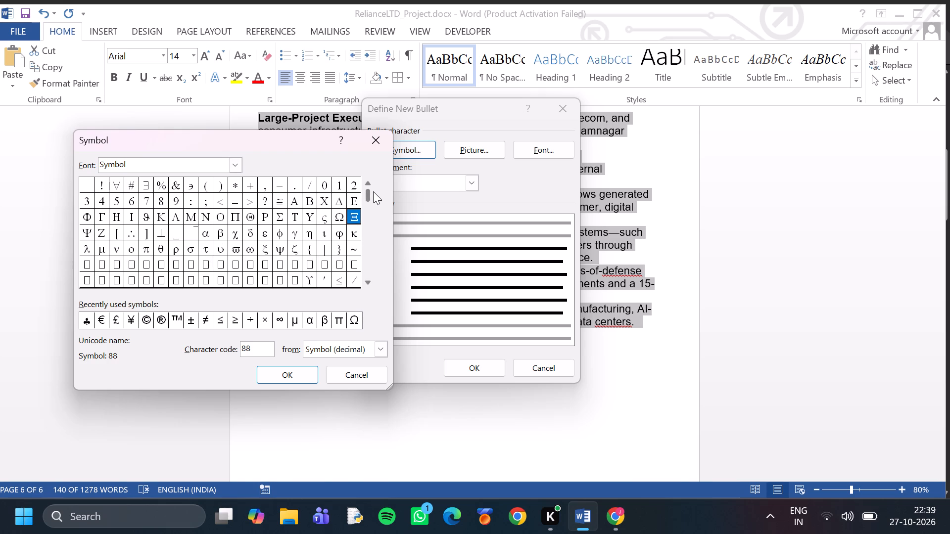
left_click_drag(368, 197, 368, 204)
left_click(367, 282)
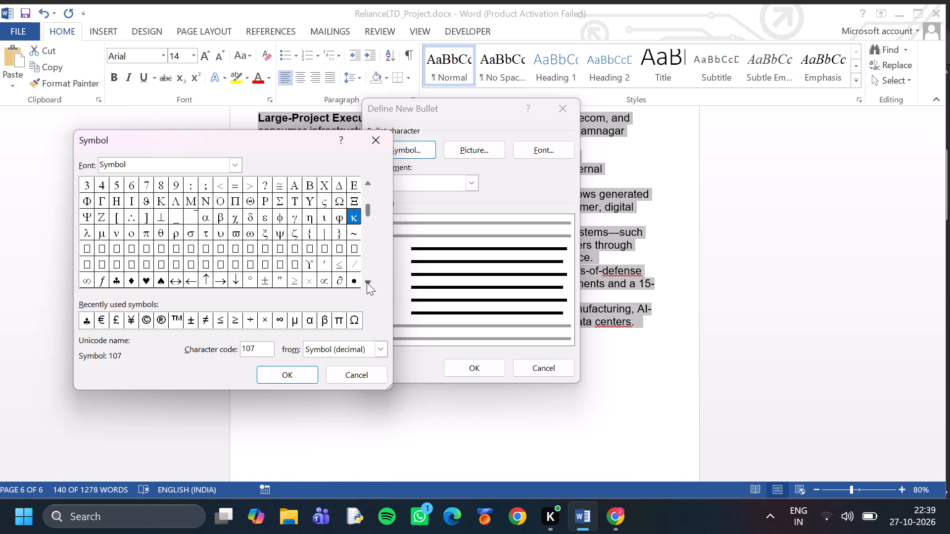
left_click(367, 282)
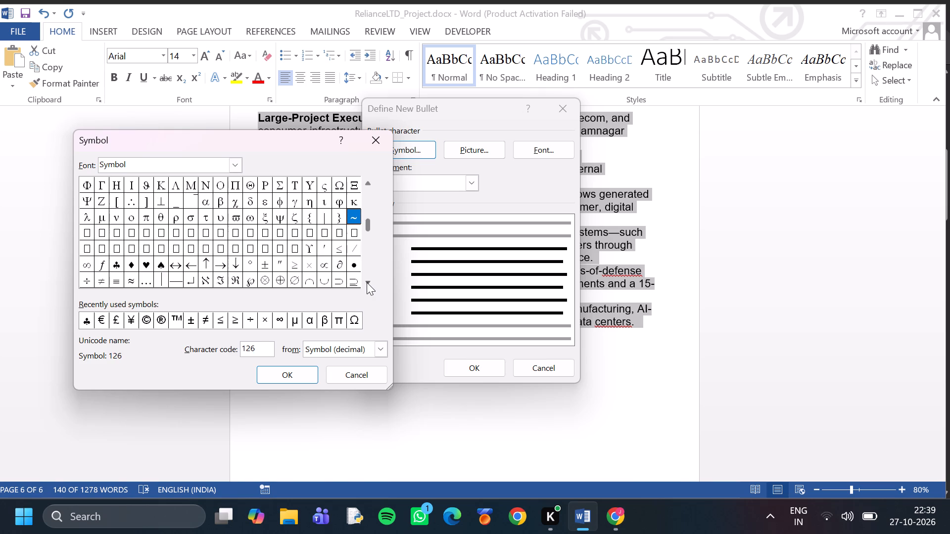
triple_click(367, 282)
left_click(367, 282)
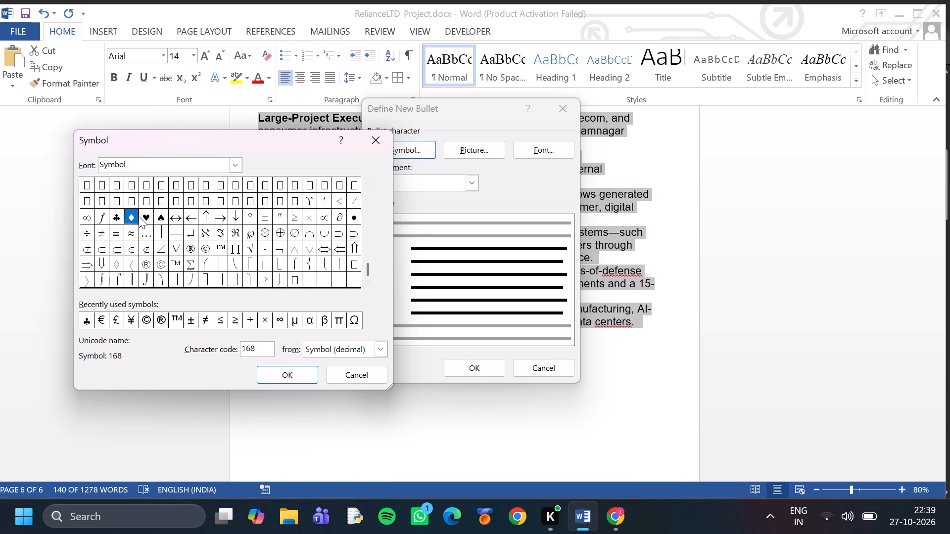
left_click(139, 216)
left_click(300, 378)
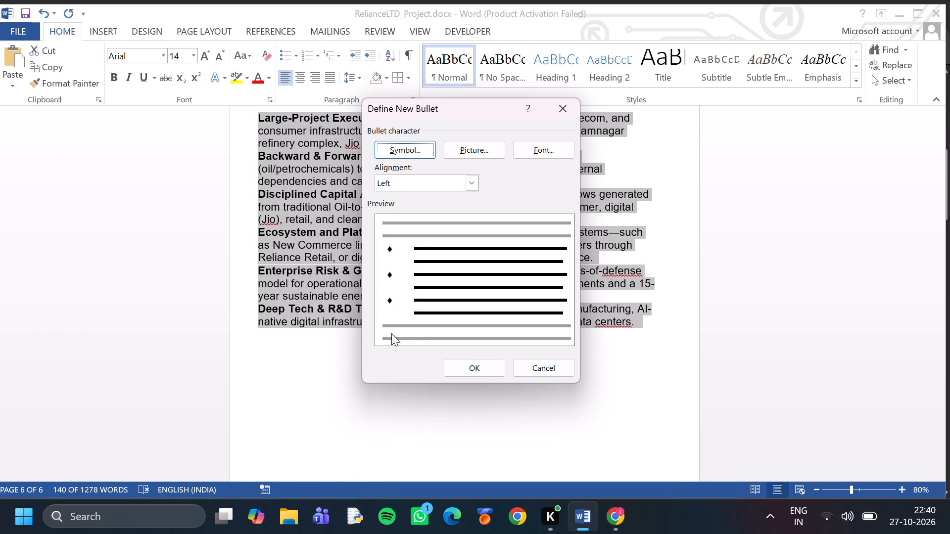
left_click(464, 364)
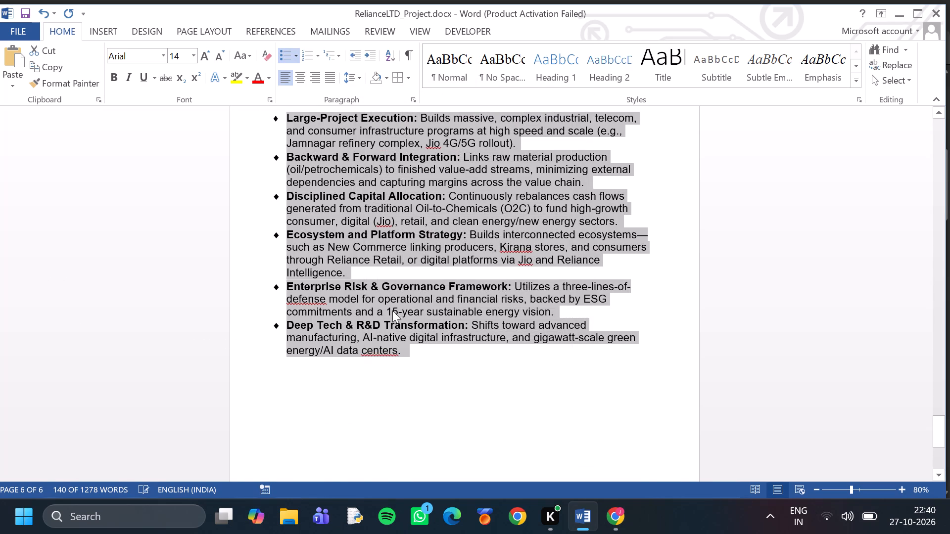
Add space after paragraph to the Core Pillars list, from Large-Project Execution through Deep Tech & R&D Transformation.
scroll(383, 308, "up", 3)
left_click(308, 221)
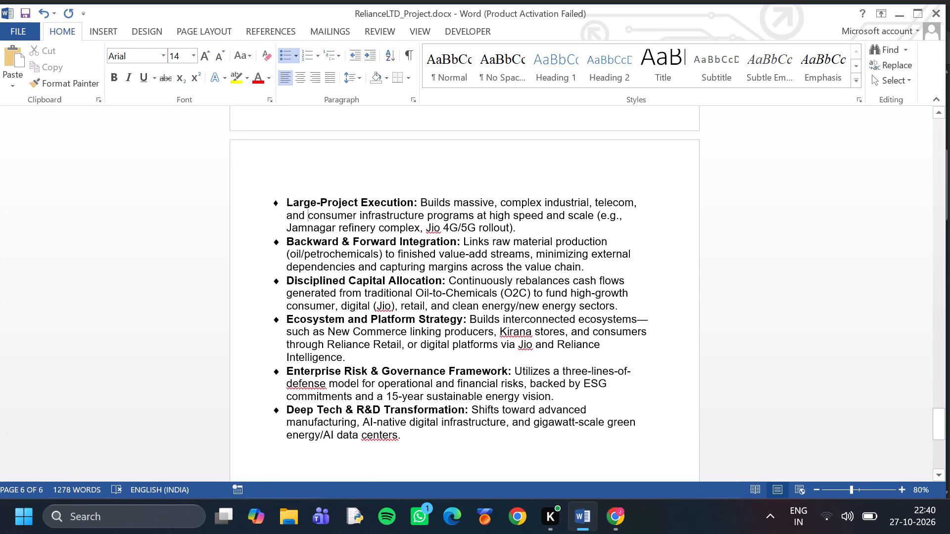
left_click(526, 226)
left_click_drag(285, 200, 423, 442)
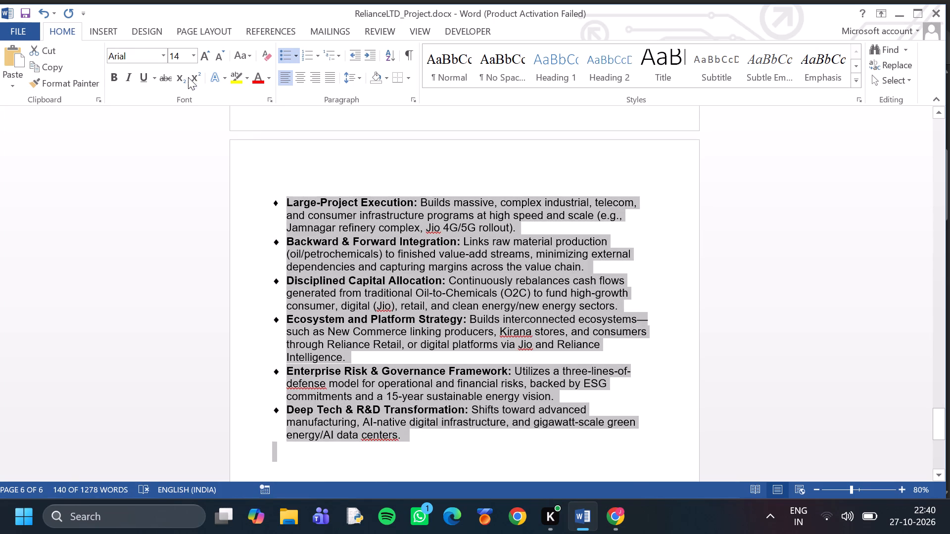
left_click(349, 76)
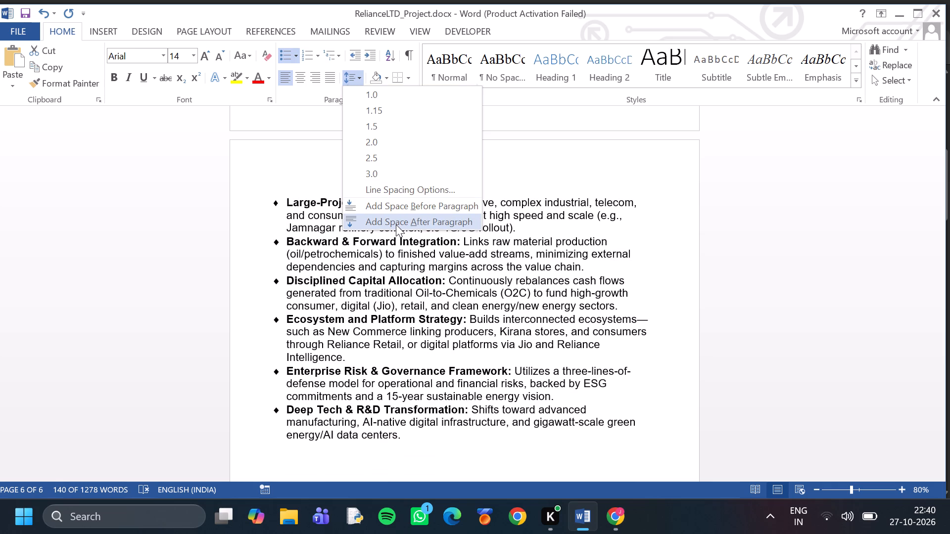
left_click(397, 218)
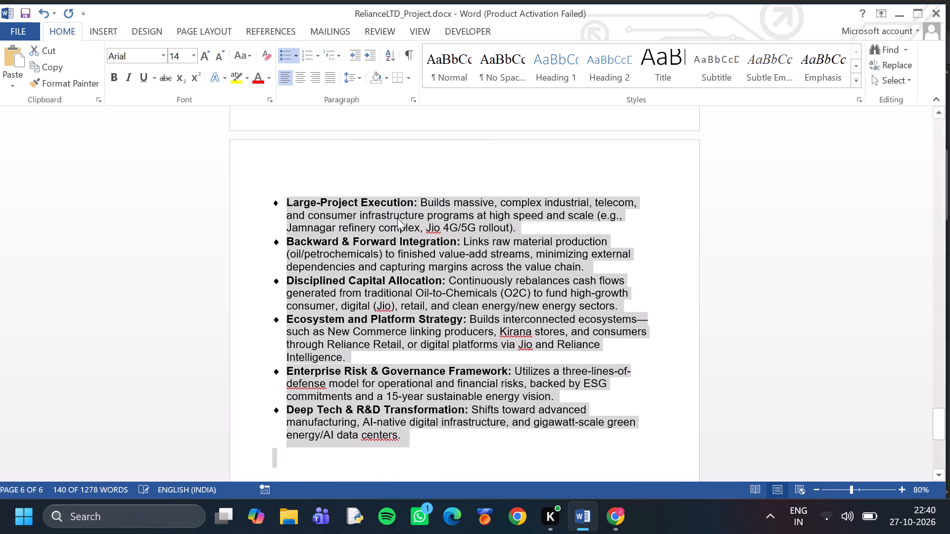
left_click(370, 234)
Justify the Methodology introduction paragraph and the "Core Pillars of Reliance's Methodology" heading.
scroll(406, 239, "up", 7)
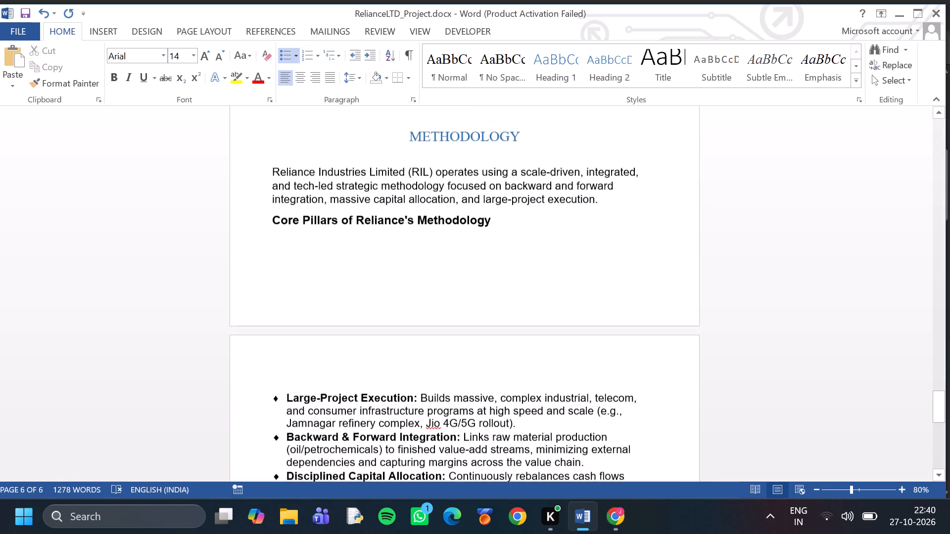
scroll(426, 228, "up", 2)
left_click(466, 249)
left_click_drag(258, 228, 452, 314)
left_click(293, 83)
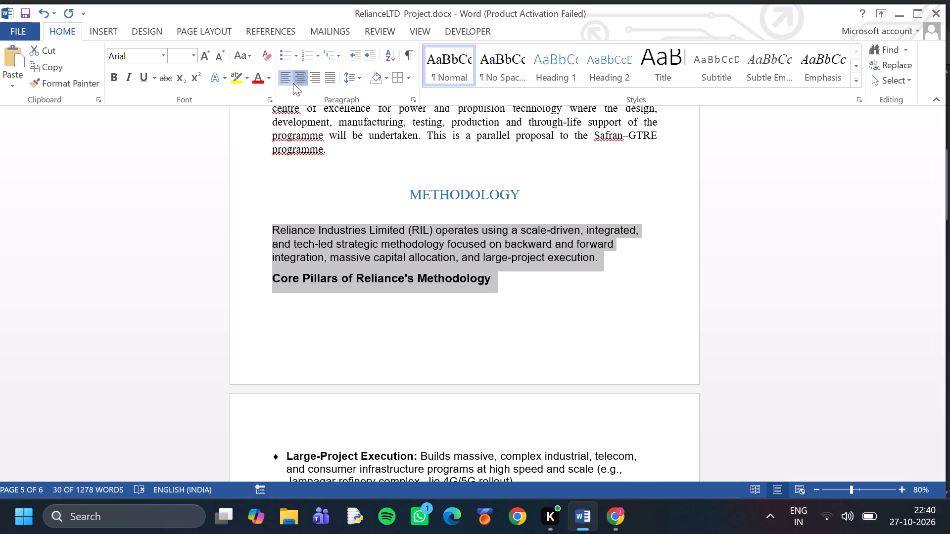
left_click(315, 74)
left_click(329, 78)
Justify the Core Pillars bullets, from Large-Project Execution through Deep Tech & R&D Transformation.
scroll(443, 258, "down", 4)
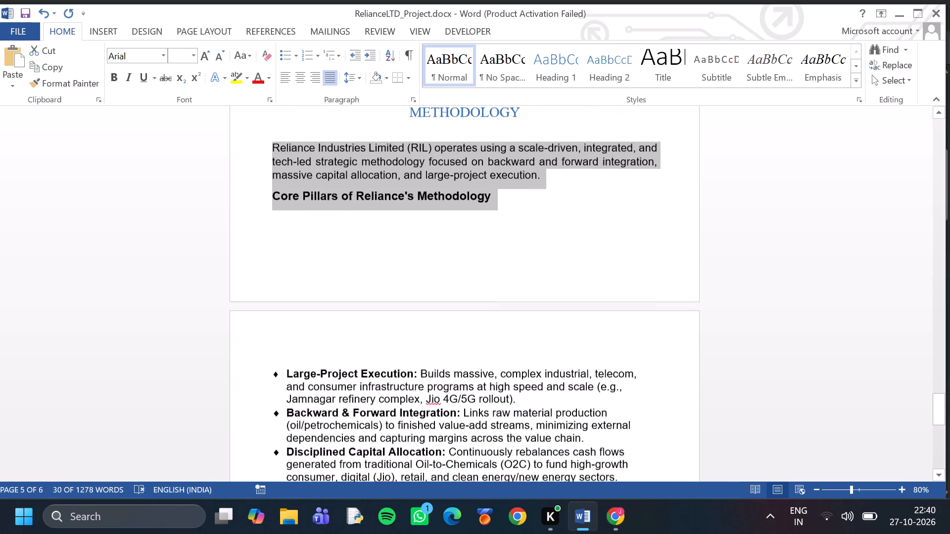
scroll(444, 263, "down", 2)
left_click_drag(287, 287, 541, 460)
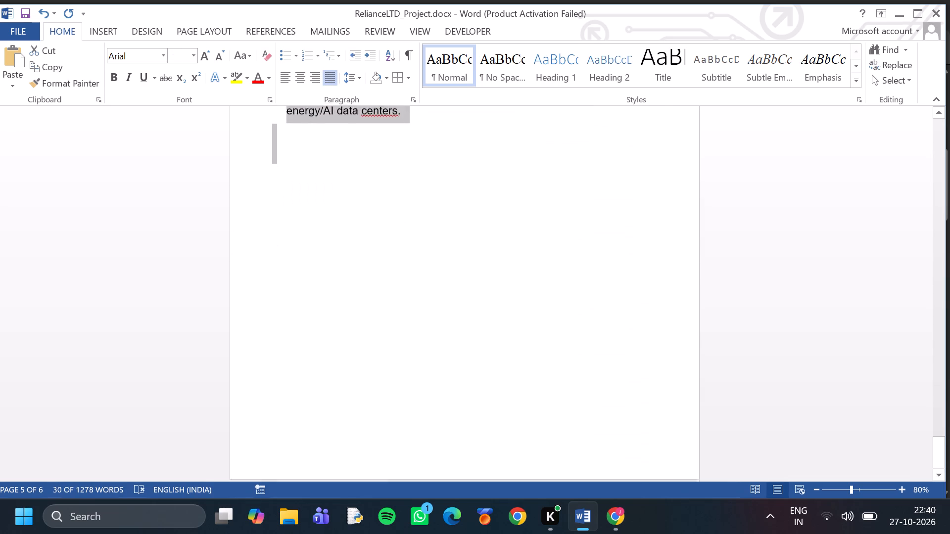
left_click_drag(541, 460, 497, 332)
left_click(336, 76)
Insert an unbulleted blank line after each of the Large-Project Execution, Backward & Forward Integration and Disciplined Capital Allocation bullets.
scroll(395, 160, "up", 3)
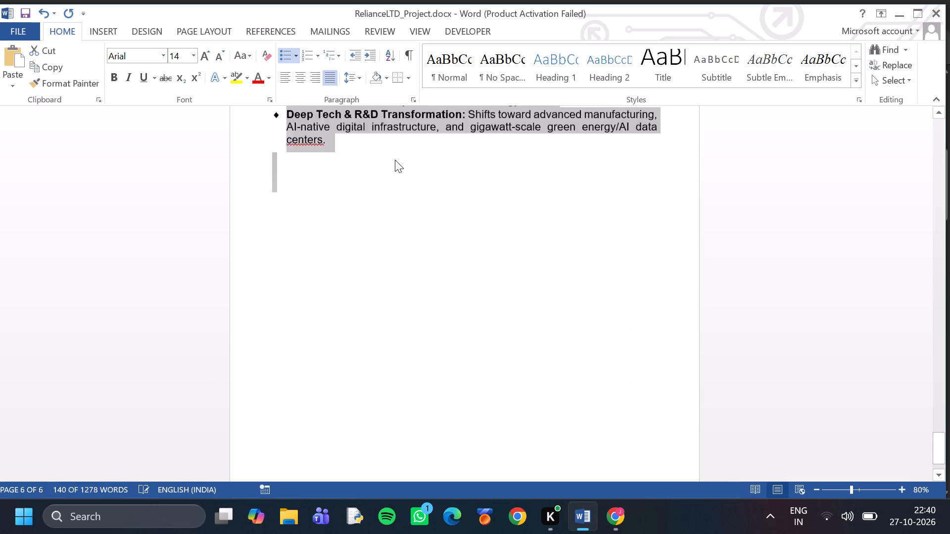
scroll(434, 219, "up", 7)
left_click(507, 245)
left_click(483, 172)
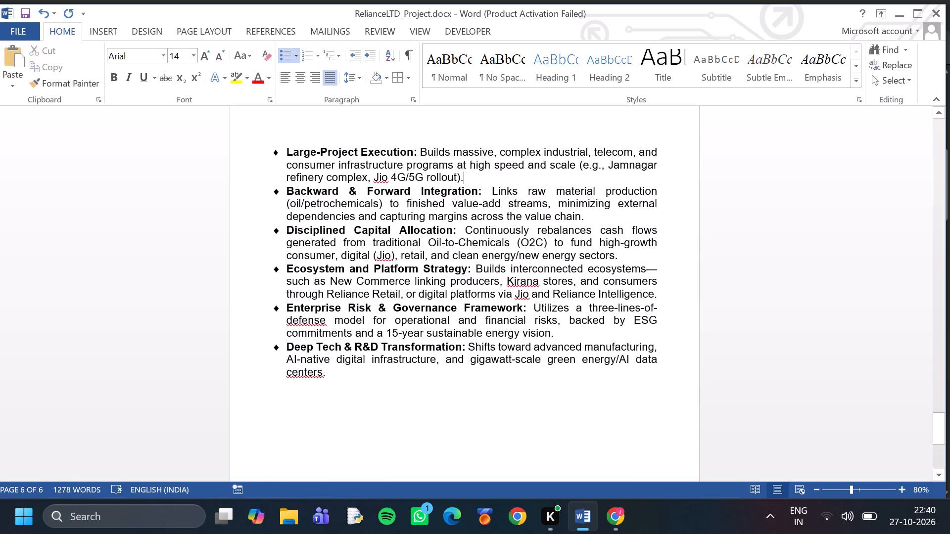
key("Return")
key("BackSpace")
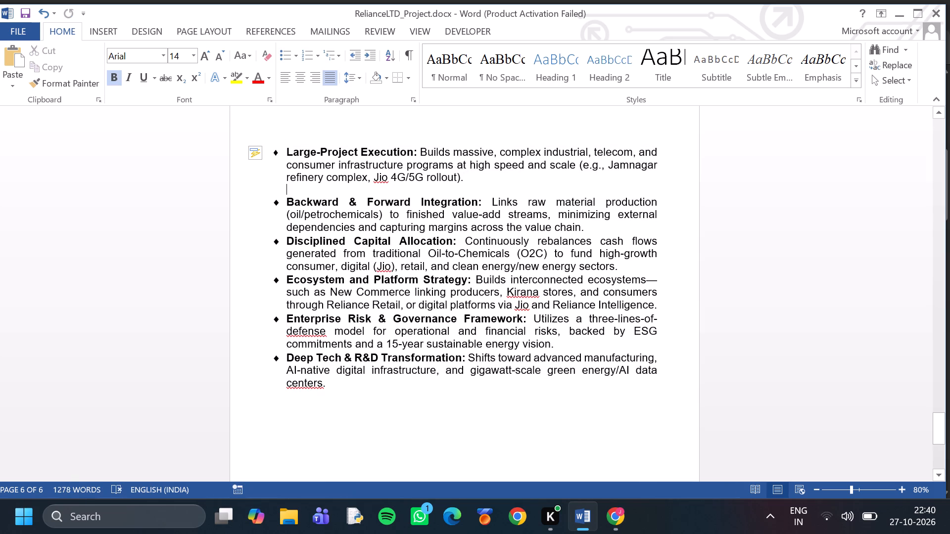
left_click(617, 231)
key("Return")
key("BackSpace")
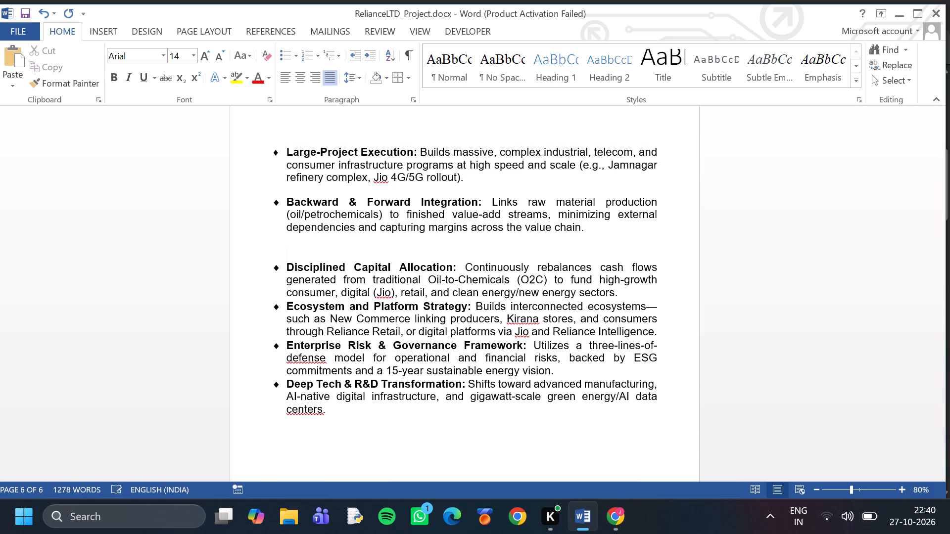
left_click(636, 295)
key("Return")
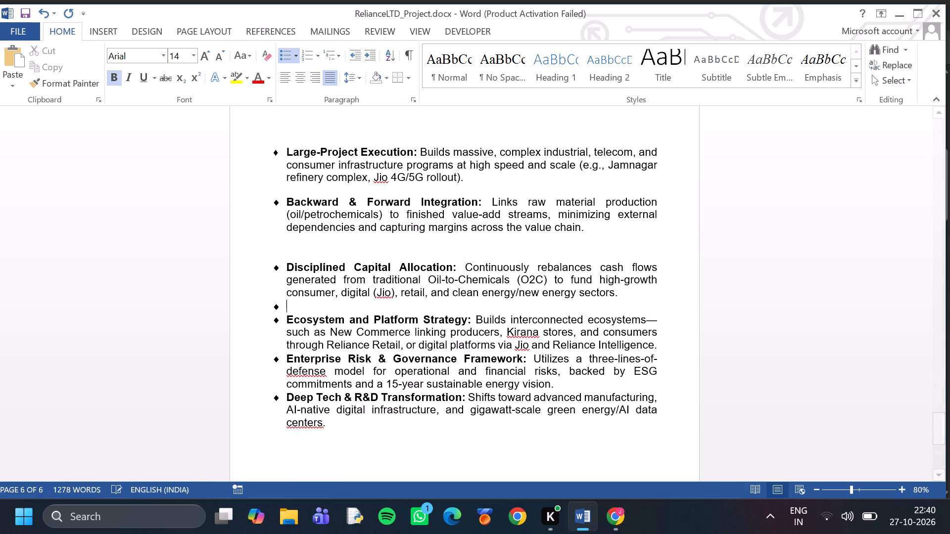
key("BackSpace")
Insert unbulleted blank space after the Ecosystem and Platform Strategy and the Enterprise Risk & Governance Framework bullets.
left_click(670, 343)
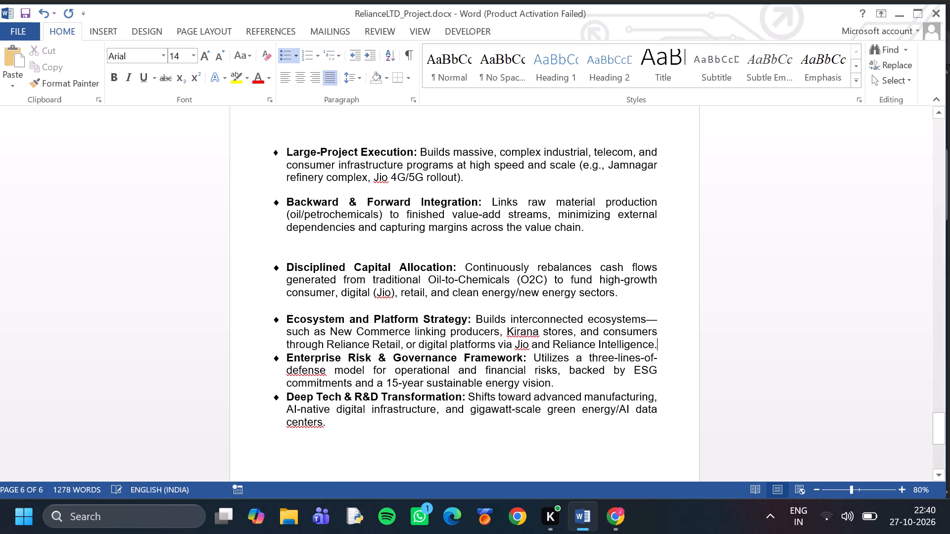
key("Return")
key("BackSpace")
key("BackSpace")
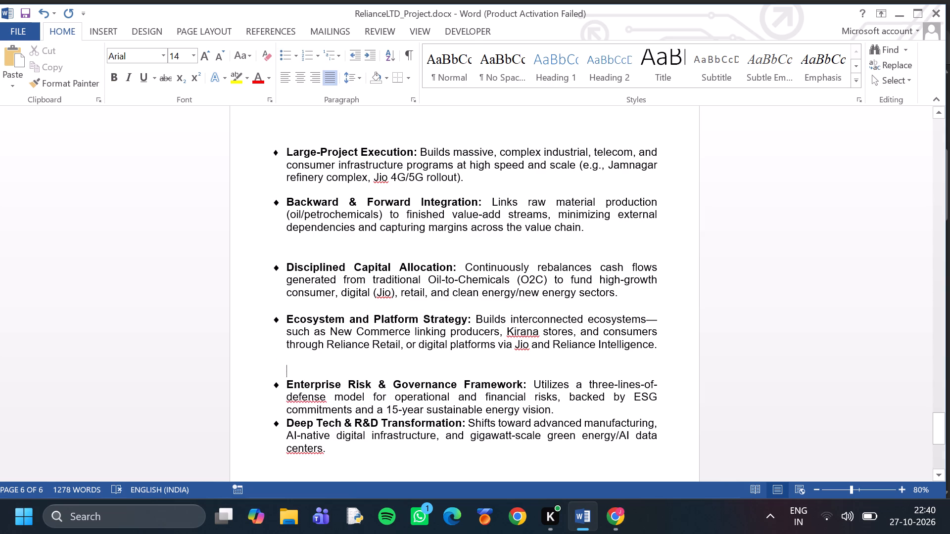
key("BackSpace")
key("BackSpace")
key("Return")
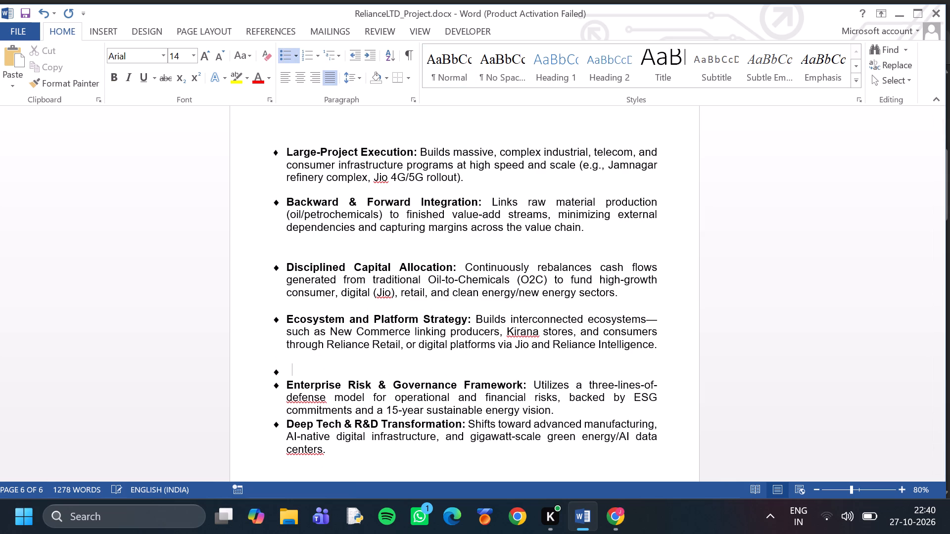
key("BackSpace")
scroll(670, 341, "down", 1)
scroll(623, 299, "down", 2)
left_click(595, 322)
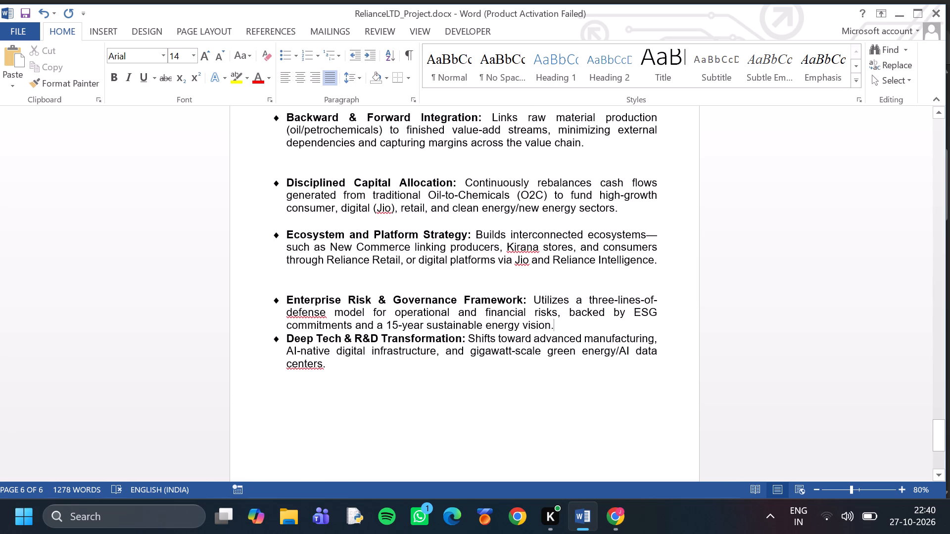
key("Return")
key("BackSpace")
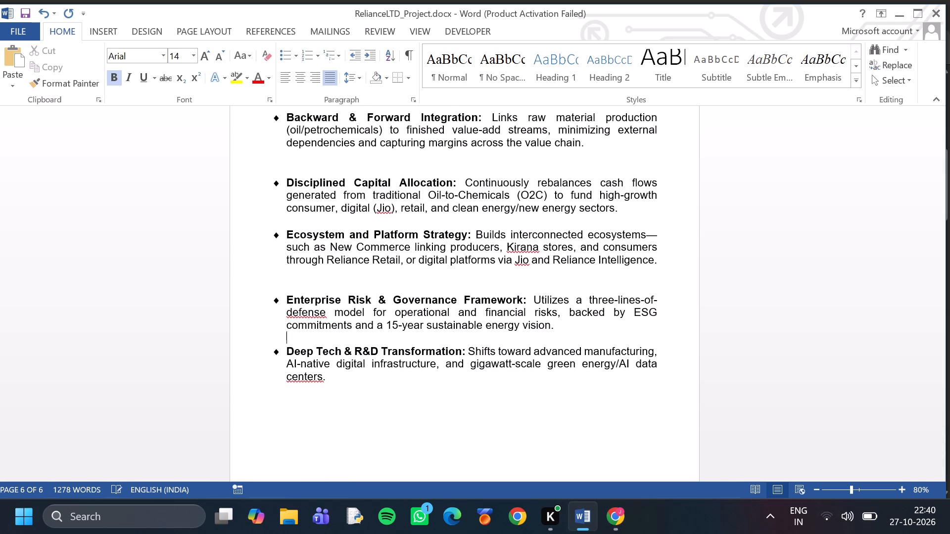
Remove space after paragraph from the Backward & Forward Integration through Enterprise Risk & Governance Framework bullets.
scroll(595, 322, "up", 1)
left_click_drag(309, 133, 426, 222)
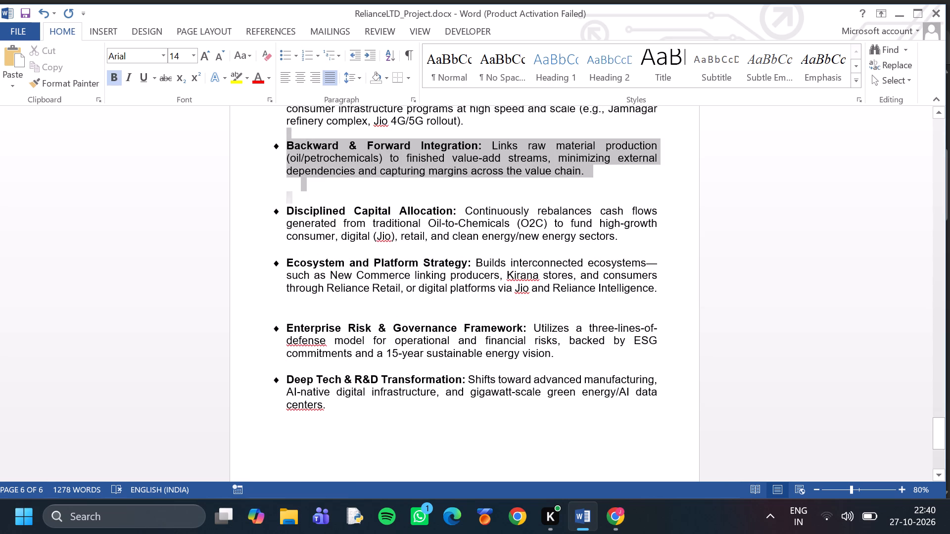
left_click_drag(426, 222, 485, 340)
left_click(362, 77)
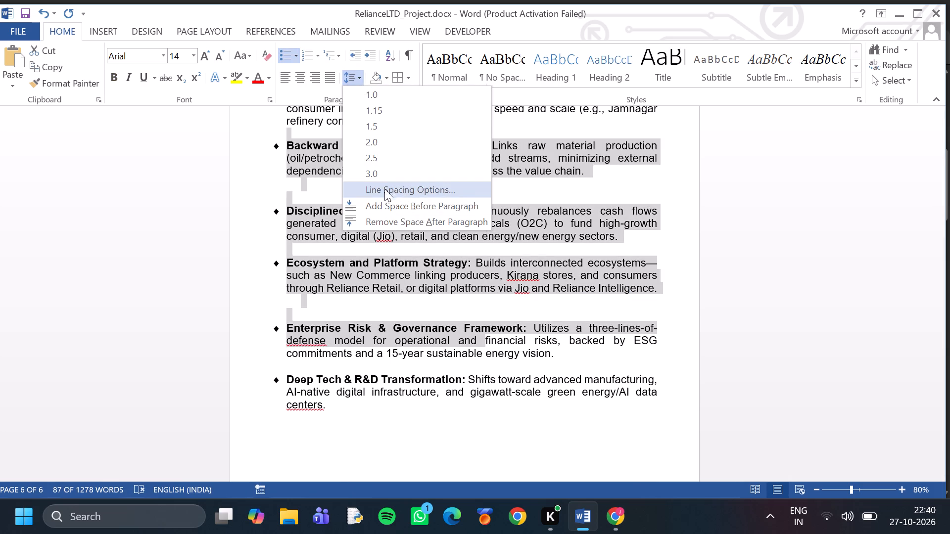
left_click(407, 219)
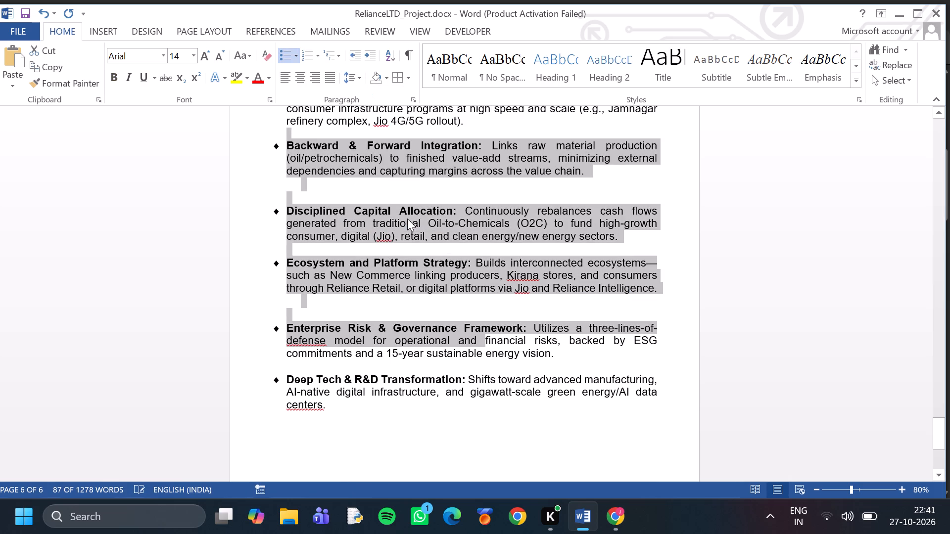
left_click(359, 300)
Delete the extra blank lines after the Backward & Forward Integration and the Ecosystem and Platform Strategy bullets.
left_click_drag(286, 177, 293, 189)
triple_click(288, 188)
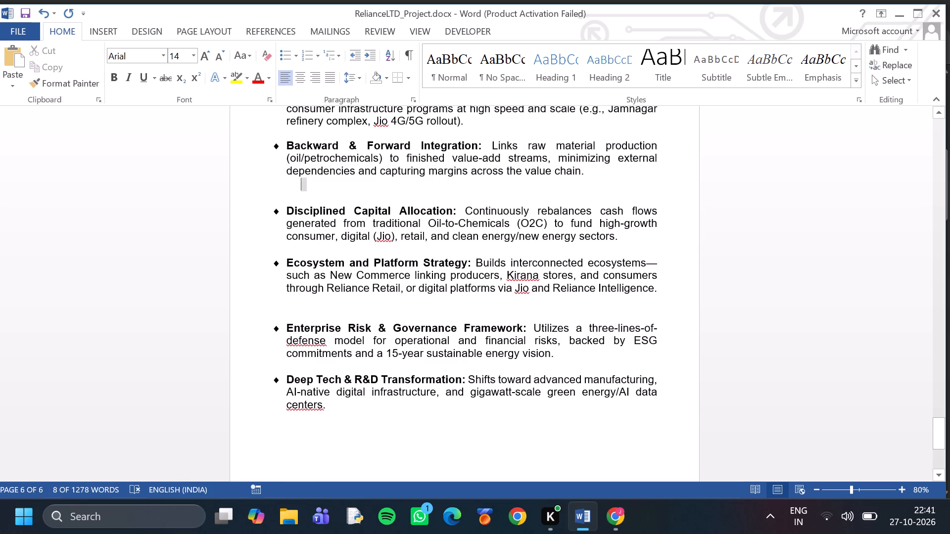
left_click(288, 188)
left_click(301, 194)
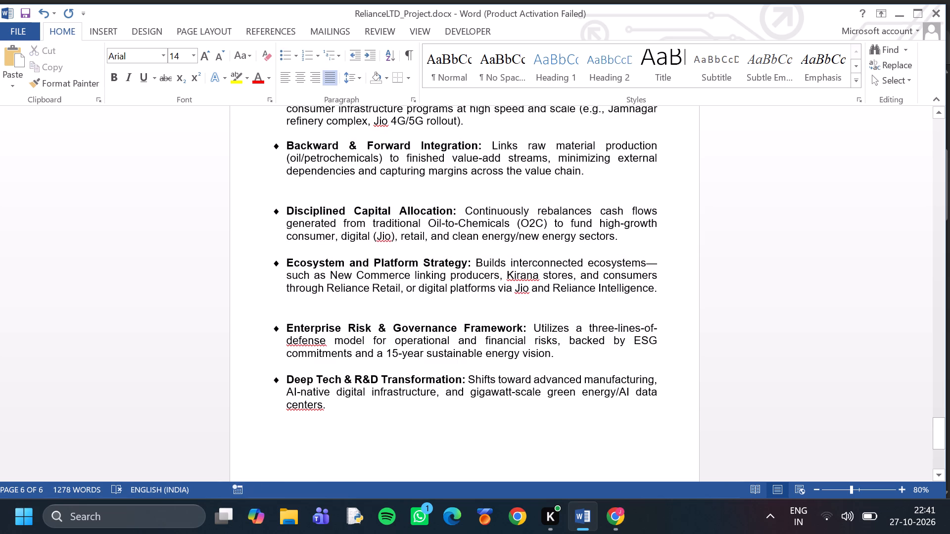
key("BackSpace")
key("BackSpace")
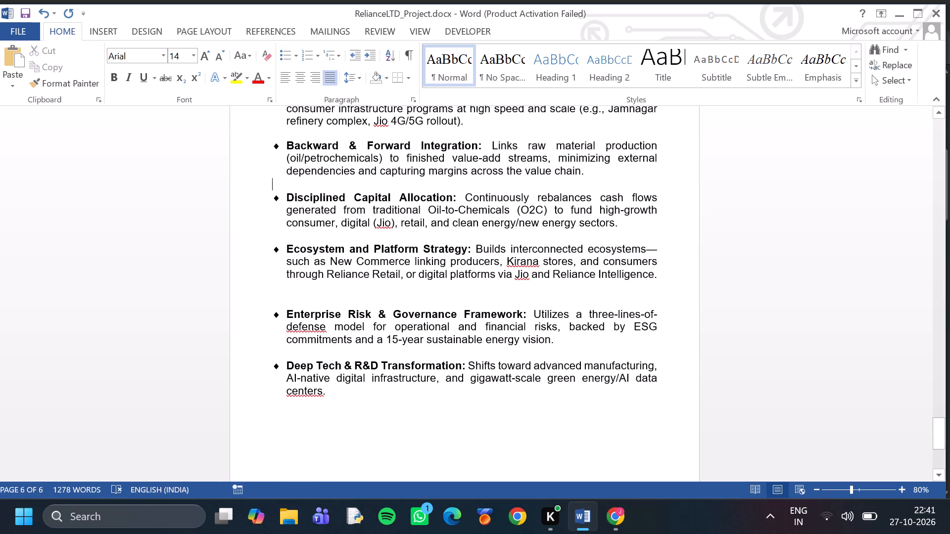
left_click(301, 309)
left_click(308, 304)
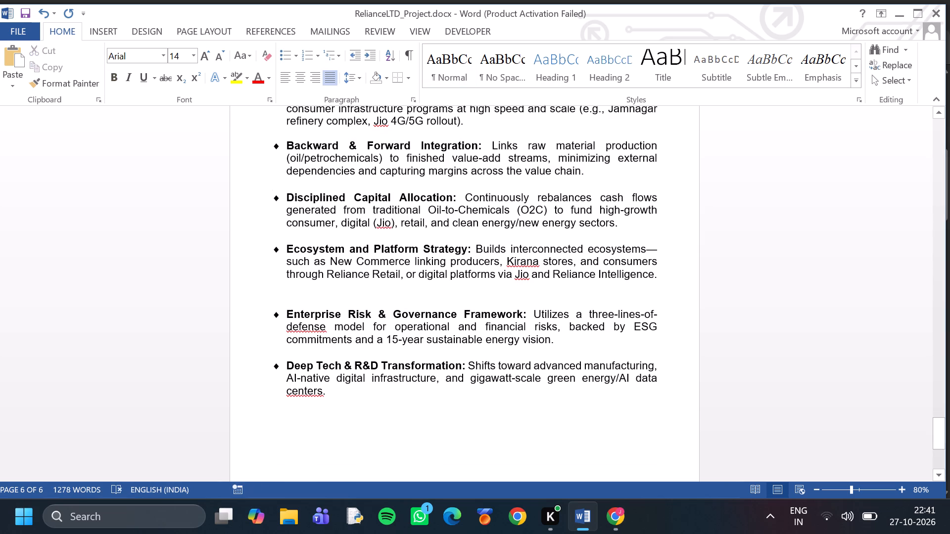
key("BackSpace")
key("BackSpace")
Insert a page break before the METHODOLOGY heading so the section starts on a new page.
scroll(307, 288, "up", 3)
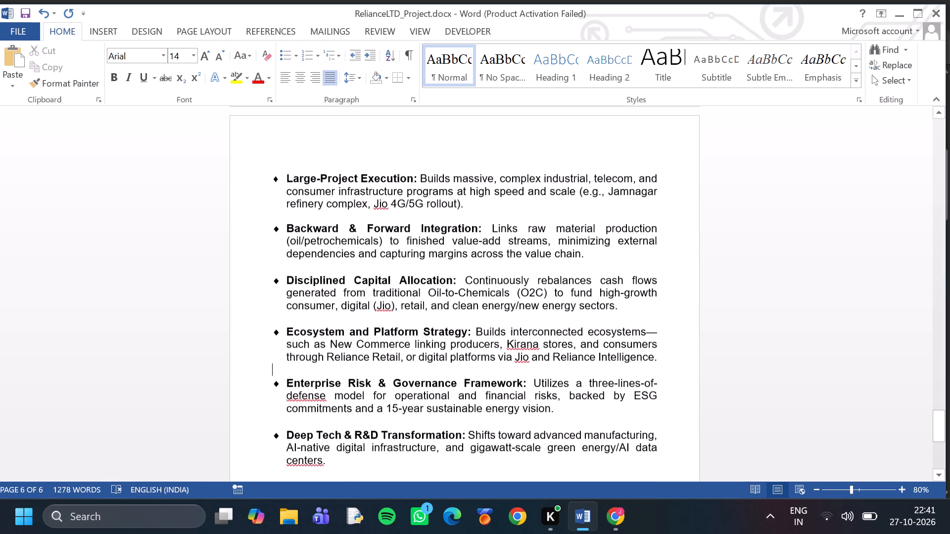
scroll(316, 278, "up", 2)
scroll(372, 240, "up", 2)
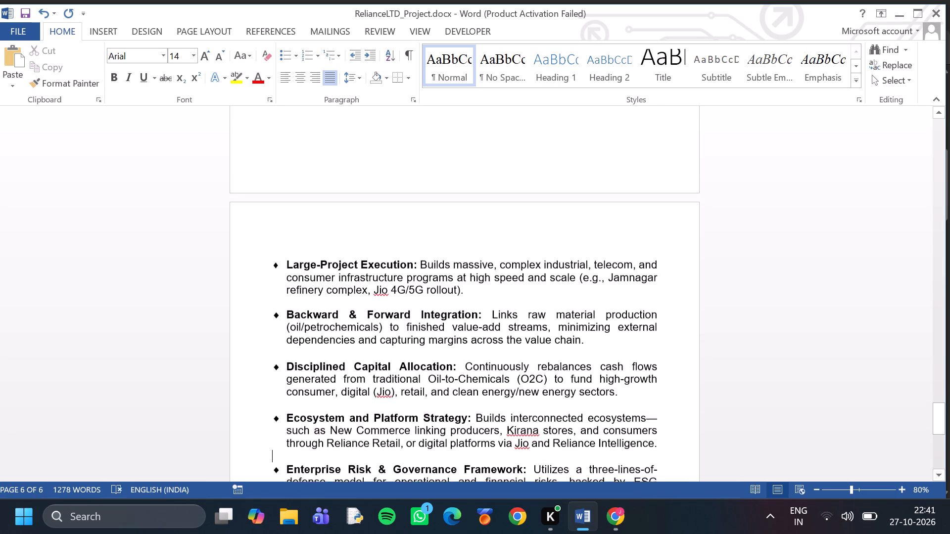
scroll(372, 240, "up", 7)
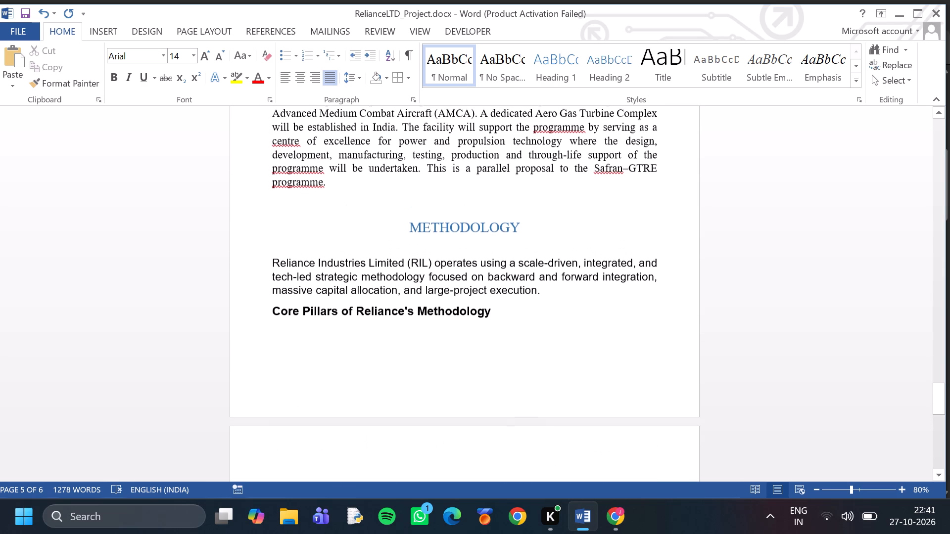
left_click(397, 227)
left_click(407, 225)
left_click(392, 213)
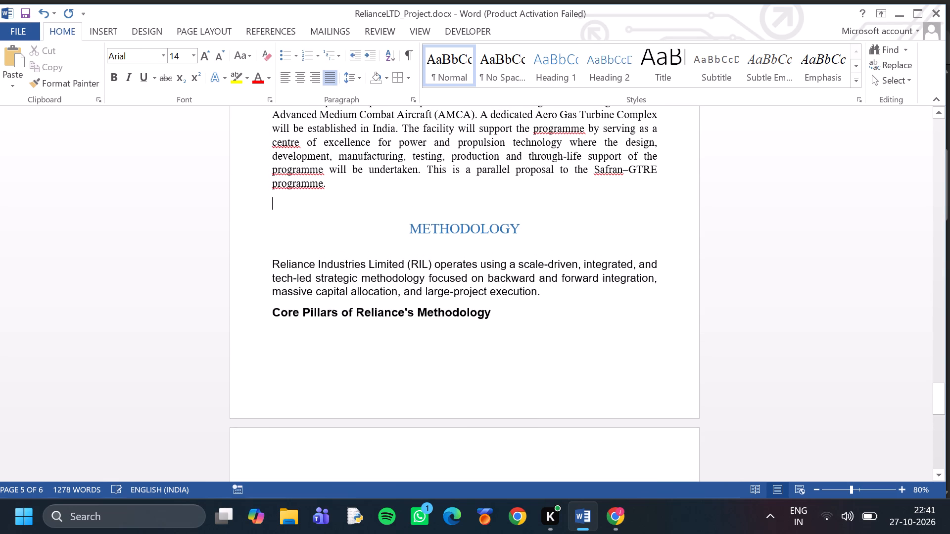
left_click(370, 240)
left_click(387, 224)
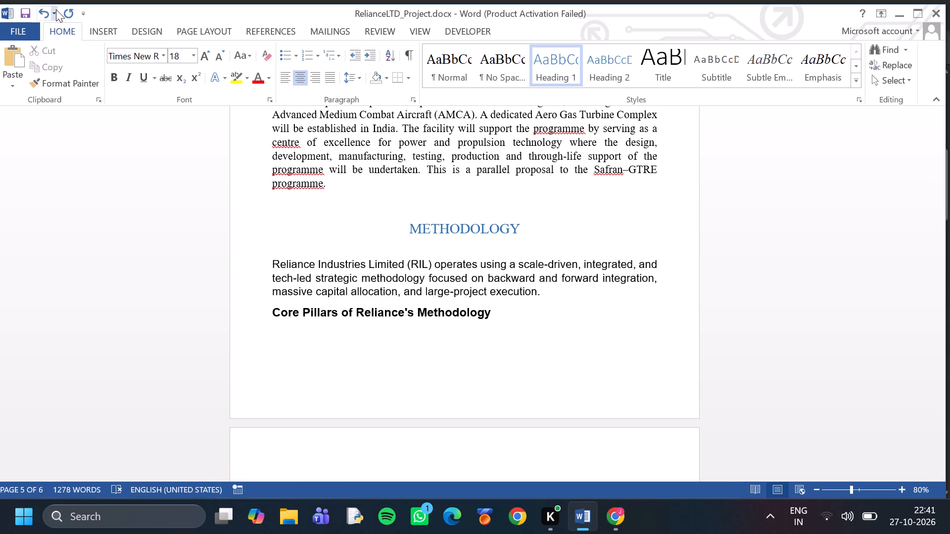
left_click(91, 32)
left_click(48, 74)
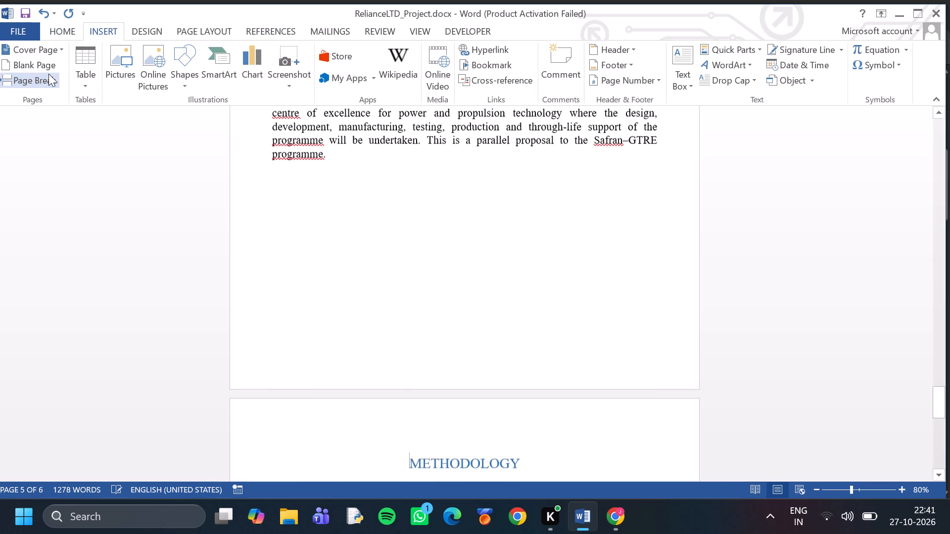
Review the layout of the Methodology page and the earlier report pages back to the title above the Introduction.
scroll(314, 270, "down", 2)
scroll(427, 271, "down", 9)
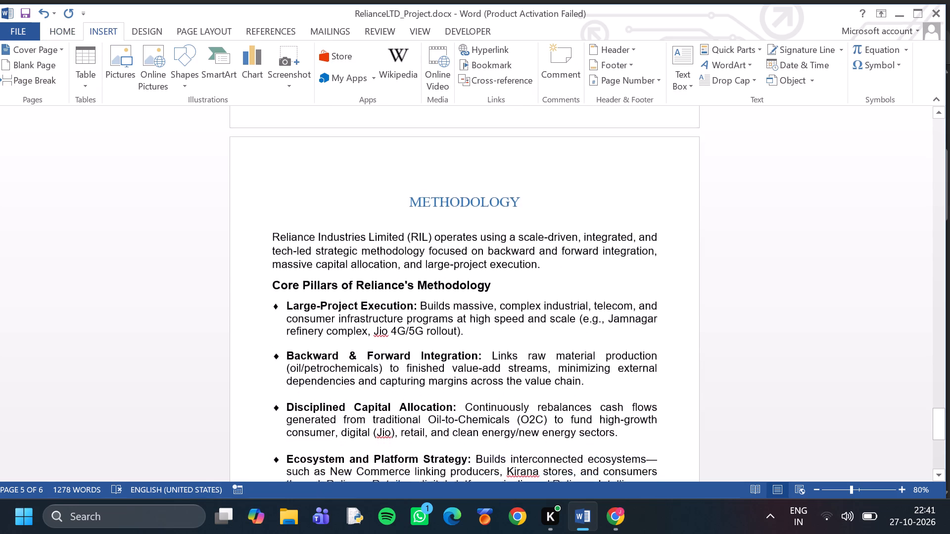
scroll(431, 297, "down", 1)
scroll(431, 297, "up", 1)
scroll(431, 297, "down", 11)
scroll(439, 331, "up", 8)
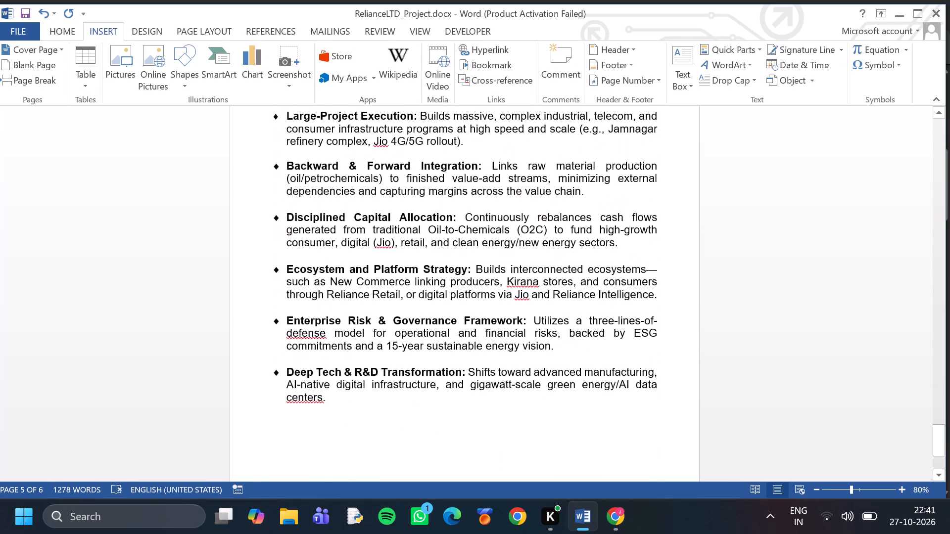
scroll(442, 332, "up", 20)
scroll(442, 332, "up", 19)
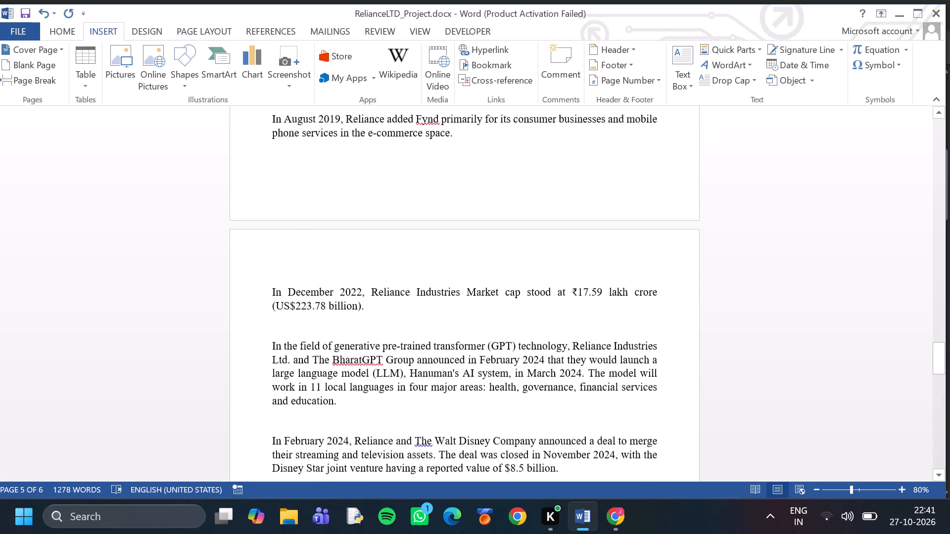
scroll(448, 306, "up", 19)
scroll(448, 306, "down", 1)
scroll(448, 306, "up", 20)
scroll(448, 306, "up", 3)
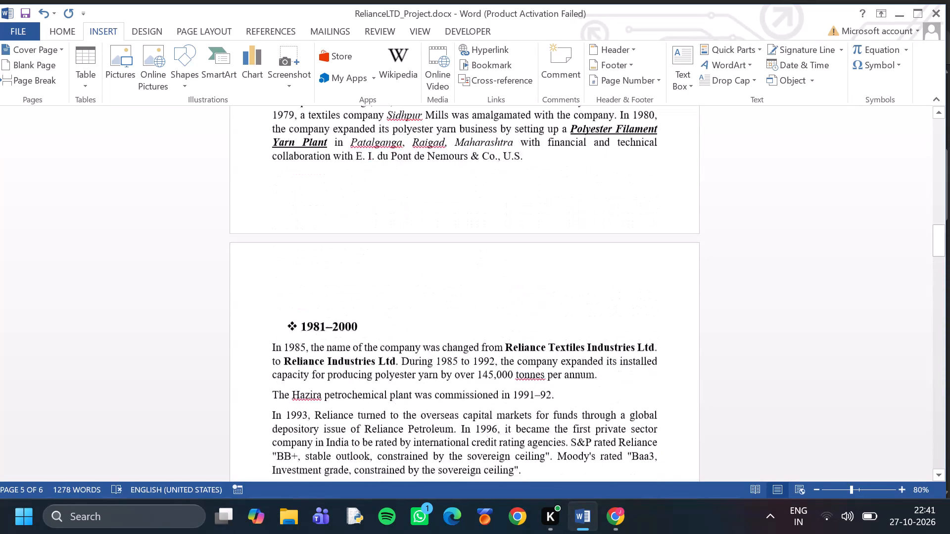
scroll(448, 306, "up", 18)
scroll(448, 306, "down", 1)
scroll(448, 306, "up", 3)
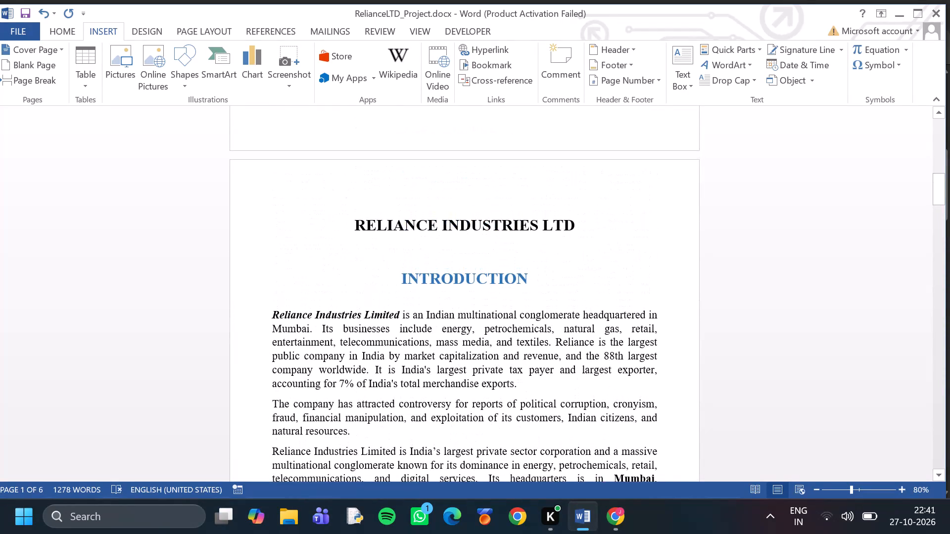
Set the font size of the RELIANCE INDUSTRIES LTD title above the Introduction to 22.
left_click(378, 239)
scroll(386, 258, "down", 3)
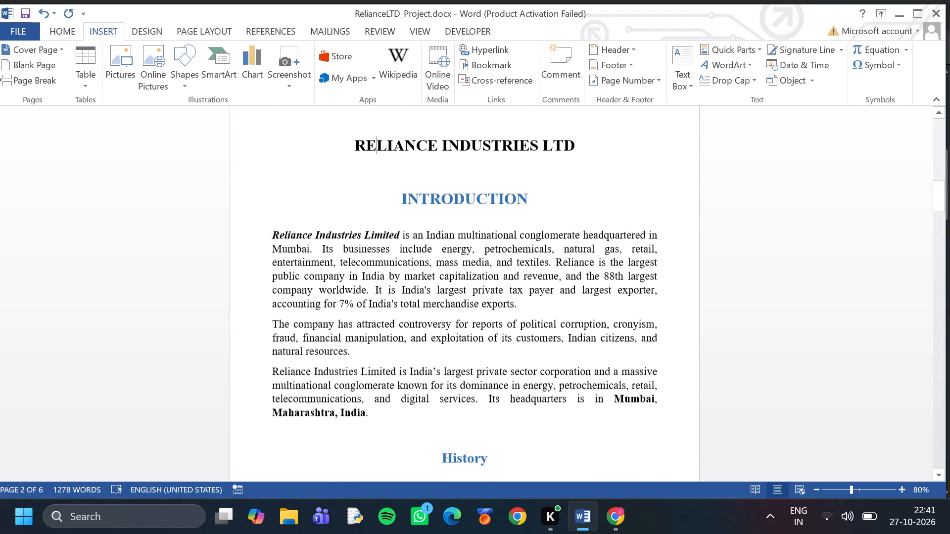
left_click(411, 149)
left_click(55, 33)
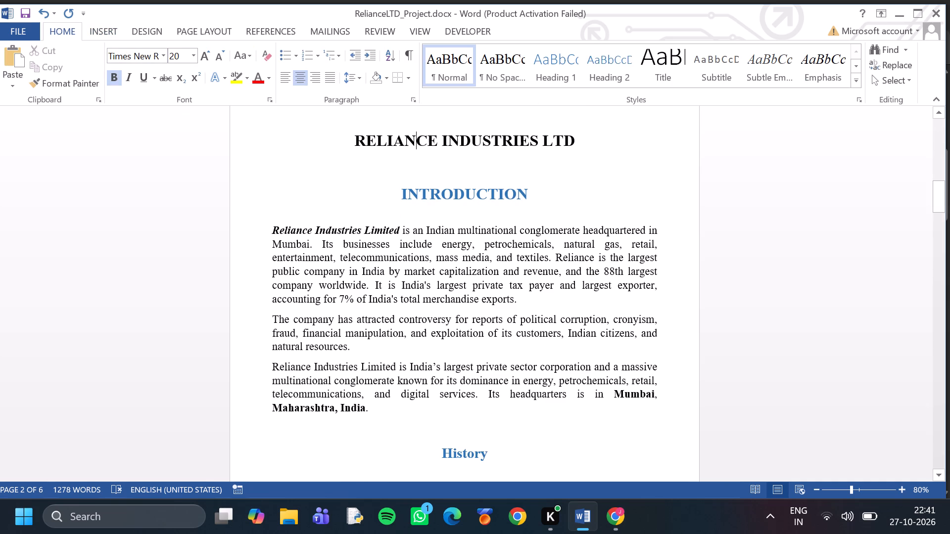
left_click(455, 185)
left_click(459, 196)
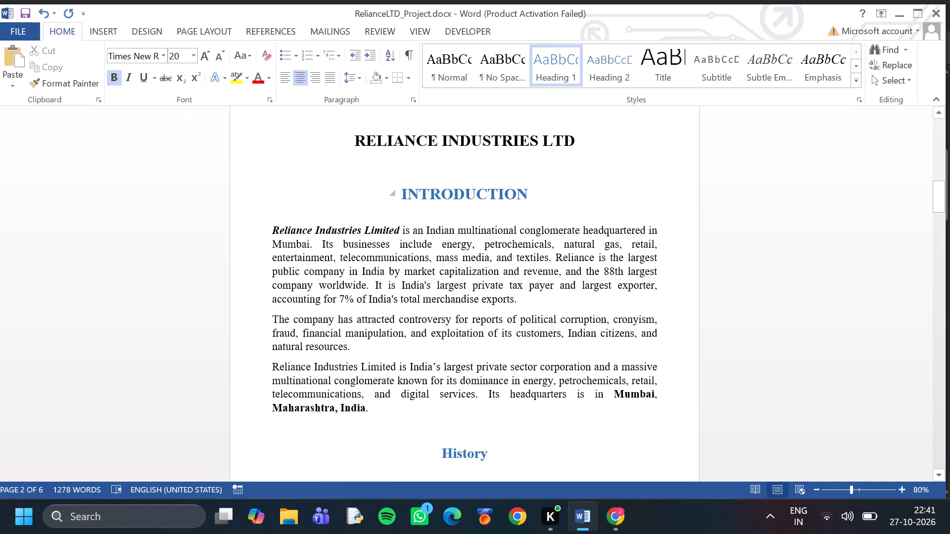
left_click_drag(402, 191, 529, 191)
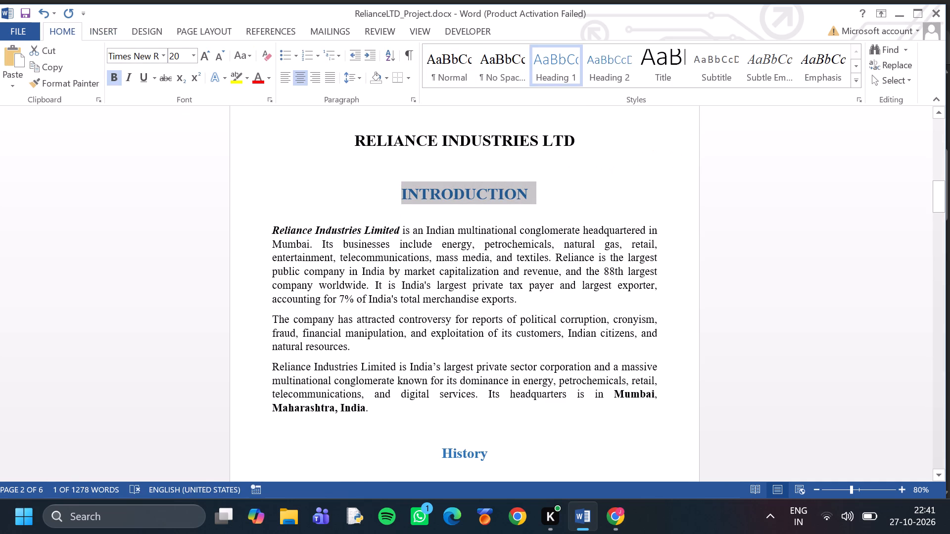
double_click(332, 132)
triple_click(331, 133)
left_click(331, 133)
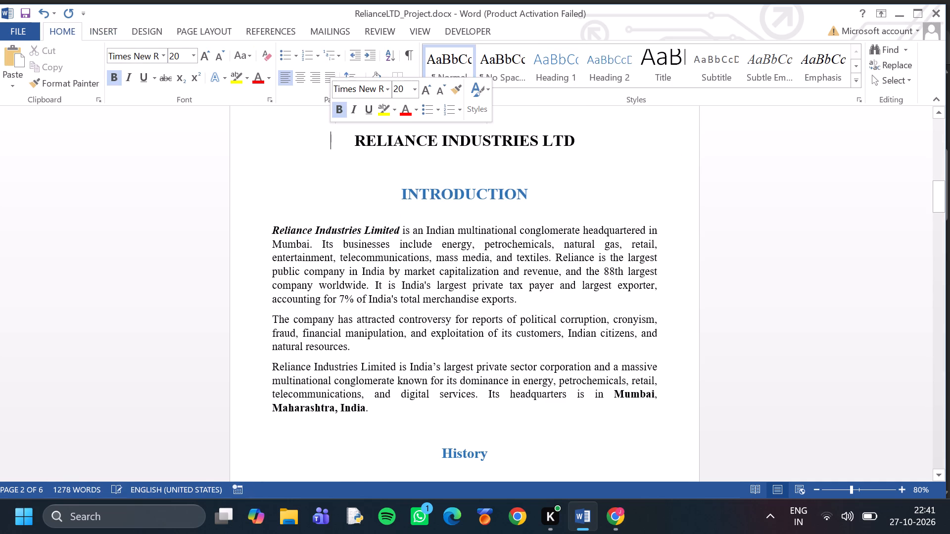
triple_click(331, 133)
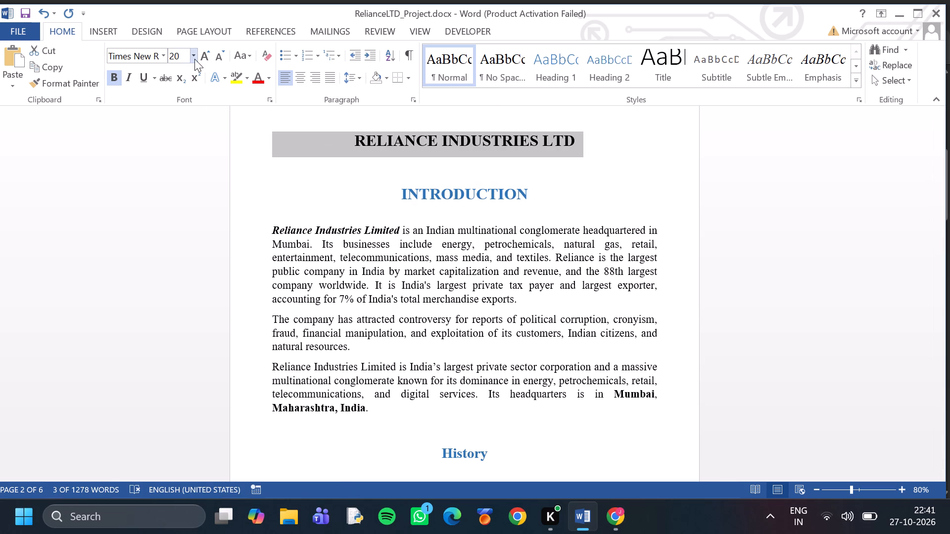
left_click(195, 58)
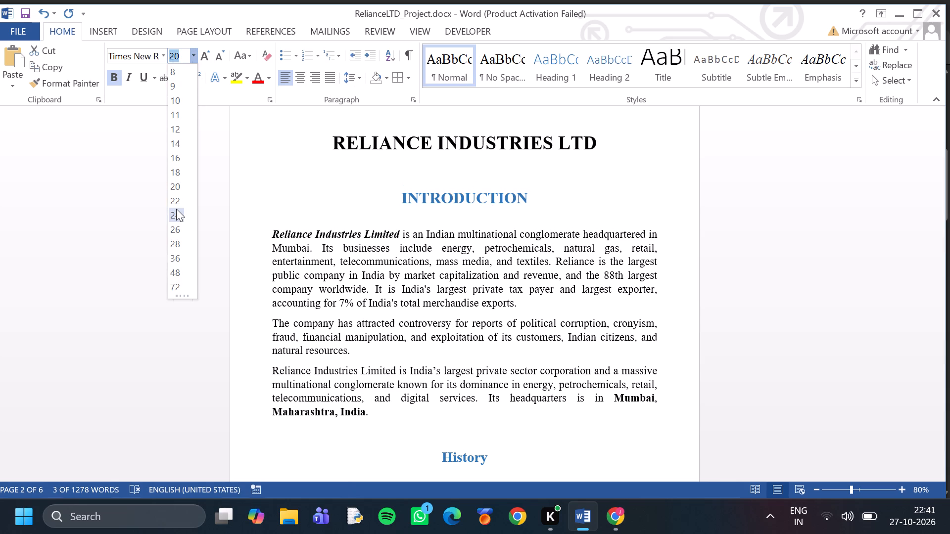
left_click(175, 201)
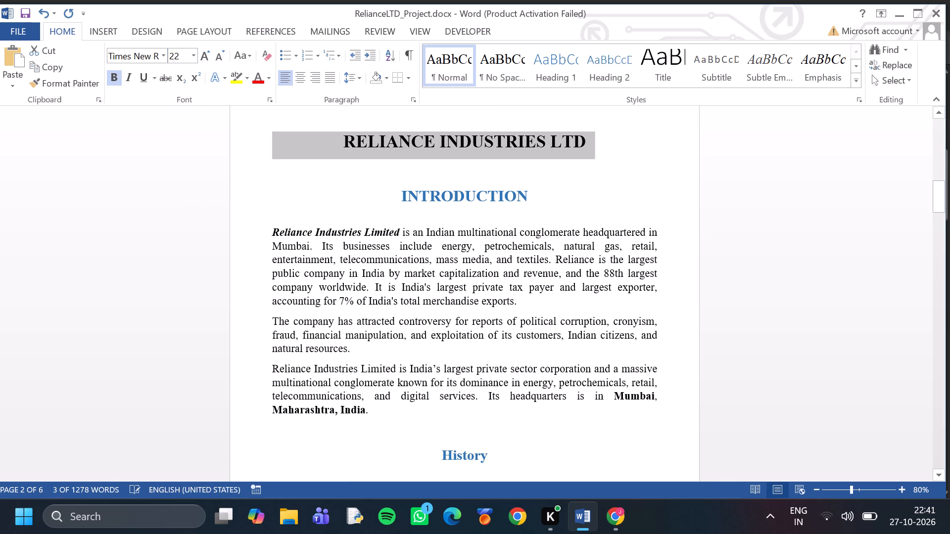
Compare the formatting of the INTRODUCTION and History headings and examine the text that follows them.
left_click(337, 241)
scroll(386, 193, "down", 3)
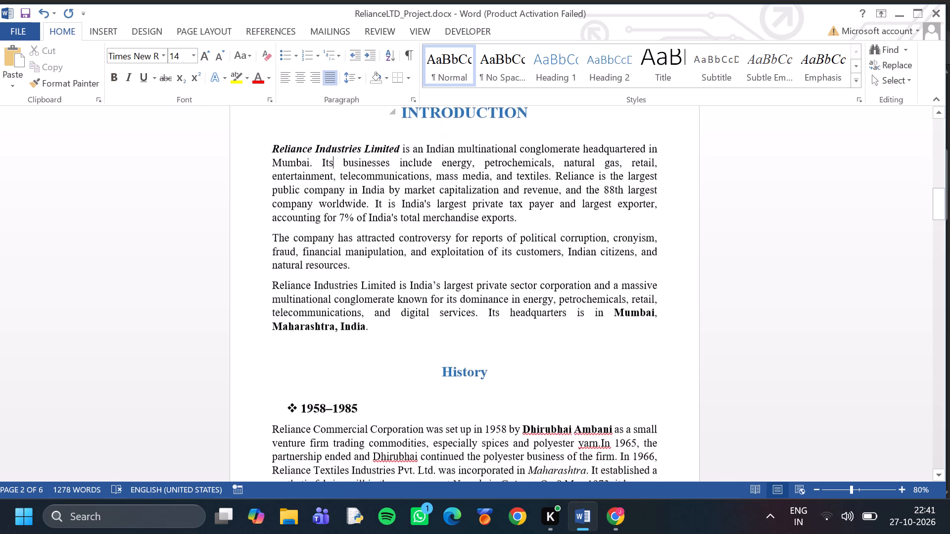
scroll(386, 194, "down", 4)
scroll(435, 238, "up", 5)
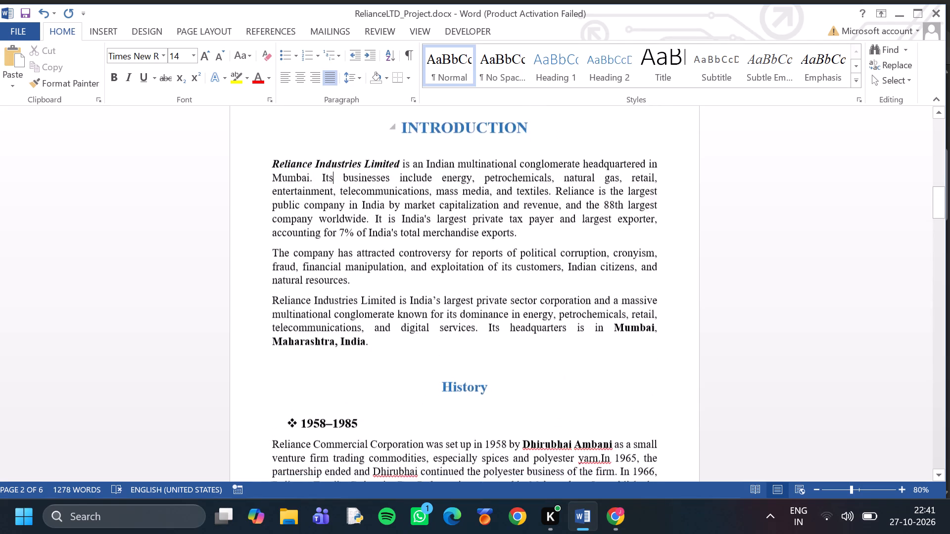
scroll(434, 238, "up", 3)
left_click(434, 225)
scroll(430, 235, "down", 6)
left_click(441, 310)
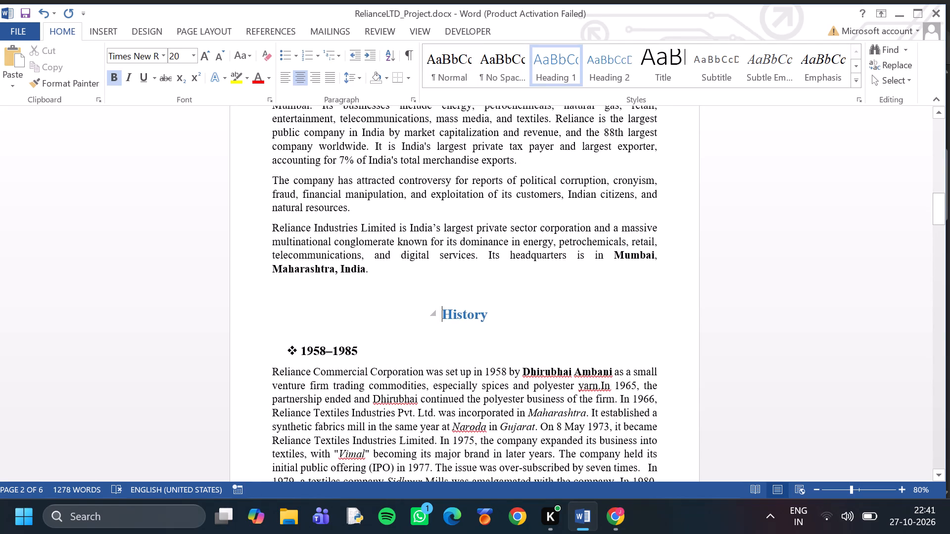
left_click(488, 307)
scroll(444, 279, "up", 4)
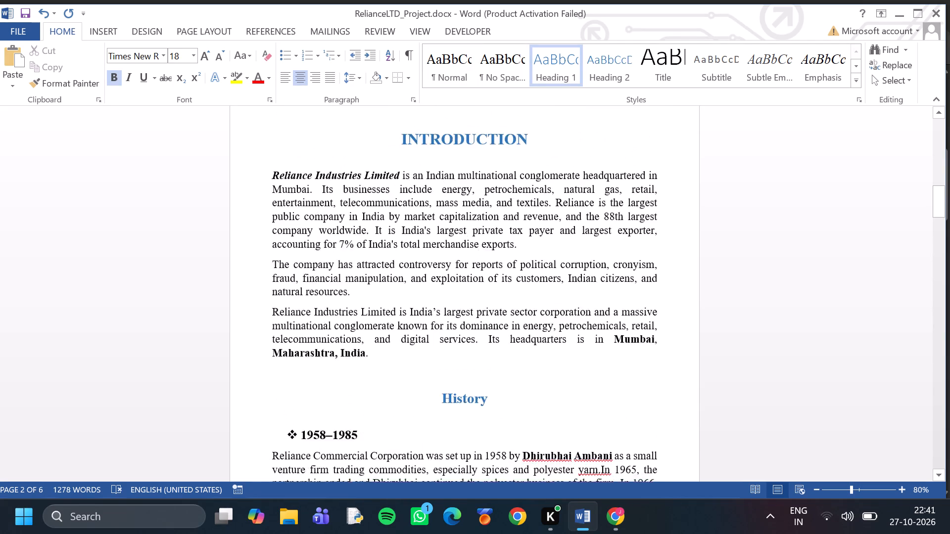
scroll(444, 278, "down", 13)
scroll(441, 267, "up", 3)
scroll(440, 267, "down", 8)
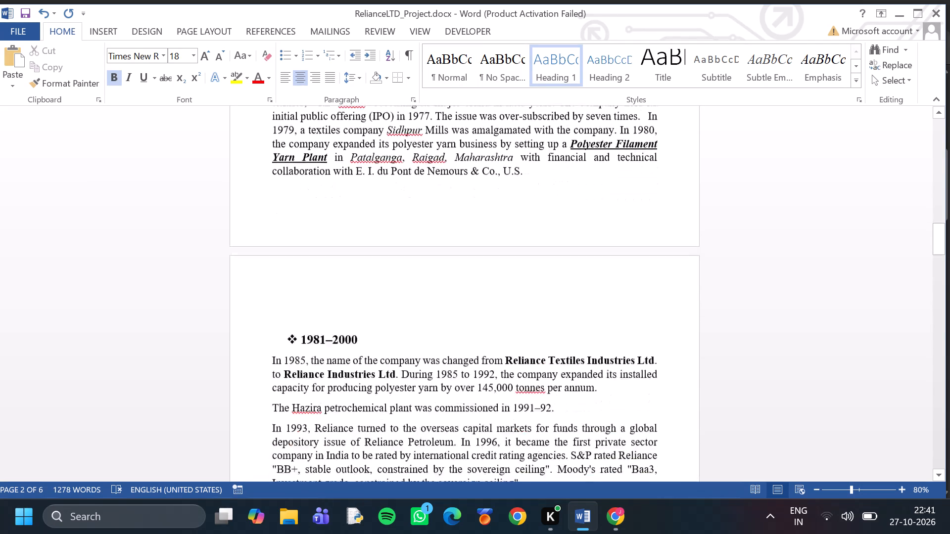
scroll(440, 267, "up", 4)
scroll(440, 267, "down", 5)
scroll(440, 267, "up", 12)
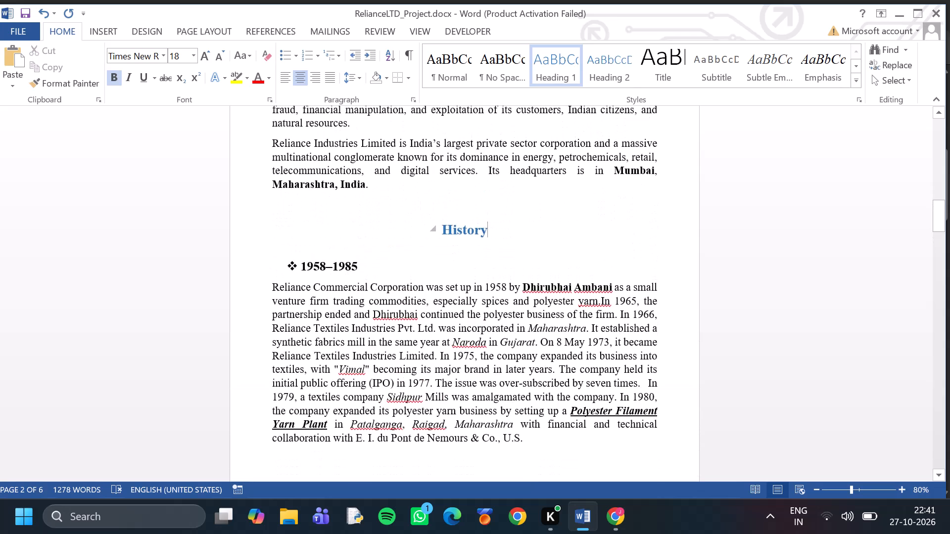
Assign the History heading to Level 2 for the table of contents and centre it.
left_click(454, 233)
left_click(97, 29)
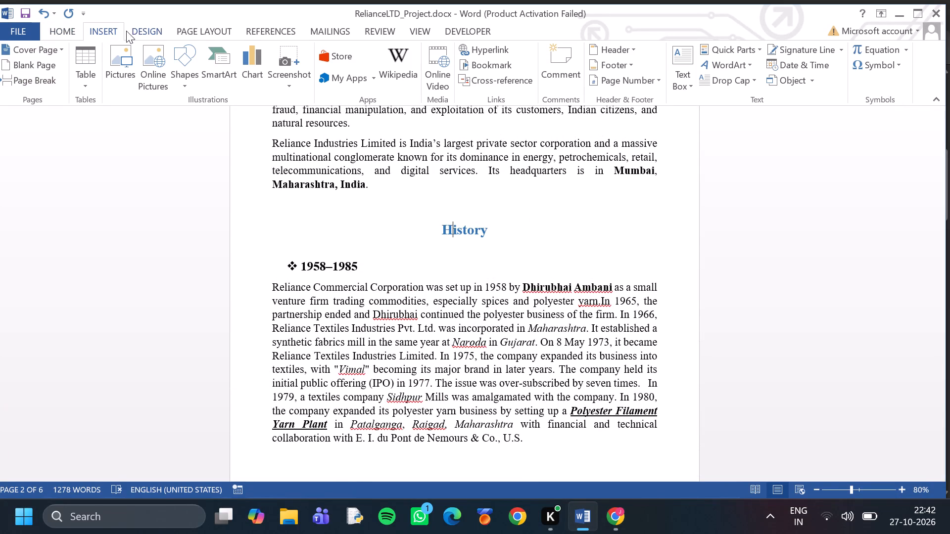
left_click(266, 28)
left_click(73, 48)
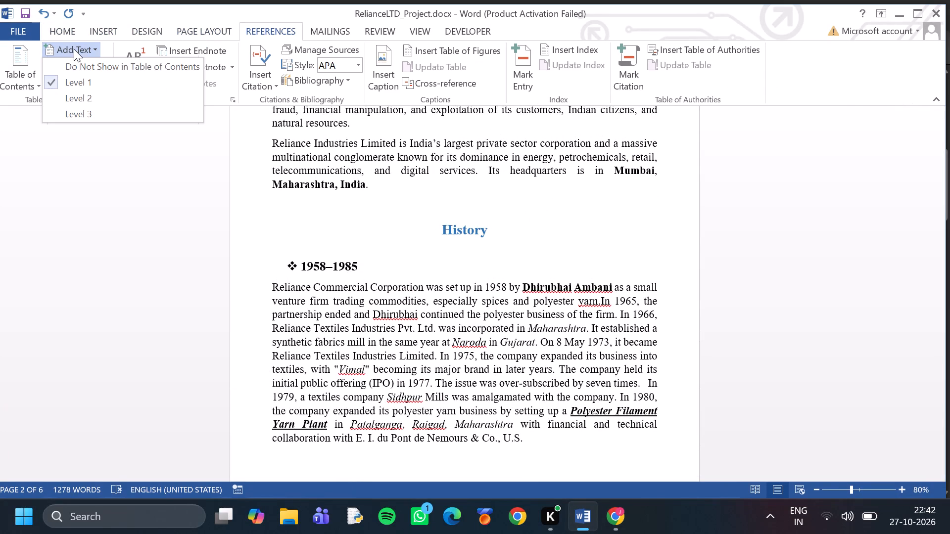
left_click(81, 99)
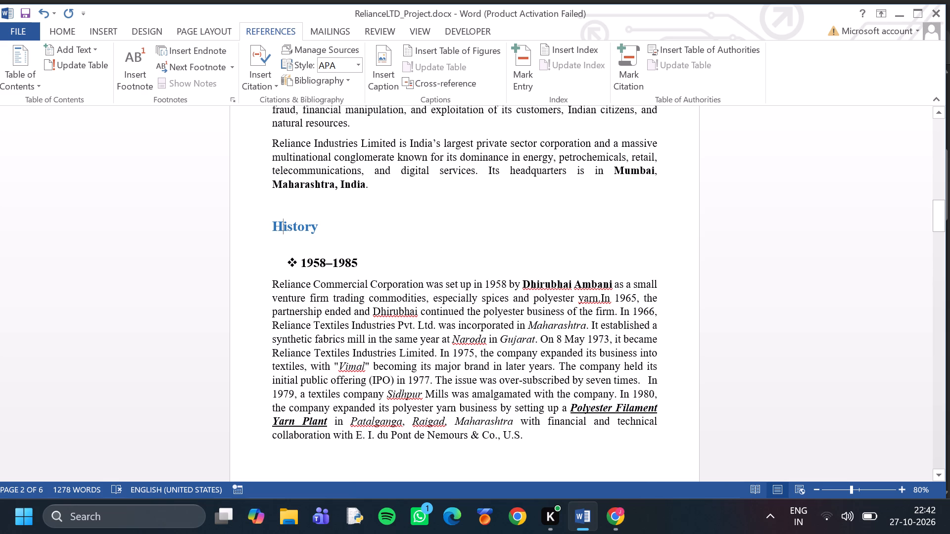
left_click(77, 32)
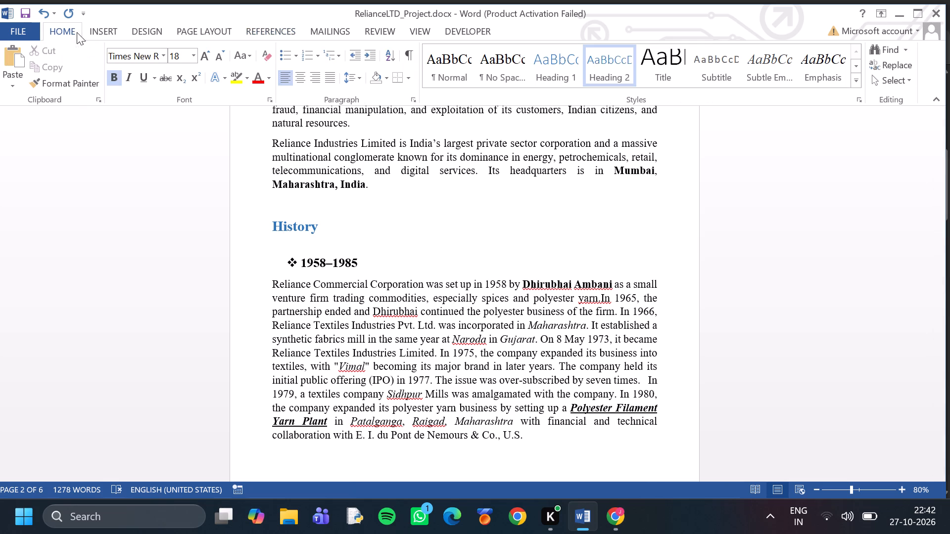
left_click(303, 77)
Review the report pages from the History heading through the end of the Methodology section.
scroll(400, 250, "down", 6)
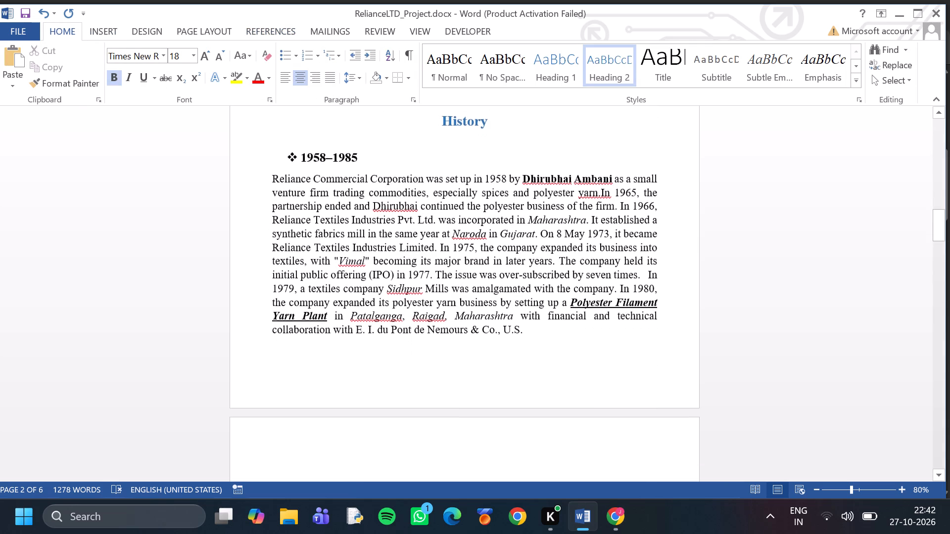
scroll(433, 236, "down", 20)
scroll(433, 236, "down", 1)
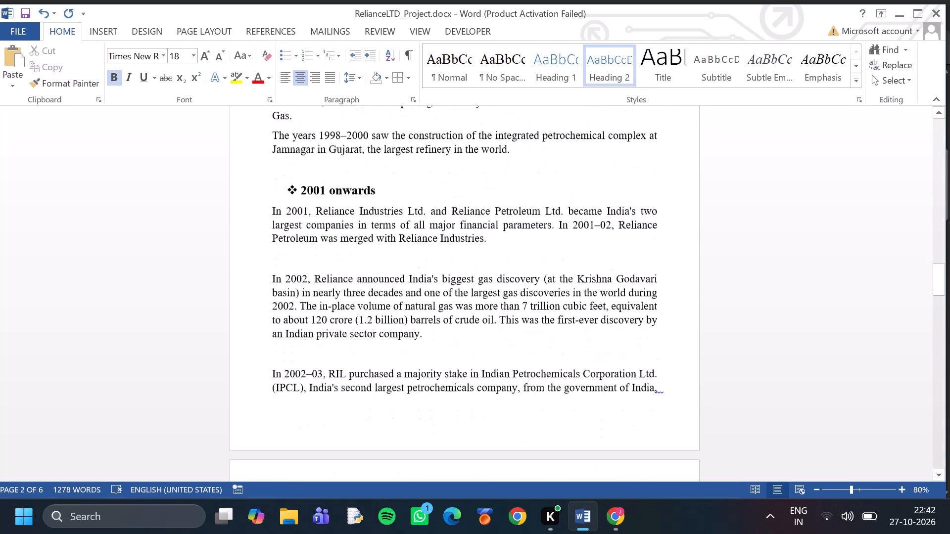
scroll(366, 311, "down", 4)
scroll(365, 297, "down", 18)
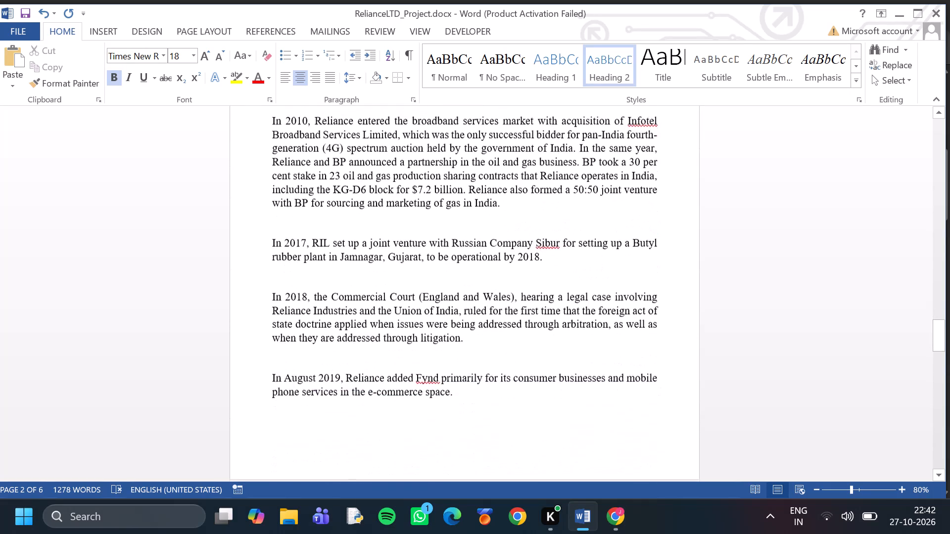
scroll(365, 295, "down", 10)
scroll(365, 294, "up", 1)
scroll(365, 294, "down", 20)
scroll(365, 294, "down", 1)
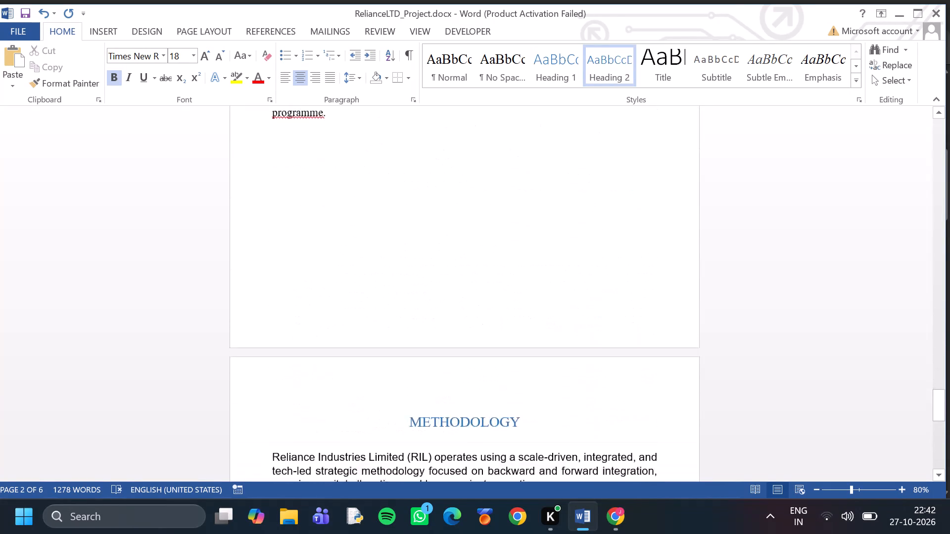
scroll(365, 293, "down", 5)
left_click(450, 239)
scroll(332, 237, "down", 3)
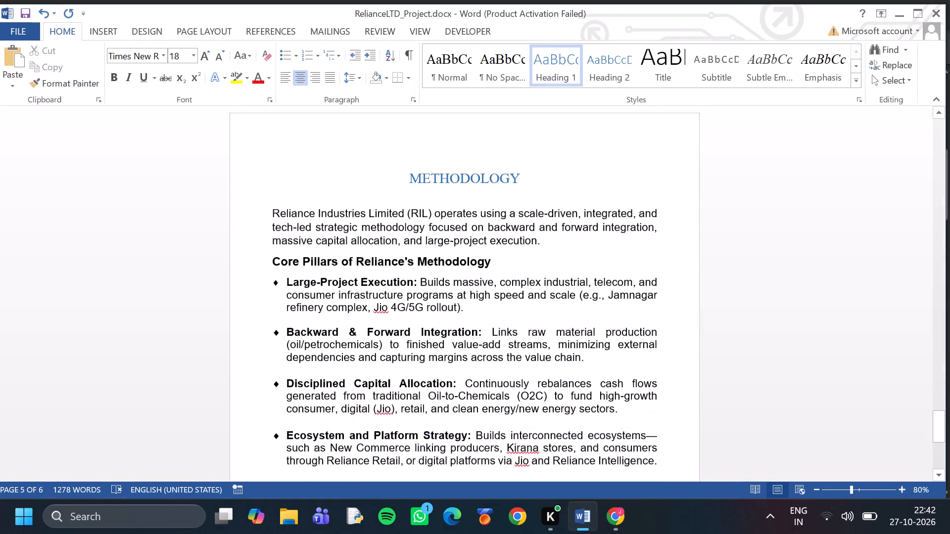
scroll(349, 254, "down", 4)
scroll(380, 279, "down", 6)
Redo the blank spacing after the Deep Tech & R&D Transformation bullet, ending the list with an unbulleted Normal paragraph.
left_click(350, 271)
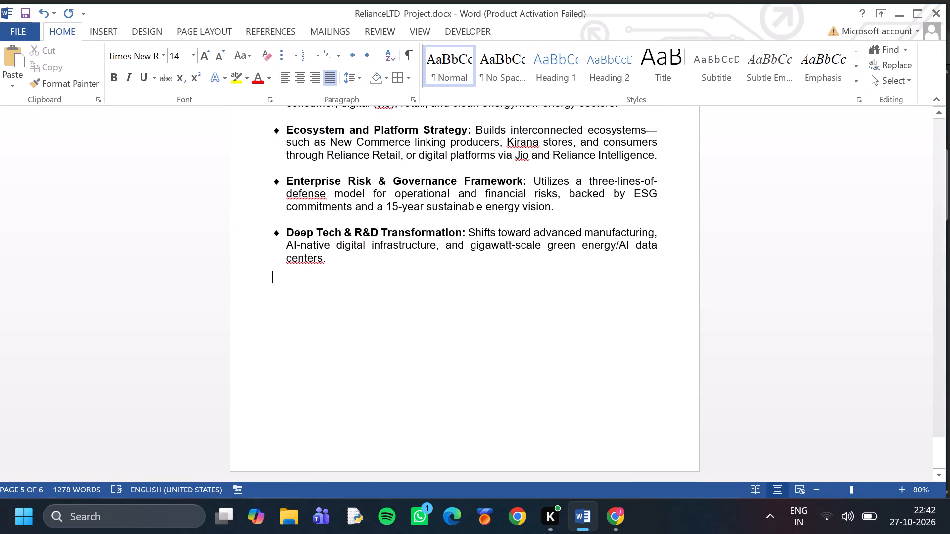
left_click(323, 253)
left_click(370, 268)
left_click(340, 299)
left_click(324, 286)
key("BackSpace")
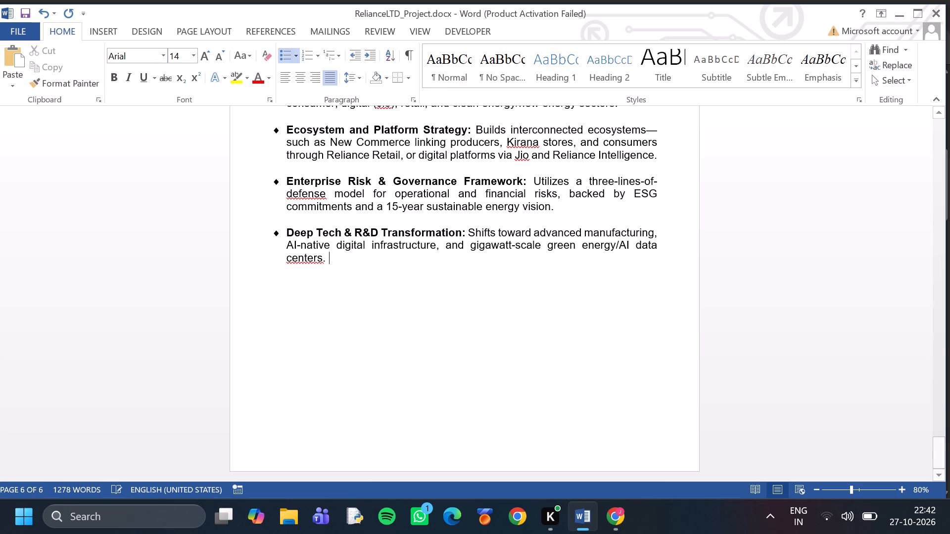
key("Return")
key("Return")
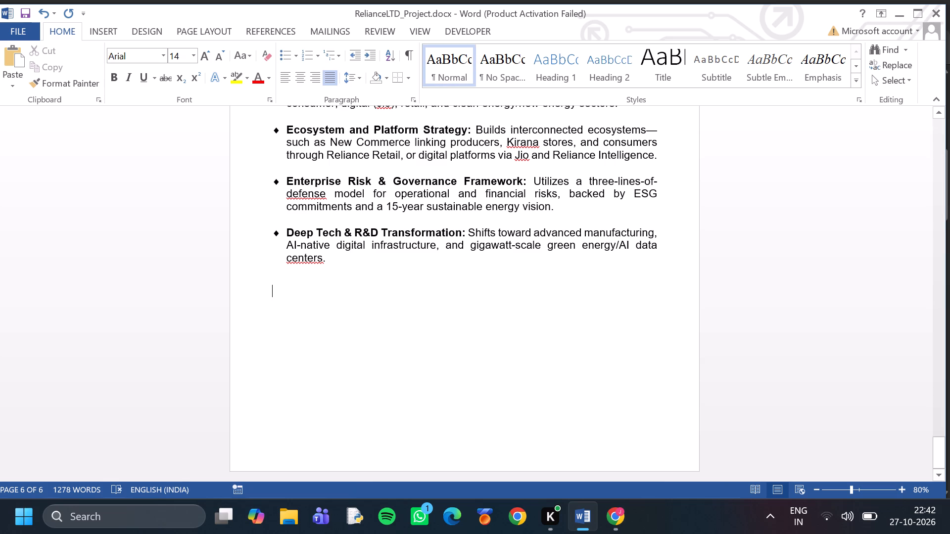
Insert a blank line between the Methodology introduction paragraph and the Core Pillars of Reliance's Methodology subheading.
scroll(372, 285, "up", 8)
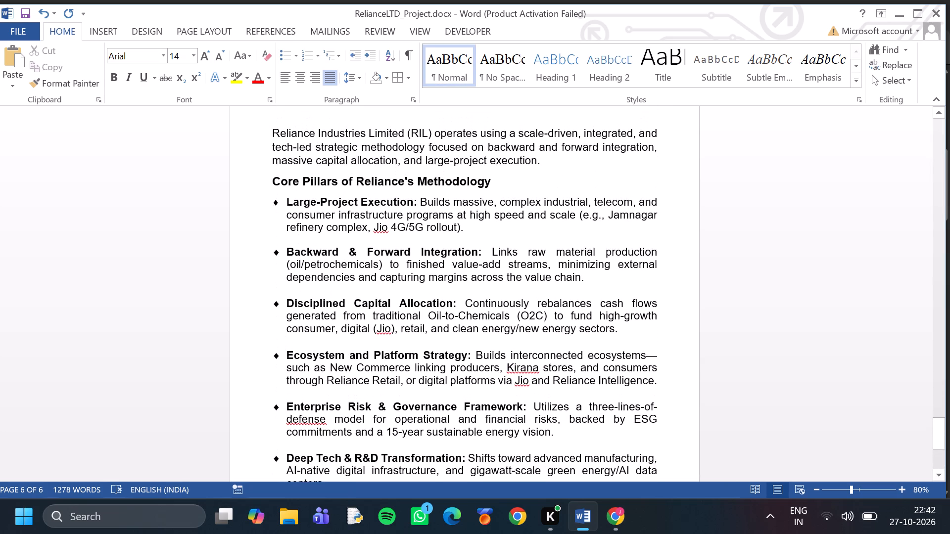
scroll(373, 283, "up", 2)
left_click(552, 225)
key("Return")
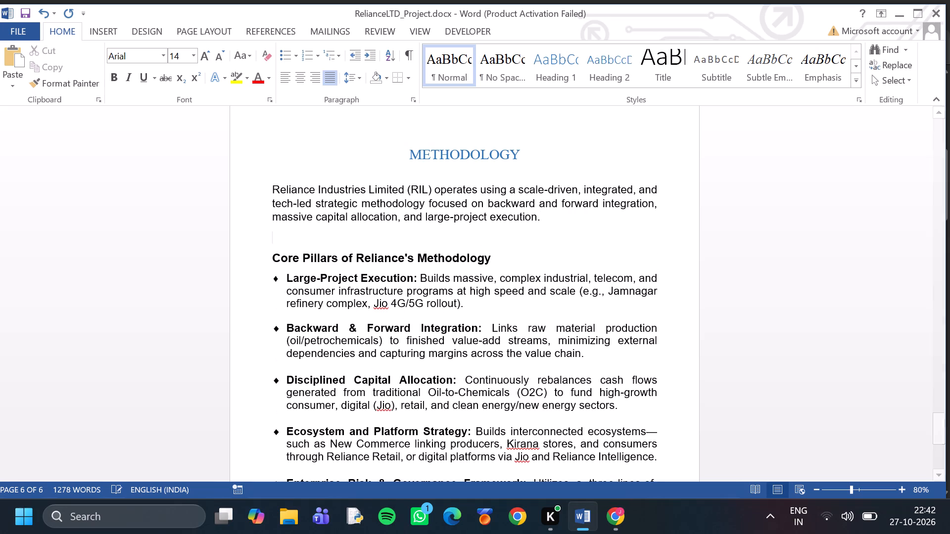
key("BackSpace")
key("Return")
left_click(509, 250)
Set all Methodology text below the heading, from the introduction paragraph to the last bullet, to Times New Roman size 14.
left_click(466, 225)
left_click(311, 188)
left_click_drag(274, 187, 522, 374)
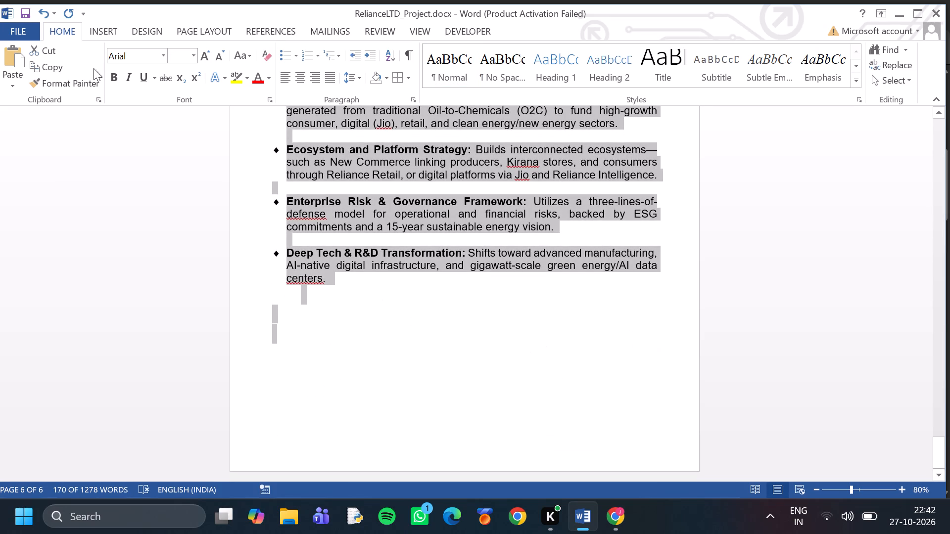
left_click(164, 54)
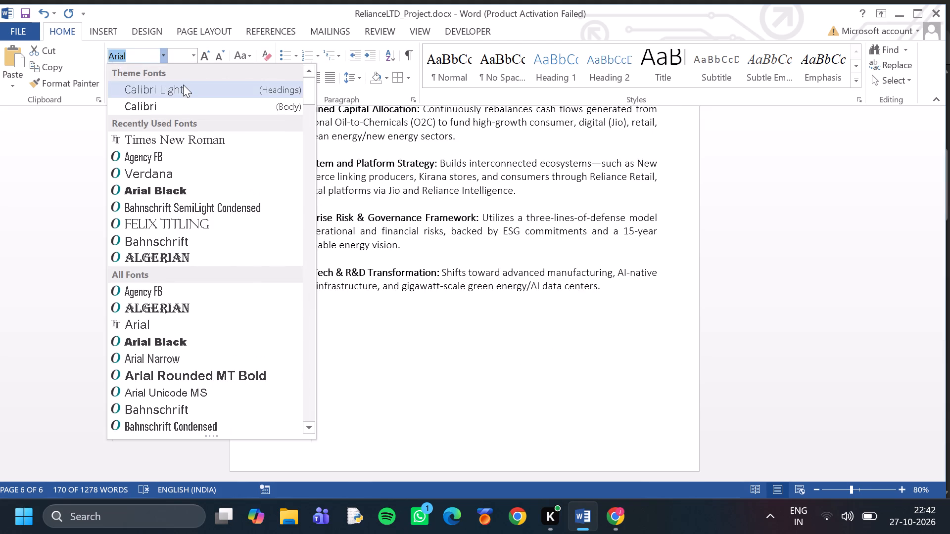
type("tim")
key("Return")
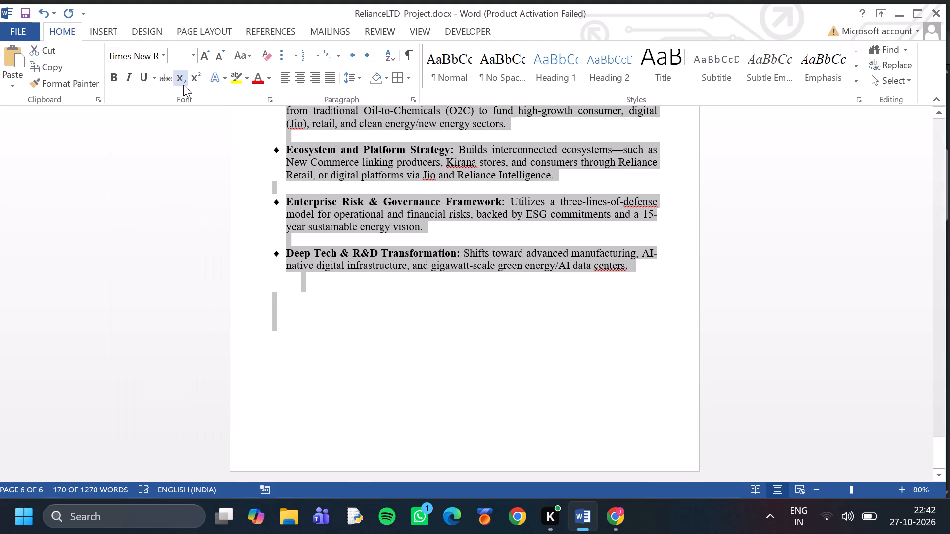
left_click(195, 59)
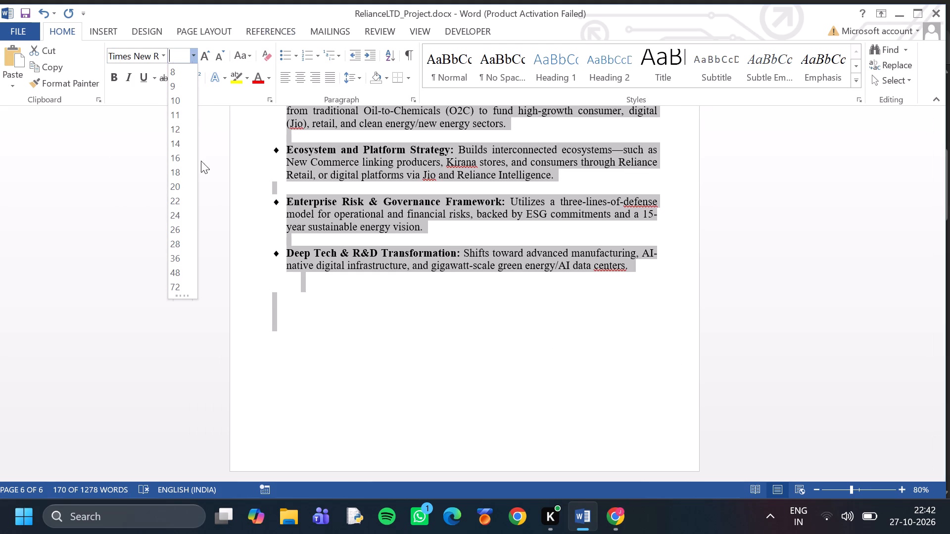
left_click(177, 146)
scroll(366, 216, "up", 4)
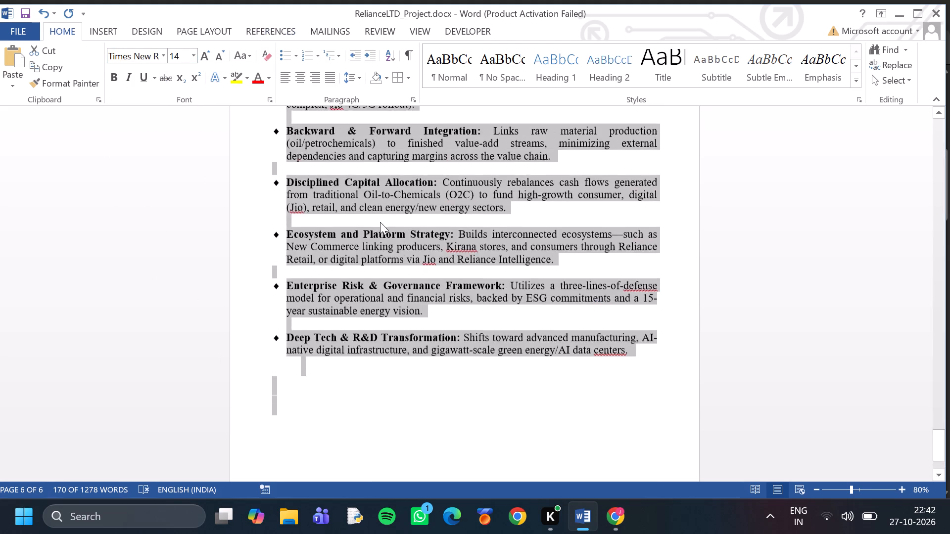
scroll(380, 222, "up", 6)
left_click(423, 217)
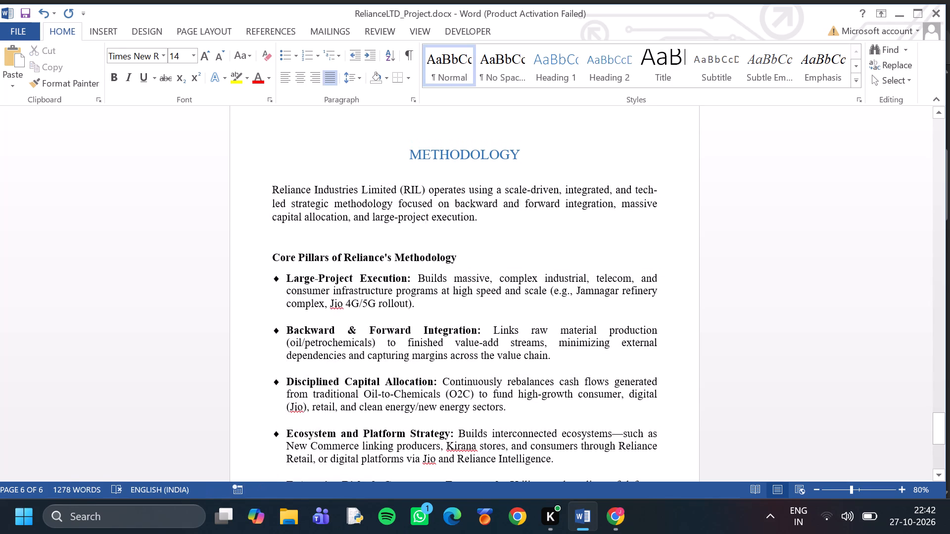
scroll(487, 231, "down", 10)
left_click(375, 321)
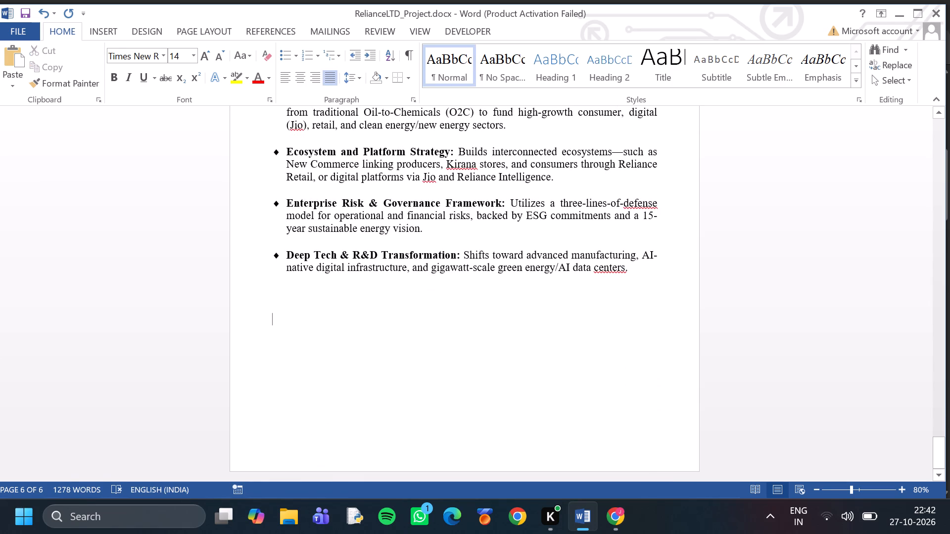
Switch to Chrome, look through the Reliance methodology search results, and open the Seat11a and Quora business-model results.
left_click(629, 516)
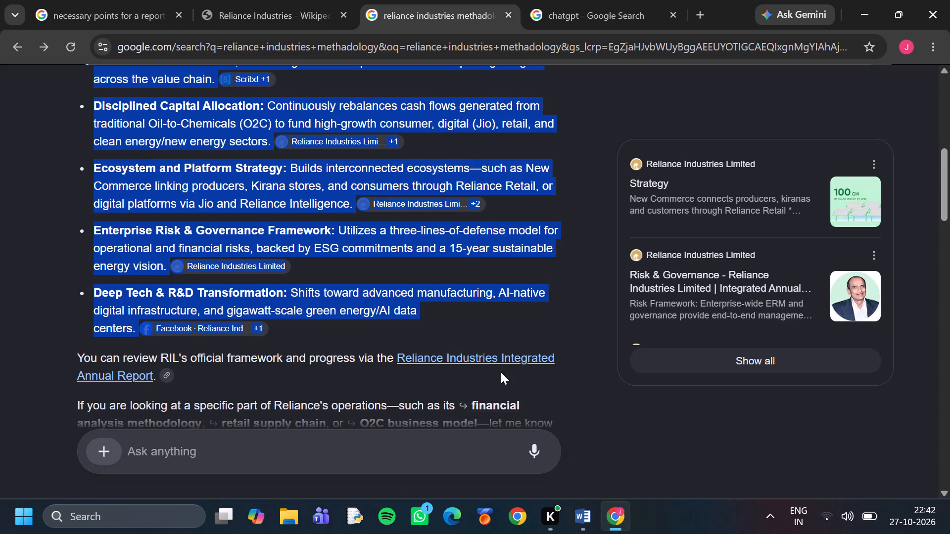
left_click(322, 330)
scroll(322, 330, "down", 7)
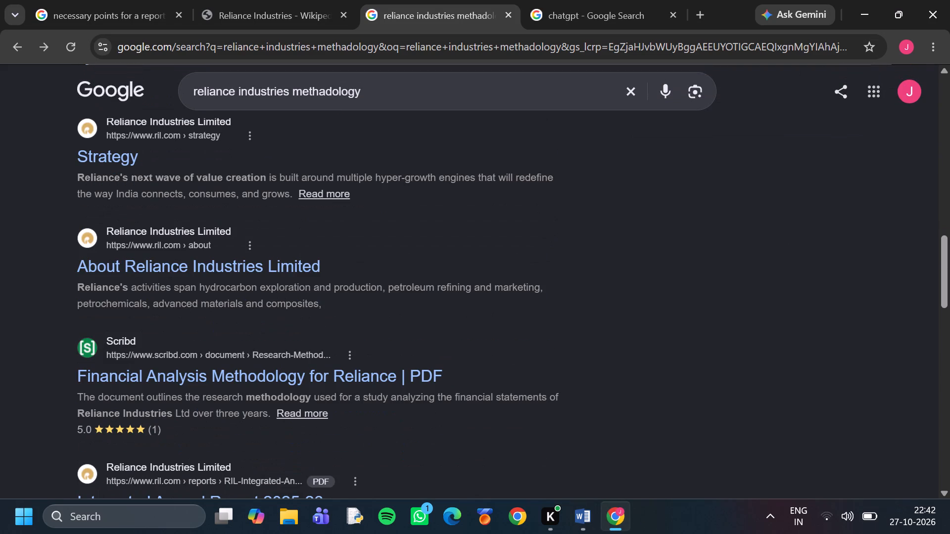
scroll(201, 270, "down", 7)
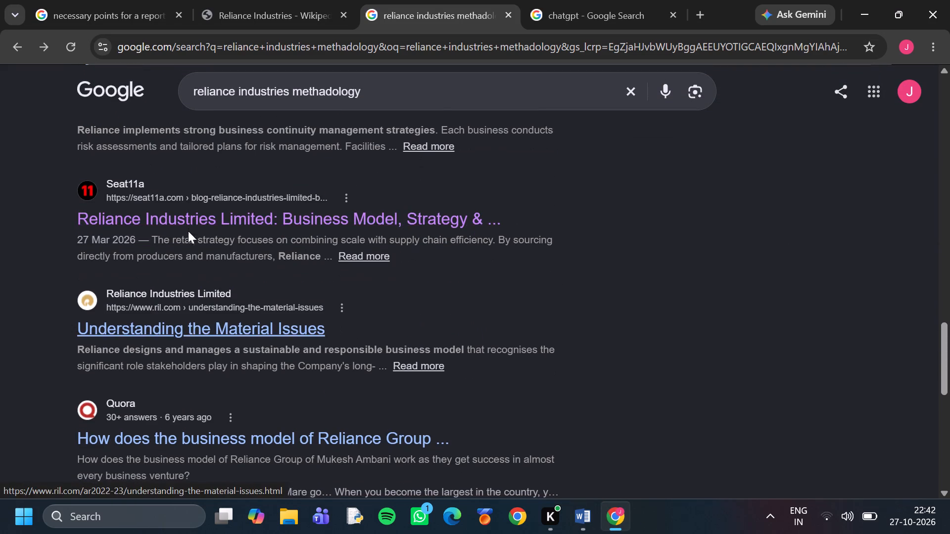
left_click(188, 227)
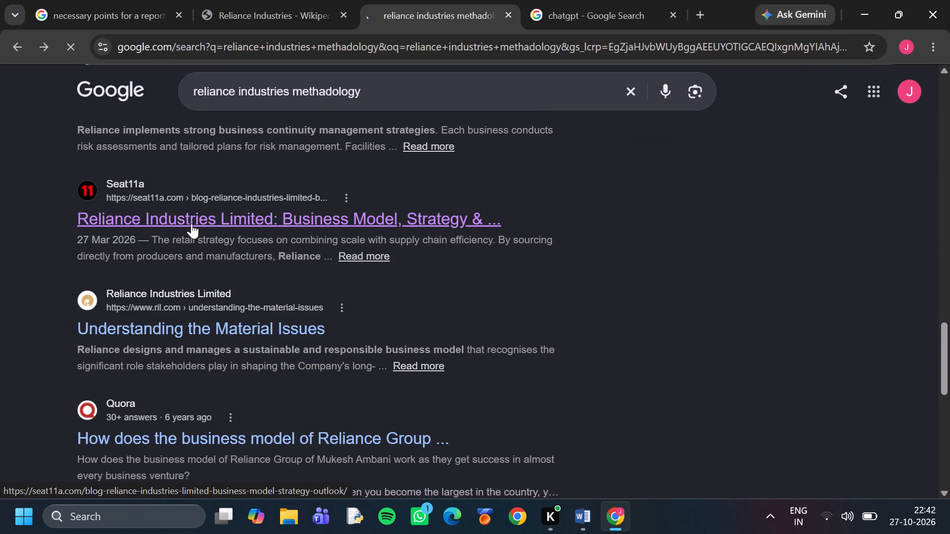
scroll(300, 282, "down", 1)
left_click(240, 354)
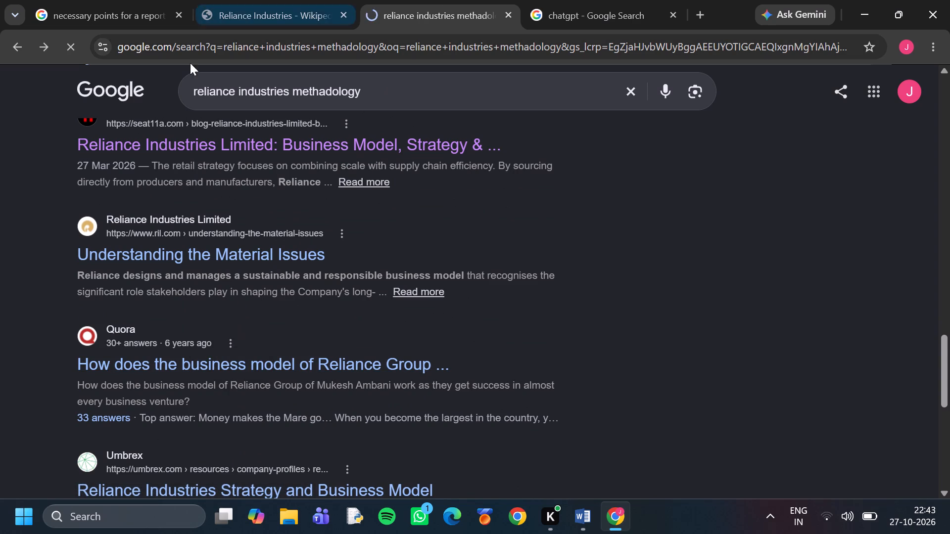
scroll(238, 293, "down", 1)
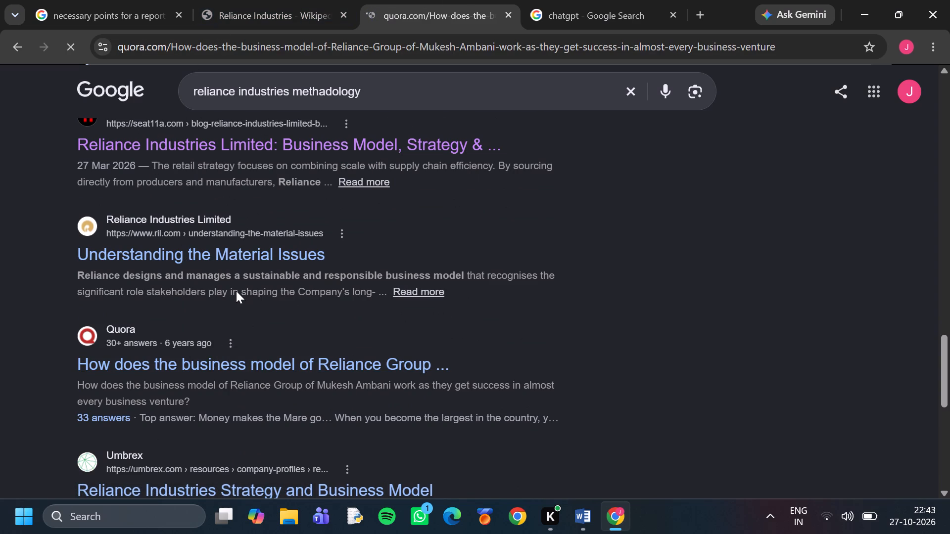
left_click(269, 0)
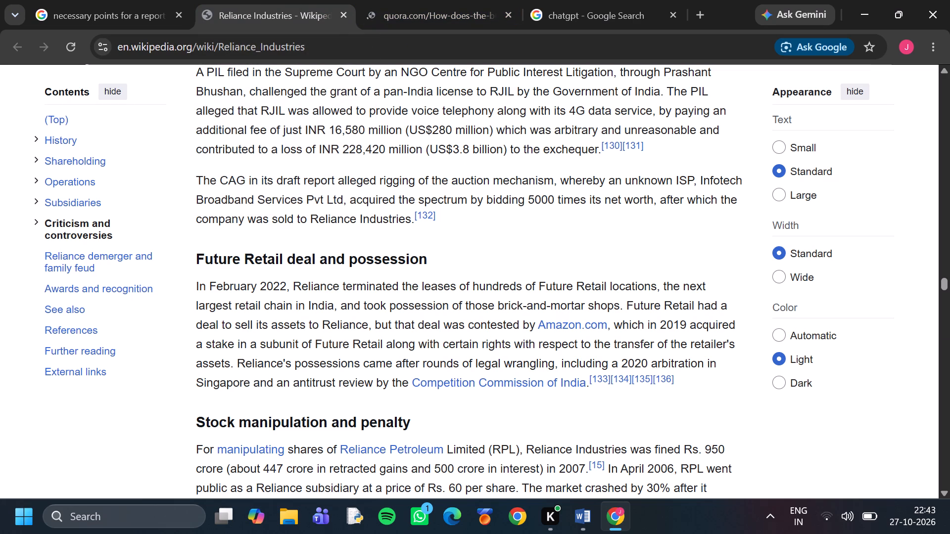
scroll(289, 242, "down", 4)
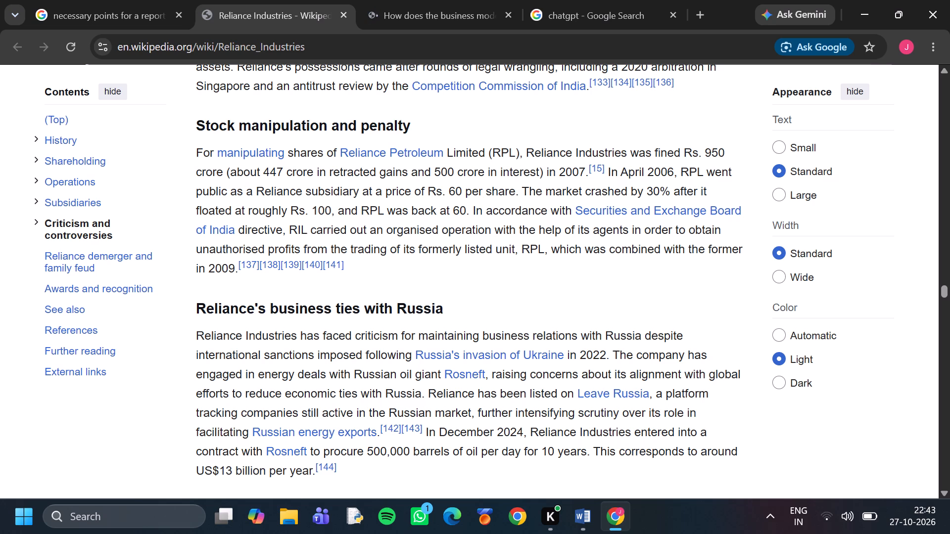
scroll(511, 160, "down", 3)
scroll(491, 228, "down", 5)
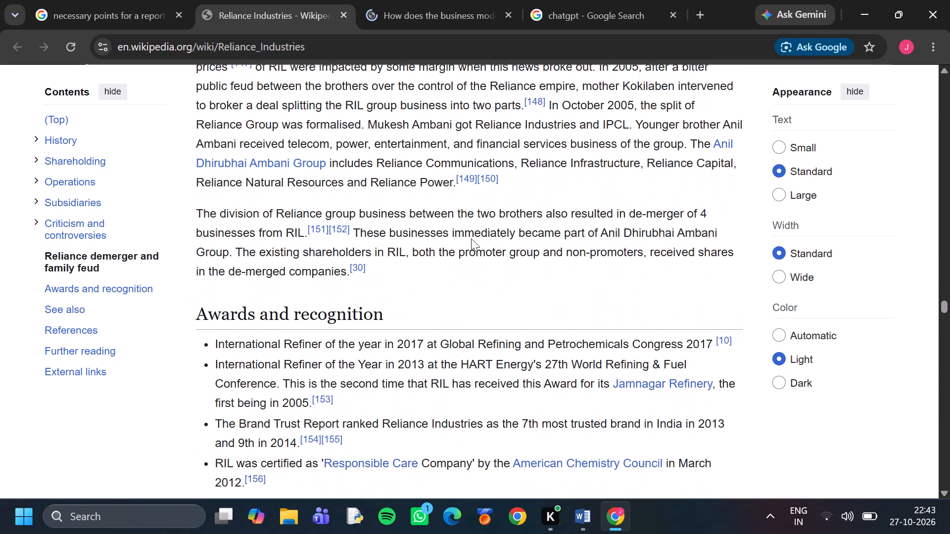
scroll(411, 239, "down", 6)
scroll(408, 241, "up", 2)
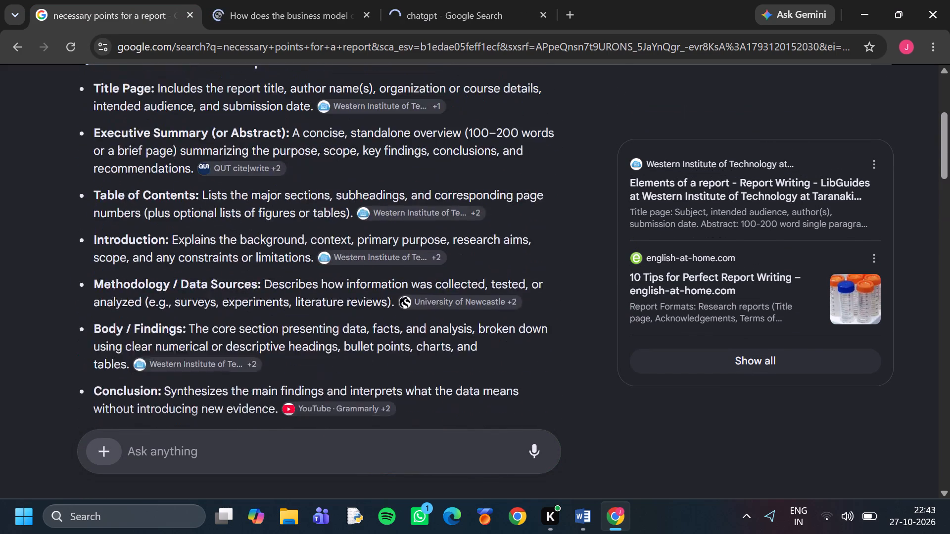
scroll(174, 232, "up", 3)
scroll(176, 230, "down", 2)
scroll(176, 230, "up", 3)
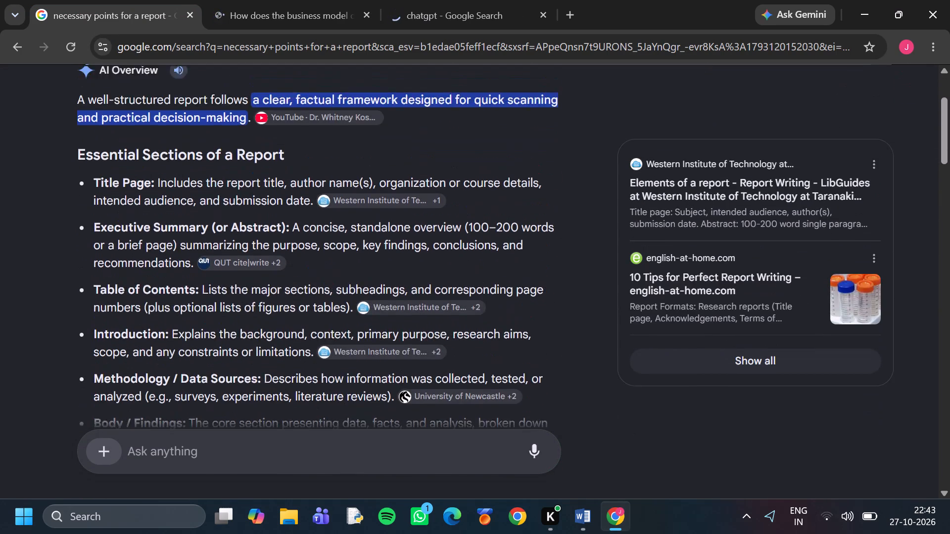
Replace the Google query and search for "body information for reliance industries".
left_click_drag(370, 104, 158, 99)
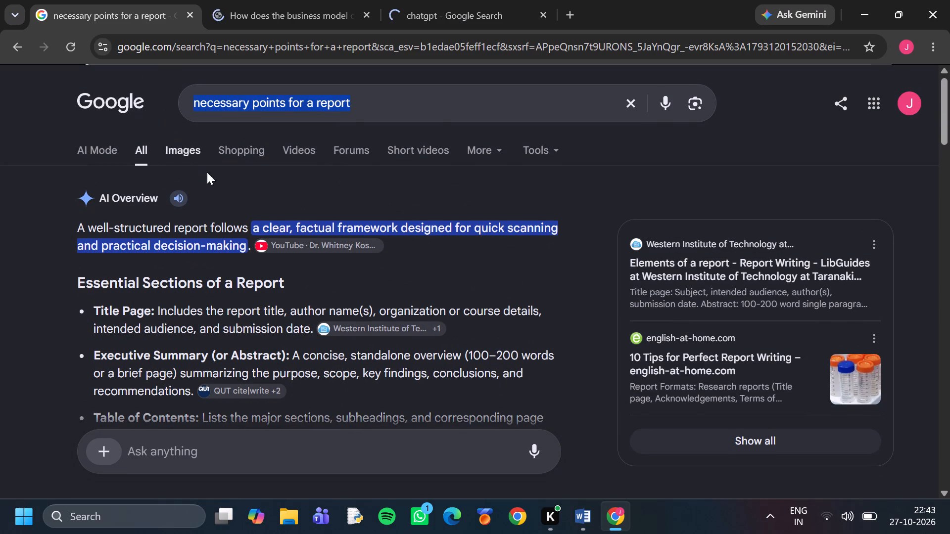
scroll(295, 219, "down", 5)
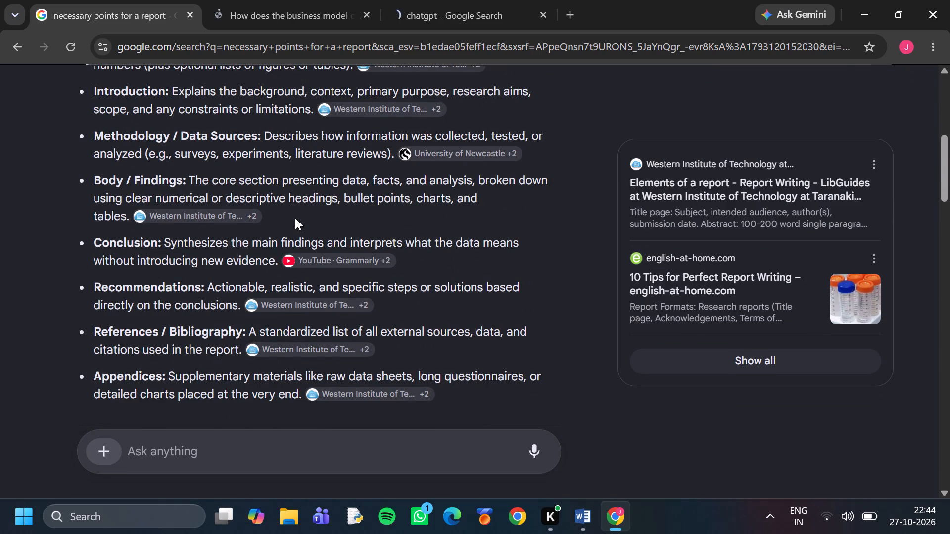
scroll(295, 217, "up", 11)
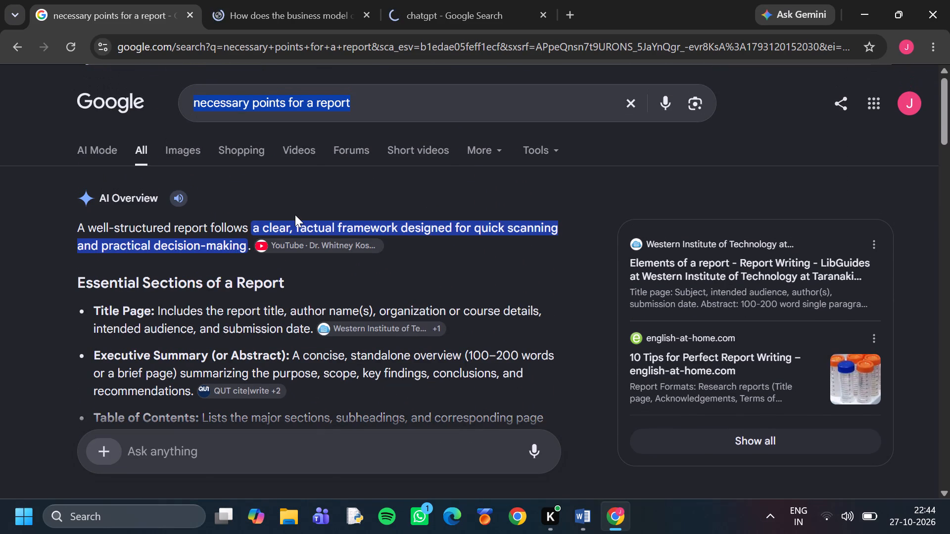
type("body")
key("space")
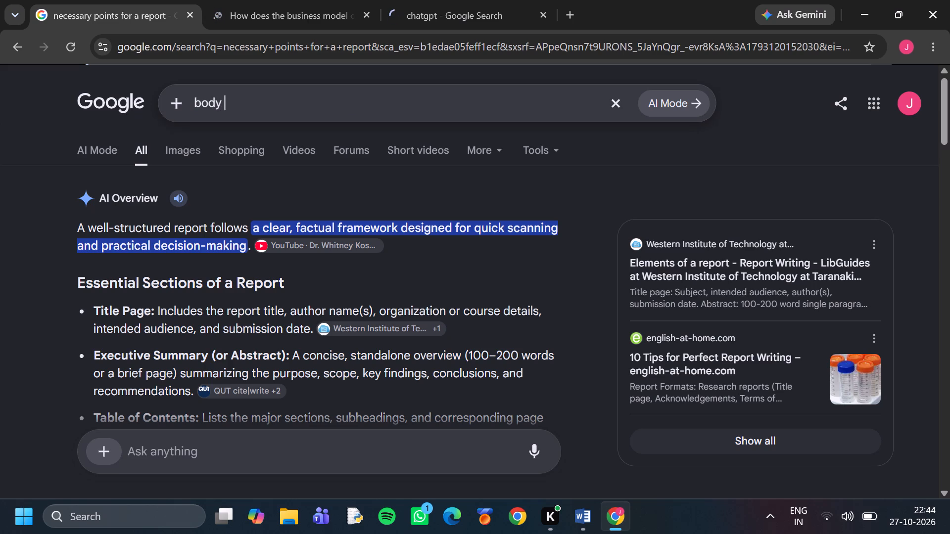
key("i")
key("n")
type("form")
type("ation fo")
type("r relianvc")
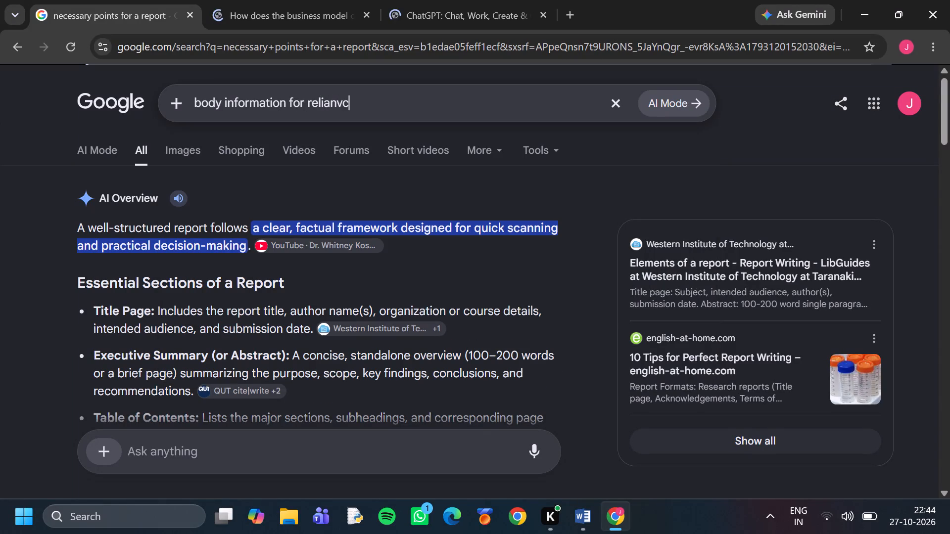
key("BackSpace")
key("BackSpace")
type("ce in")
key("f")
key("BackSpace")
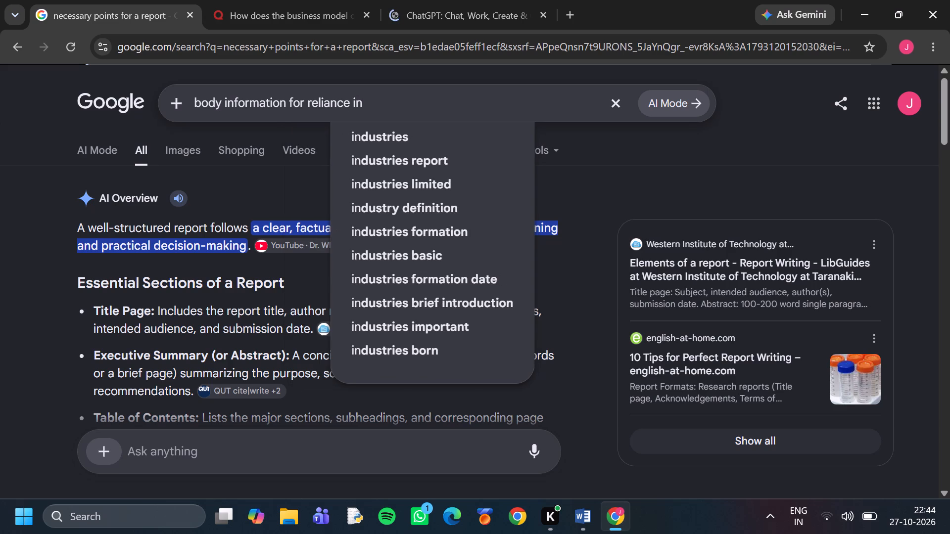
key("d")
key("u")
type("sr")
key("BackSpace")
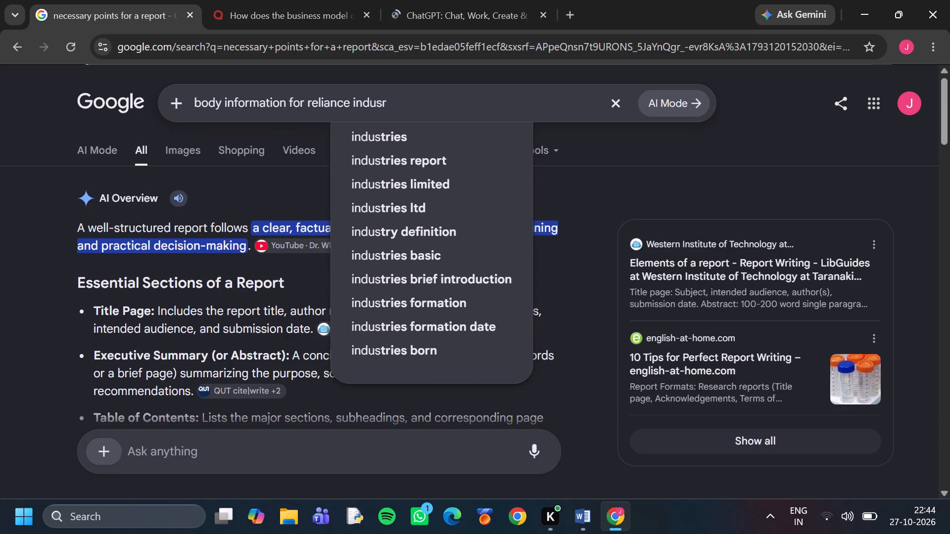
type("tri")
type("es")
key("Return")
key("Return")
key("Return")
key("Return")
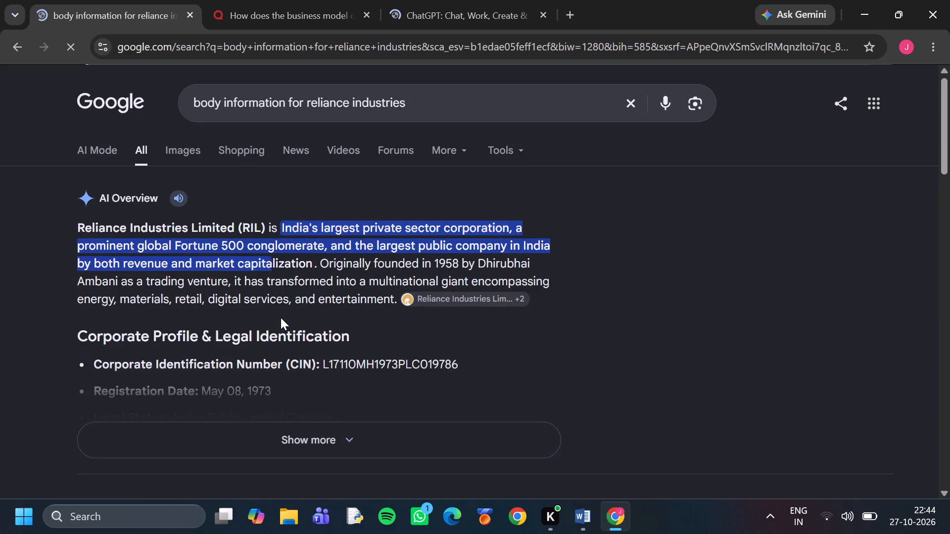
Look through the new Reliance search results and open the Quora result about mind blowing facts on Reliance.
scroll(279, 308, "down", 3)
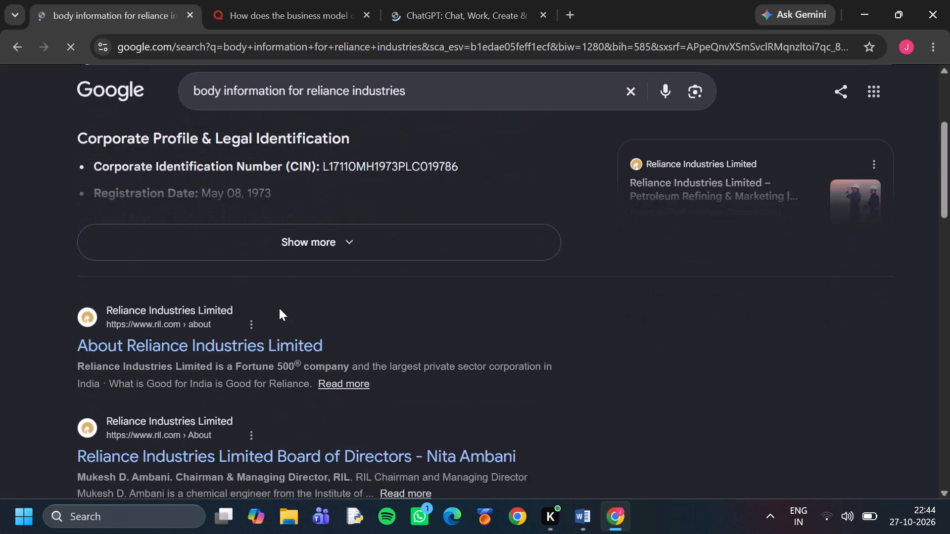
scroll(279, 308, "down", 12)
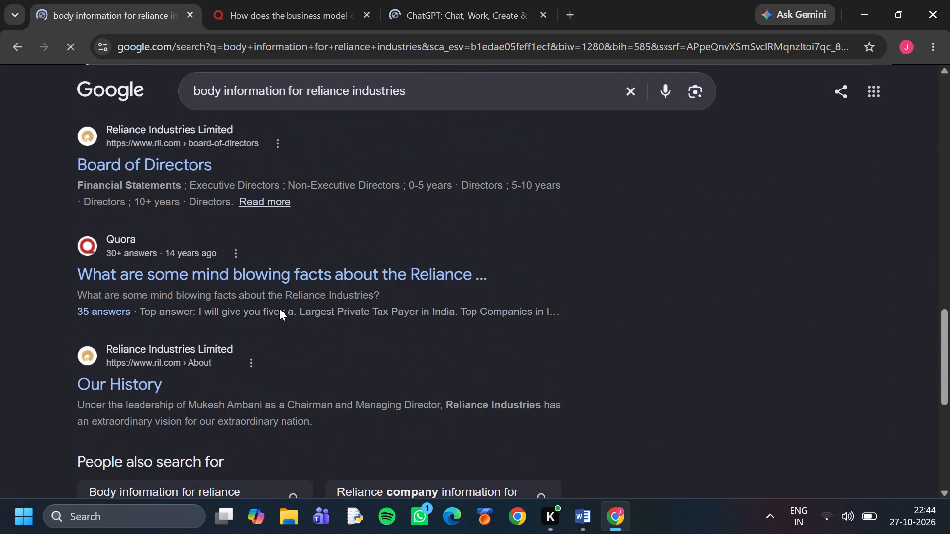
scroll(279, 308, "down", 3)
scroll(279, 308, "up", 3)
scroll(162, 292, "up", 2)
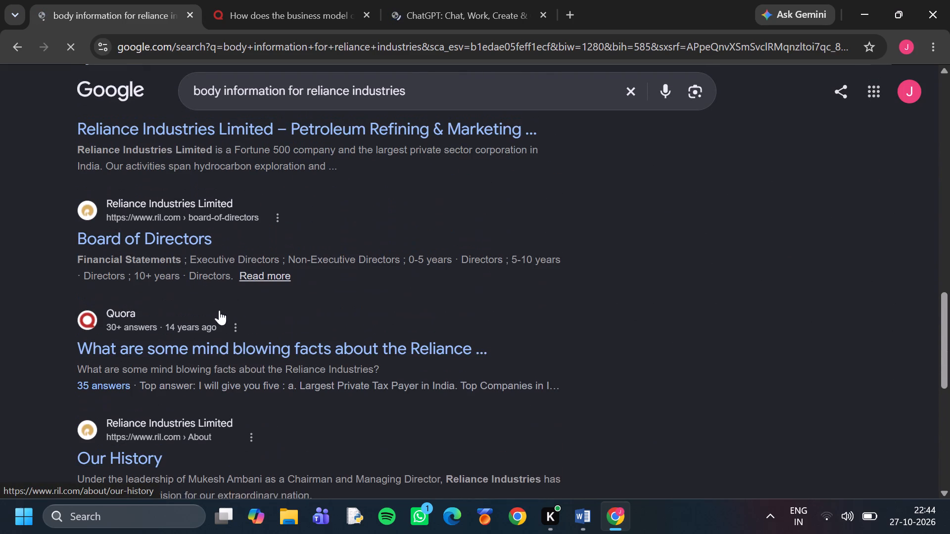
left_click(237, 354)
left_click(301, 348)
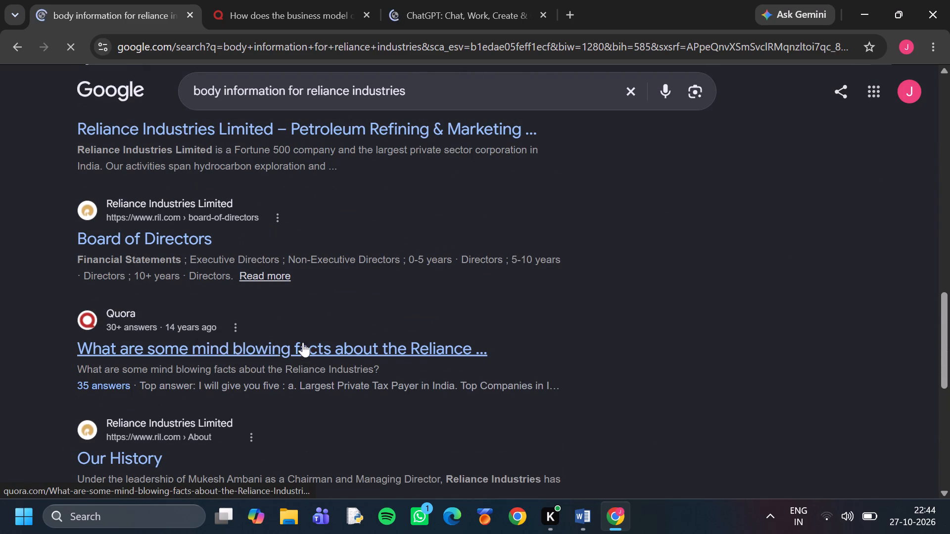
scroll(303, 338, "up", 15)
Return to the Quora business-model page, dismiss the sign-in prompt, read the answers, and expand the Assistant bot's full answer.
left_click(287, 0)
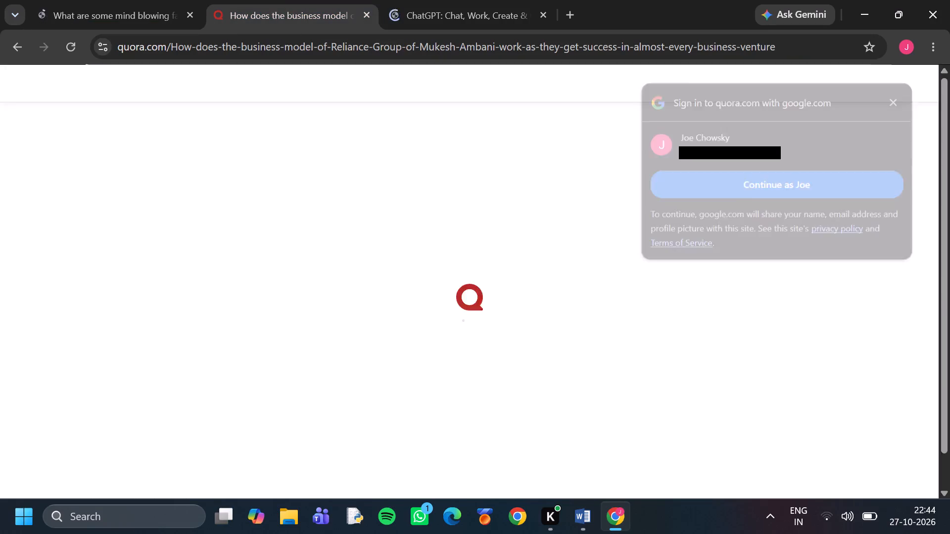
left_click(899, 96)
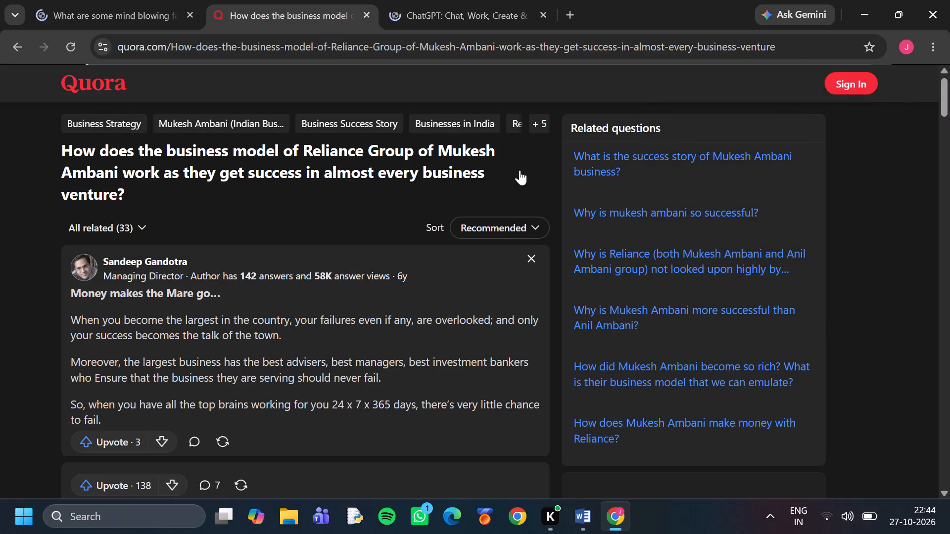
scroll(208, 227, "down", 1)
scroll(142, 267, "down", 1)
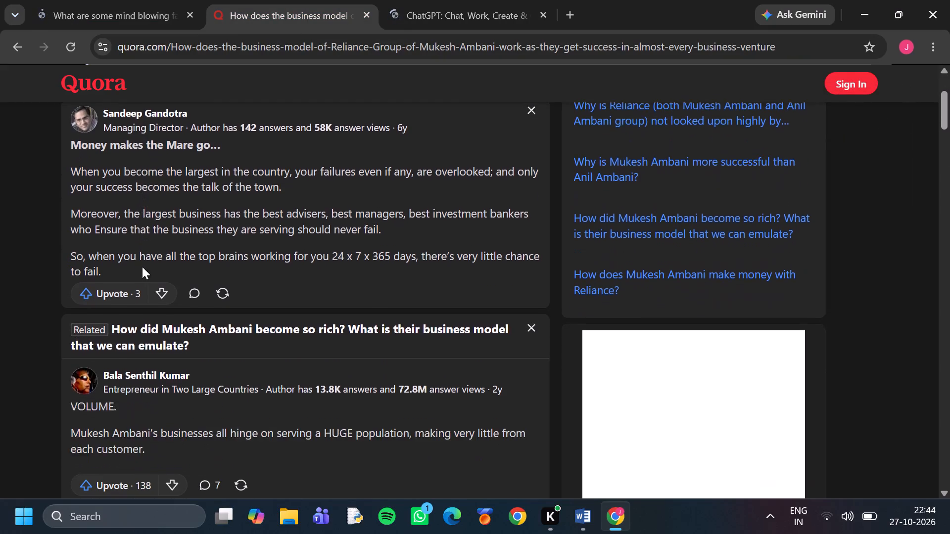
scroll(142, 267, "down", 3)
left_click(296, 375)
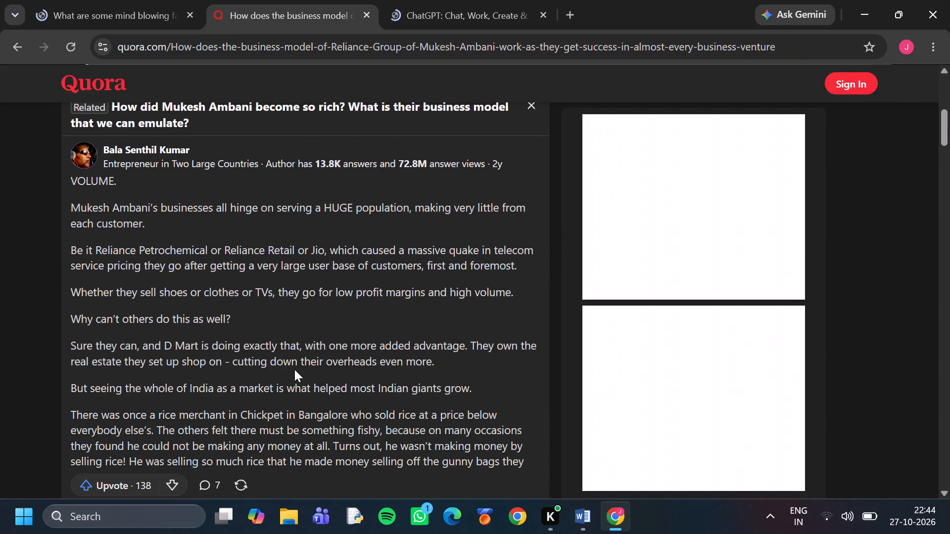
scroll(154, 267, "down", 1)
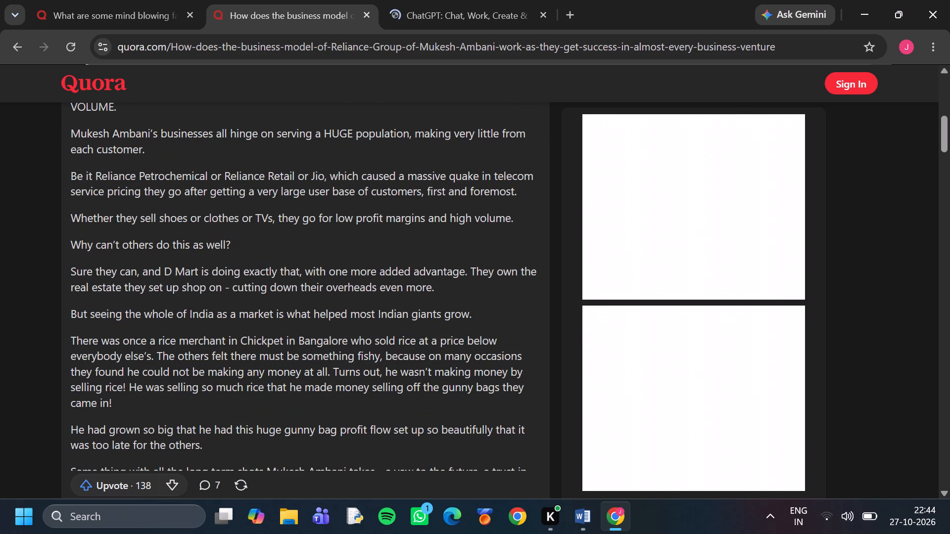
scroll(203, 293, "down", 9)
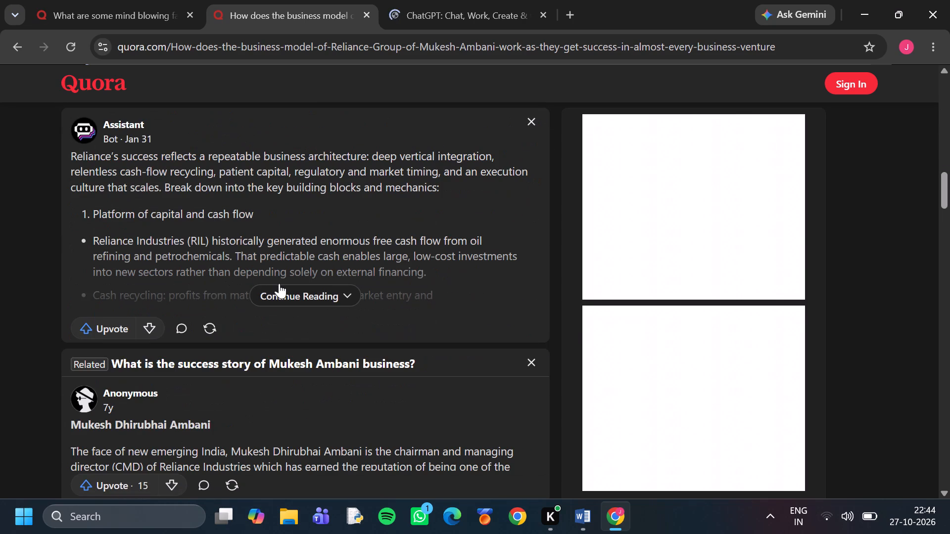
left_click(279, 283)
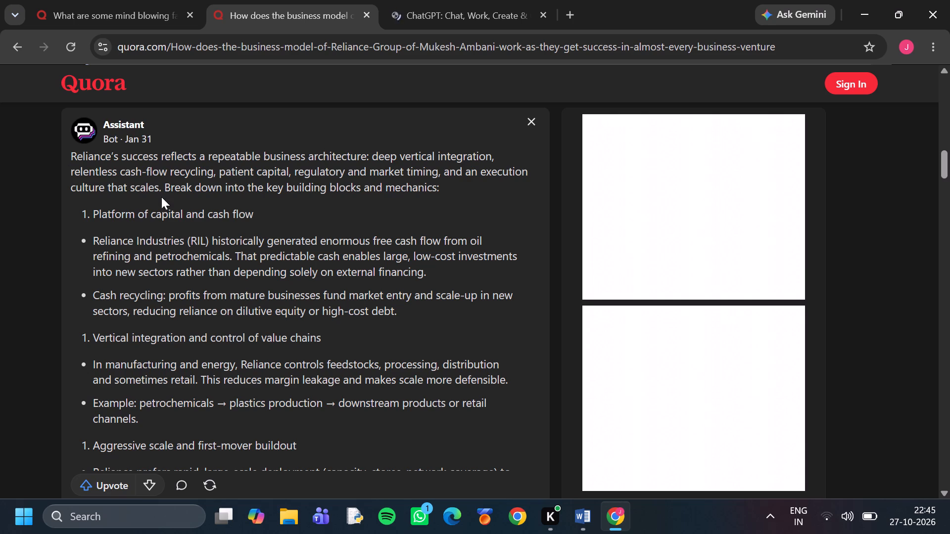
Copy the Assistant's answer from "Reliance's success reflects" through the sixth practical step, "Maintain tight execution controls", leaving out the Summary.
left_click_drag(75, 153, 101, 186)
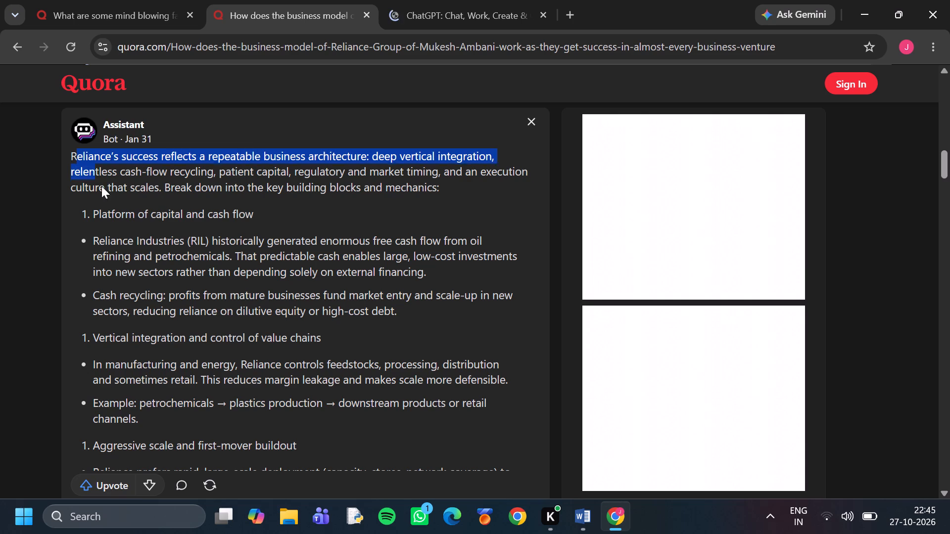
left_click_drag(101, 186, 155, 241)
left_click(153, 223)
left_click(97, 168)
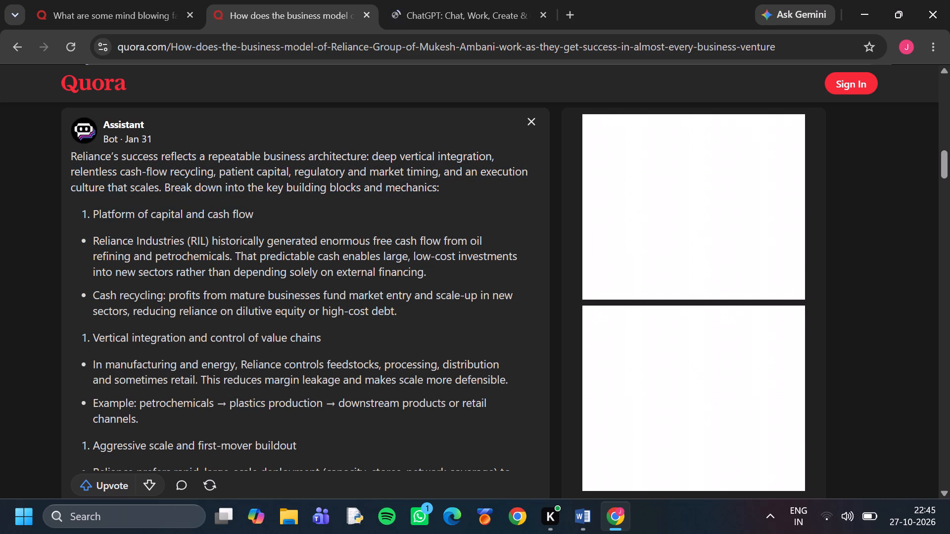
left_click_drag(71, 152, 255, 404)
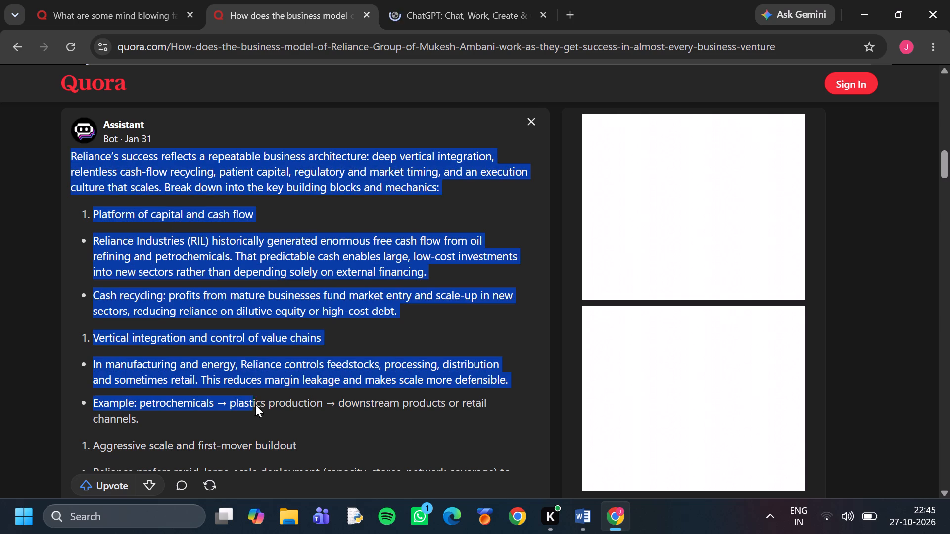
left_click_drag(255, 404, 314, 371)
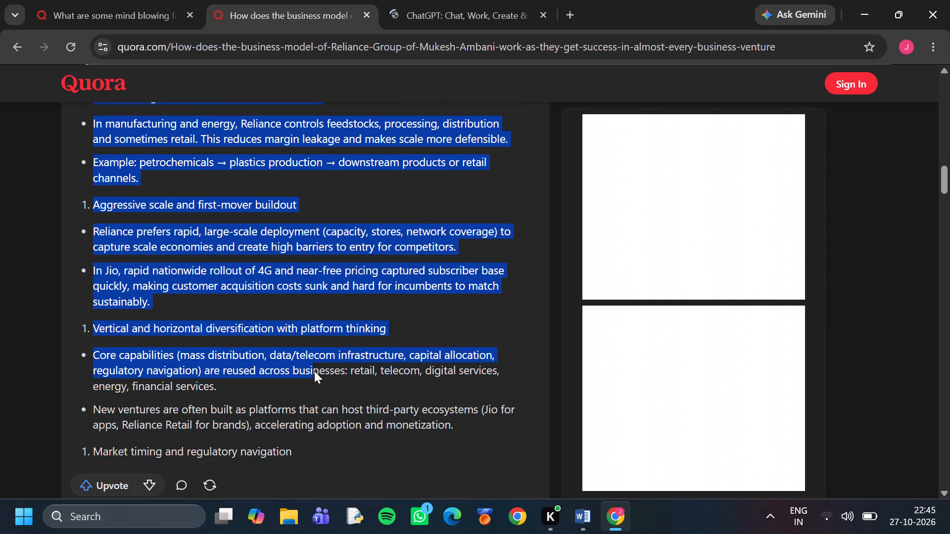
left_click_drag(314, 371, 464, 494)
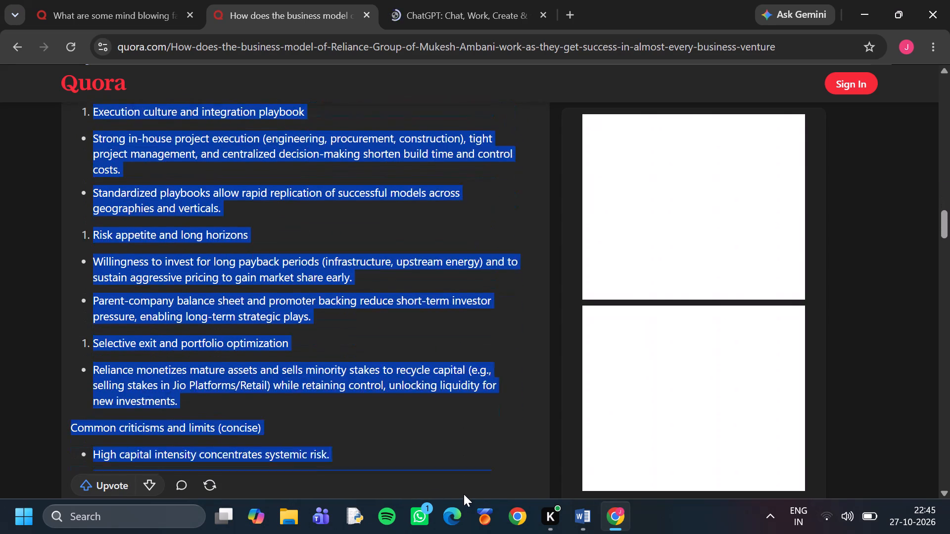
left_click_drag(464, 494, 391, 326)
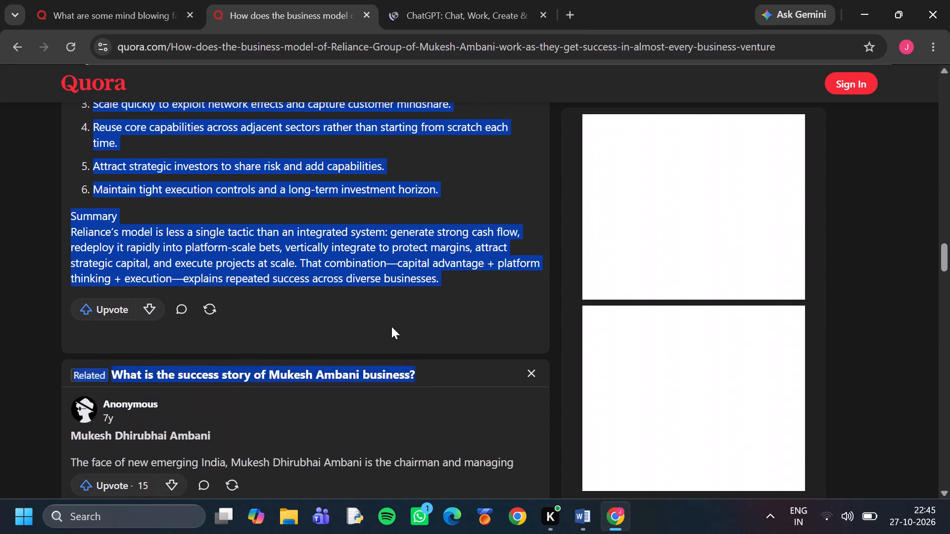
left_click_drag(391, 326, 444, 187)
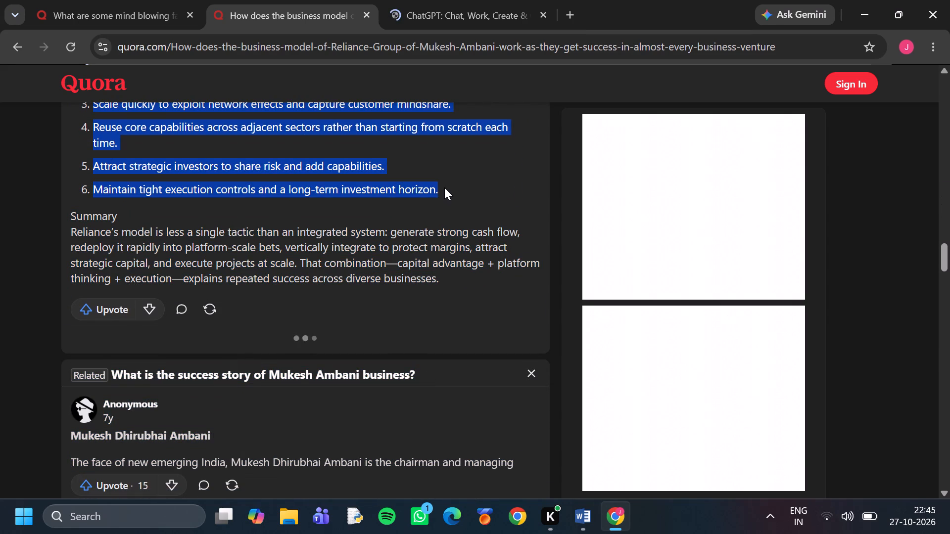
key("ctrl+c")
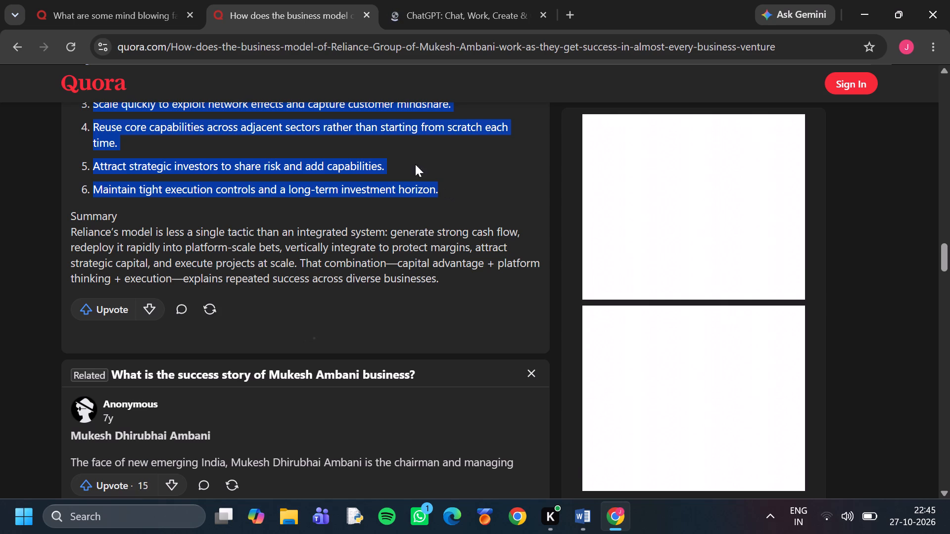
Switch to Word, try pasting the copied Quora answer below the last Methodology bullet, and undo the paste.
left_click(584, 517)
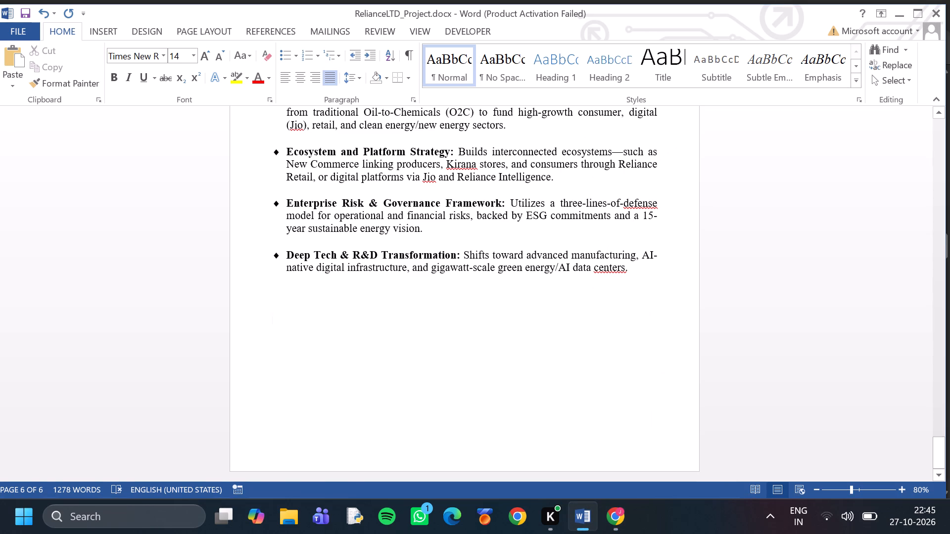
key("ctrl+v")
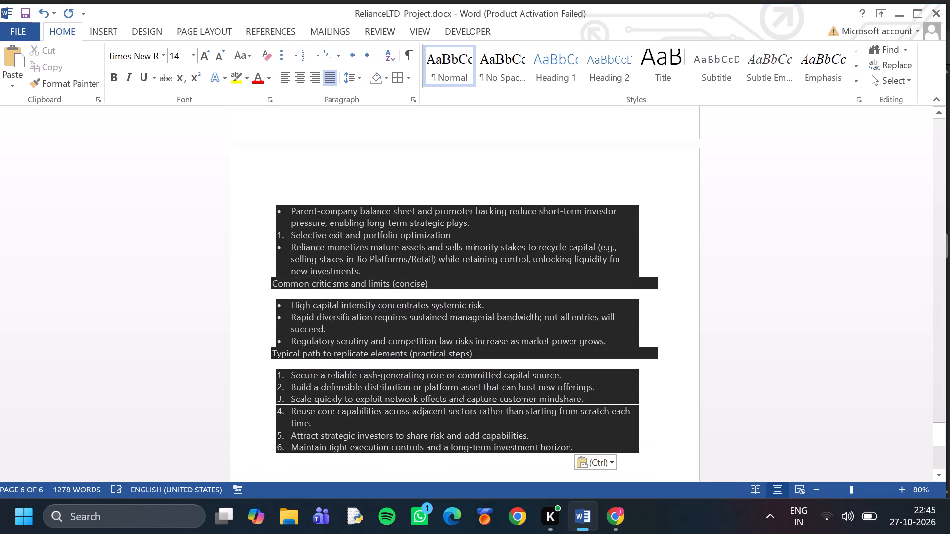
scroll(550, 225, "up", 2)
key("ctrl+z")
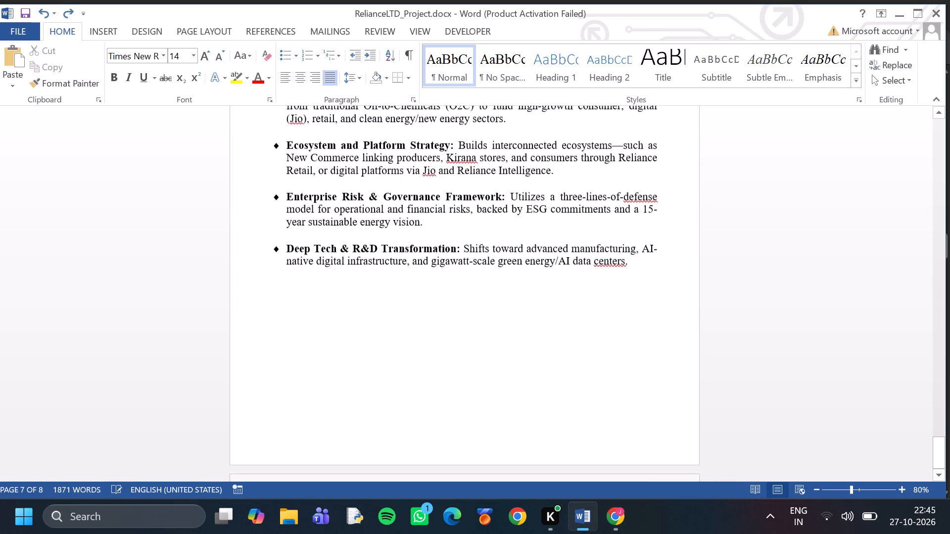
Paste the copied Quora answer as text only below the last Methodology bullet, "Deep Tech & R&D Transformation".
left_click(6, 90)
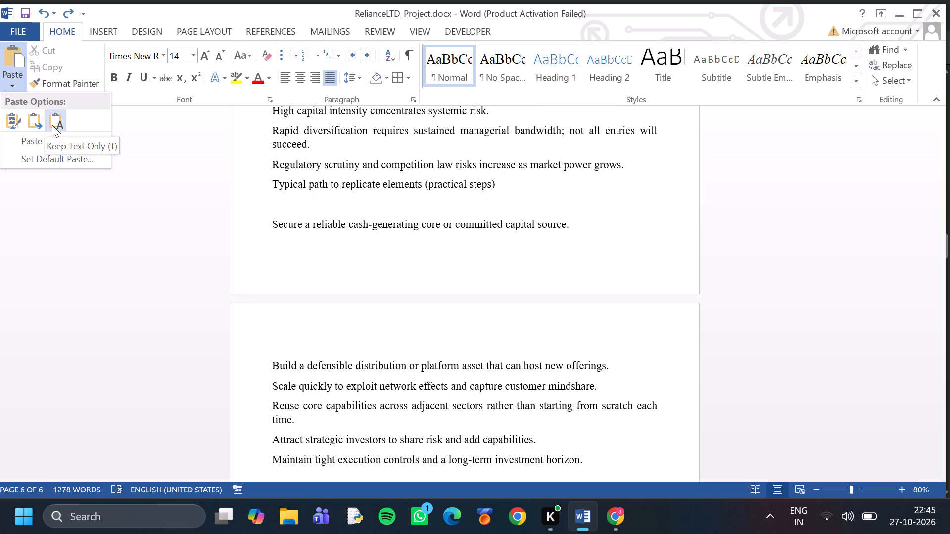
left_click(52, 125)
Remove the extra blank line between the last Methodology bullet and the pasted paragraph beginning "Reliance's success reflects".
scroll(401, 247, "up", 10)
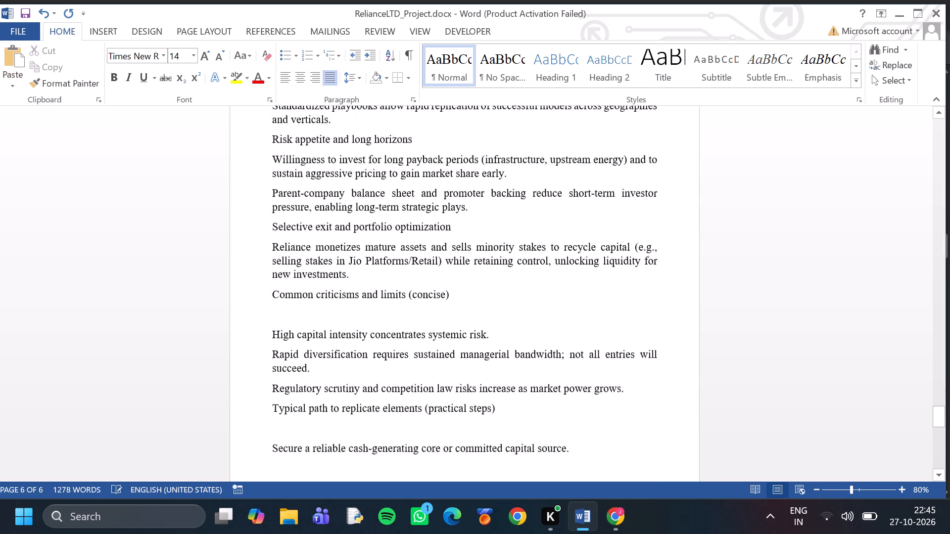
scroll(400, 246, "up", 16)
scroll(401, 243, "up", 9)
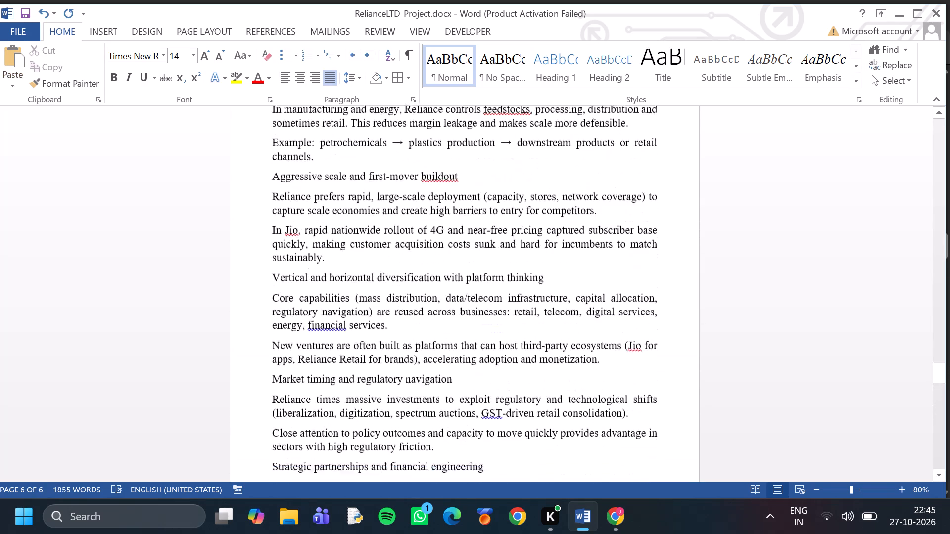
scroll(401, 243, "up", 19)
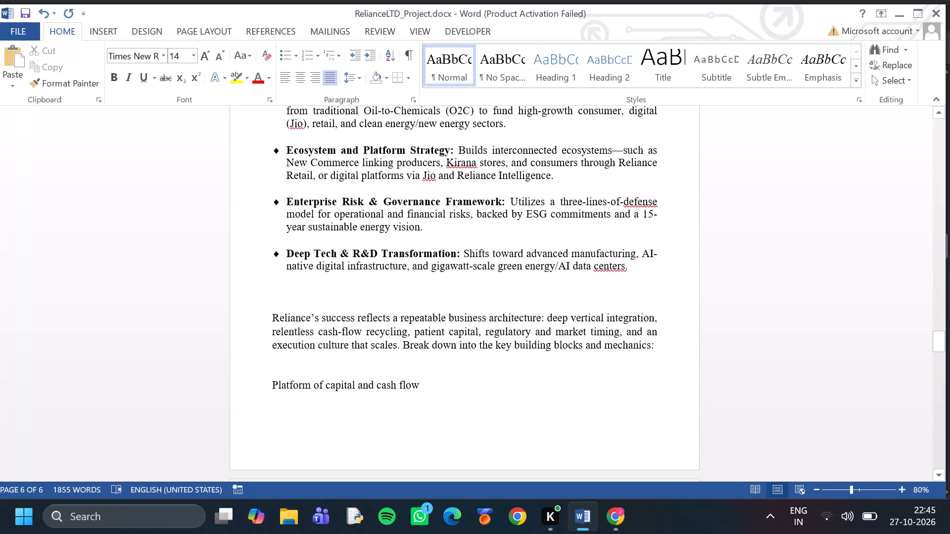
left_click(358, 283)
left_click(320, 295)
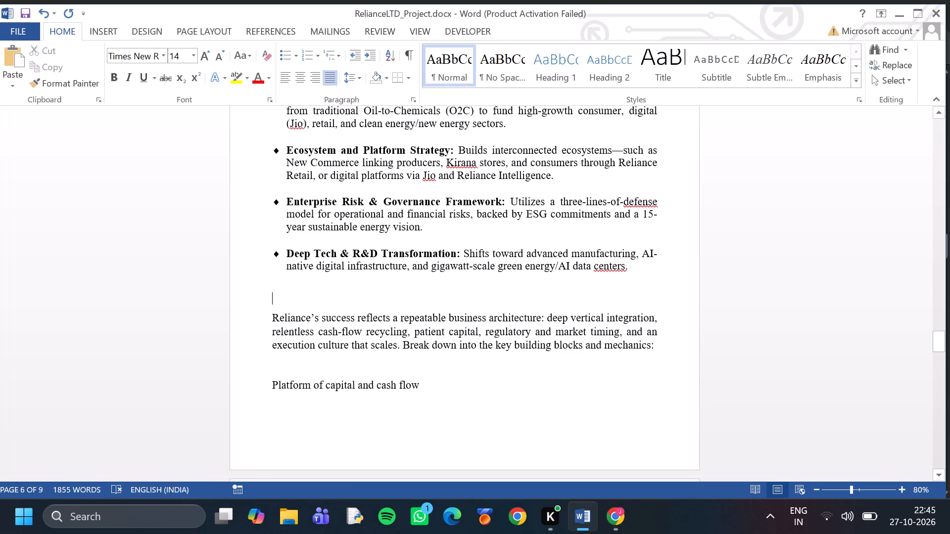
key("BackSpace")
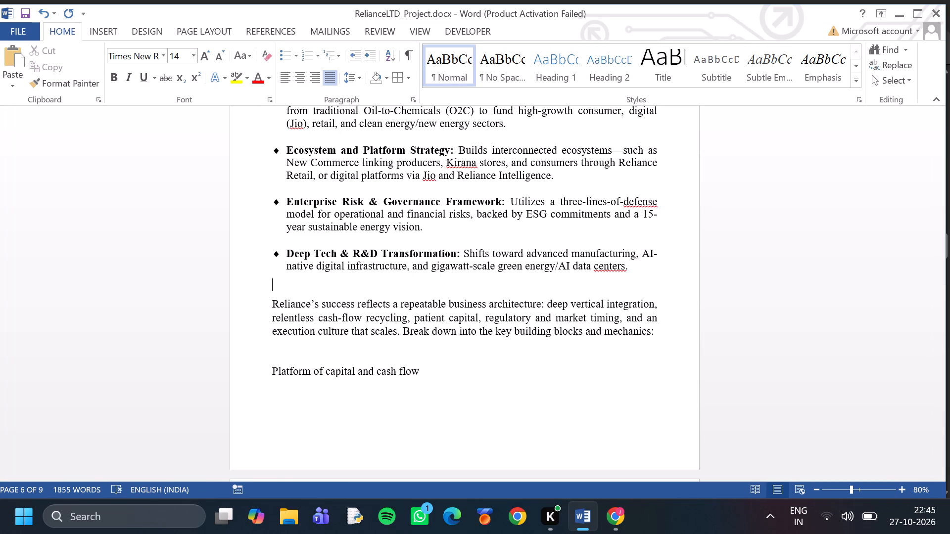
Switch to the Quora page in Chrome, clear the text selection, and examine how the Assistant's answer uses numbered headings and bullets.
scroll(430, 279, "down", 4)
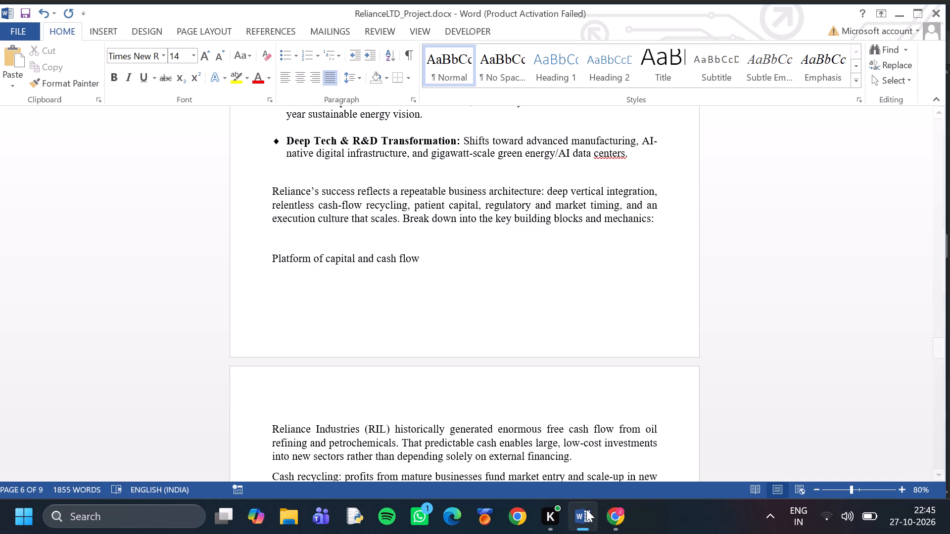
left_click(612, 513)
scroll(348, 359, "up", 9)
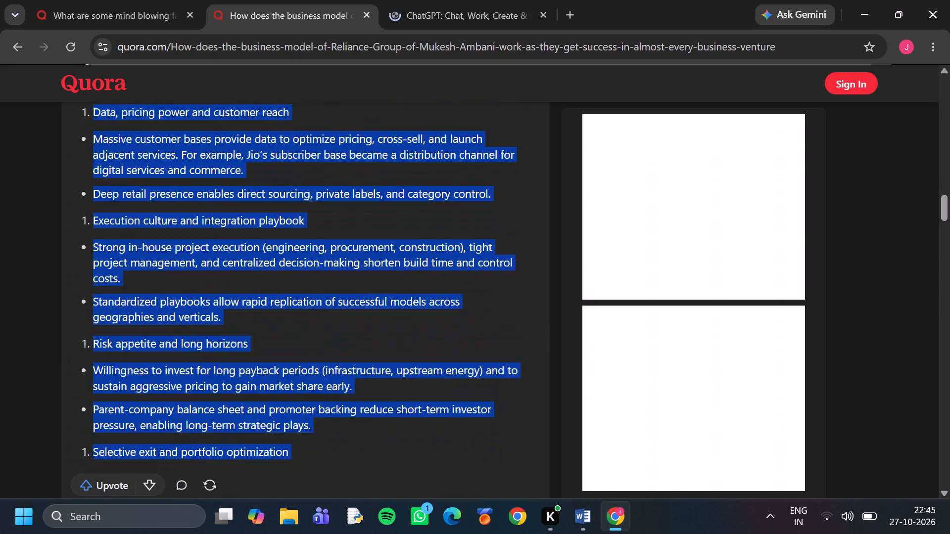
scroll(349, 350, "up", 8)
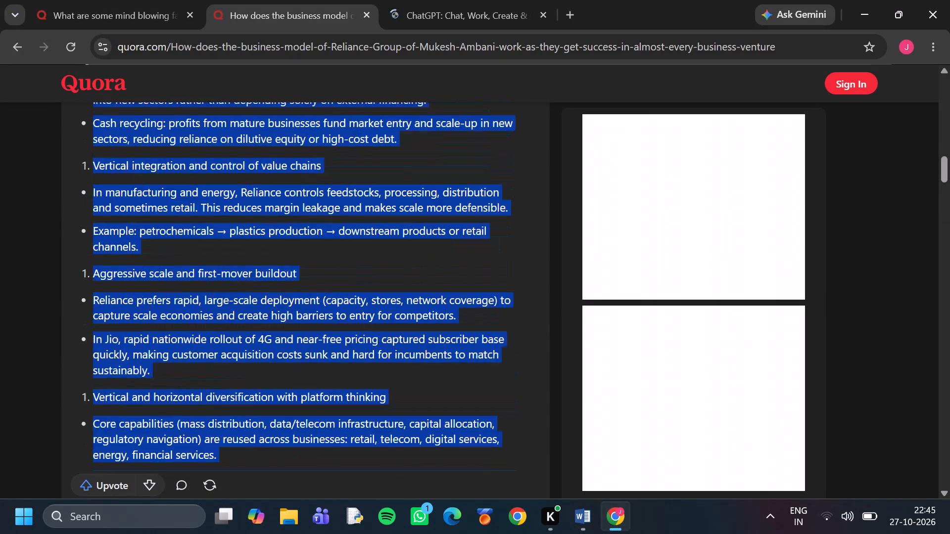
scroll(348, 335, "up", 4)
left_click(331, 354)
scroll(331, 345, "down", 3)
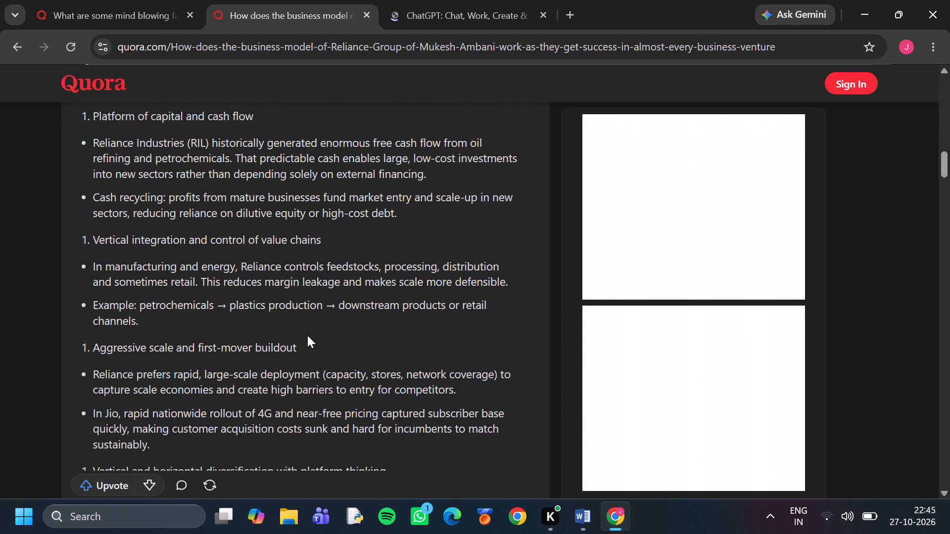
Back in Word, apply the 1. 2. 3. numbering format to the pasted line "Platform of capital and cash flow".
left_click(569, 514)
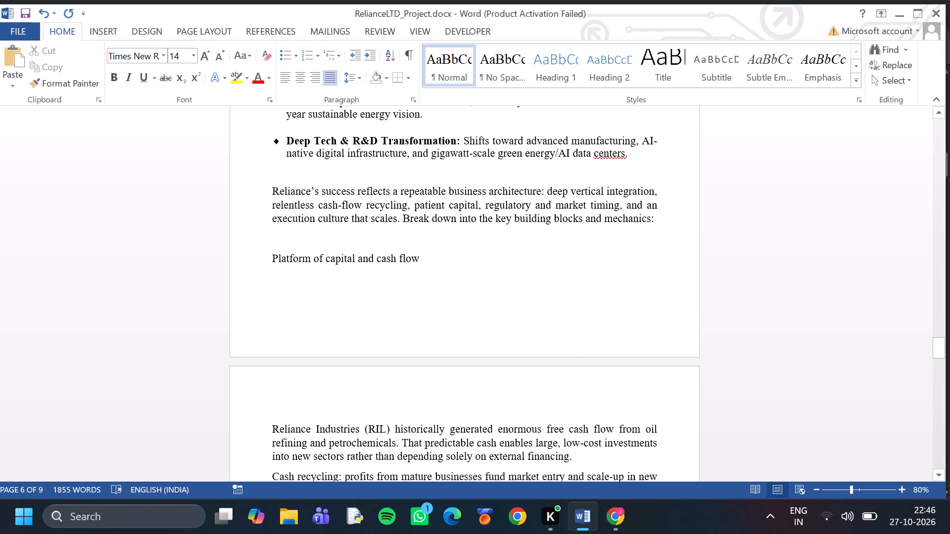
left_click(277, 250)
left_click(275, 253)
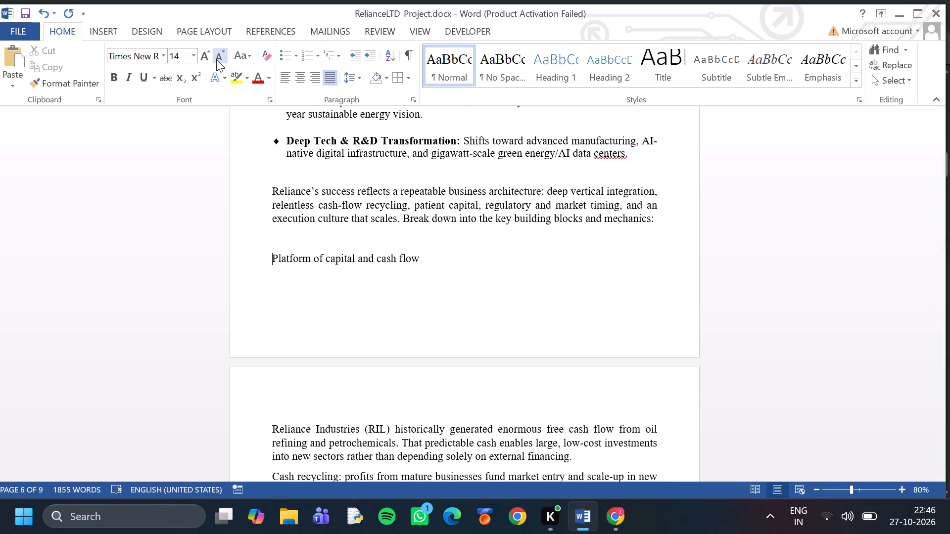
left_click(315, 56)
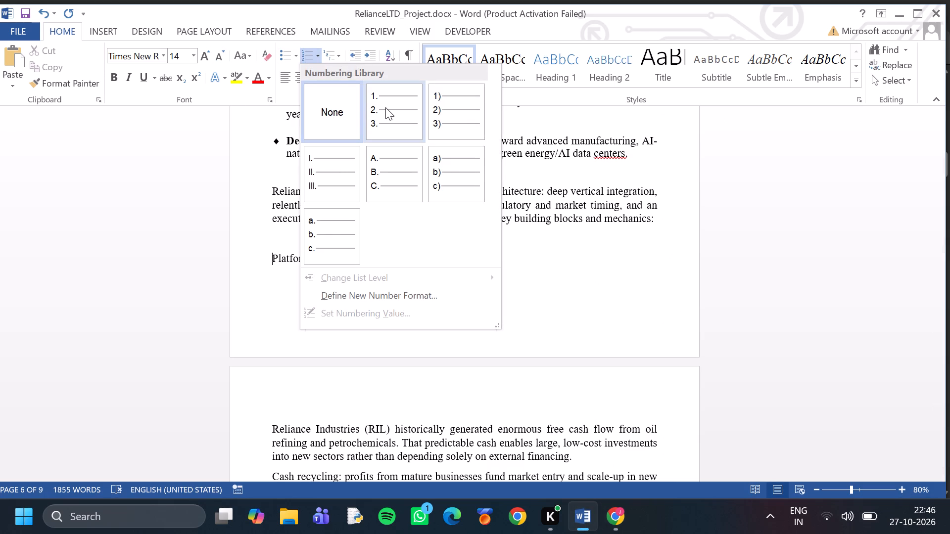
left_click(386, 107)
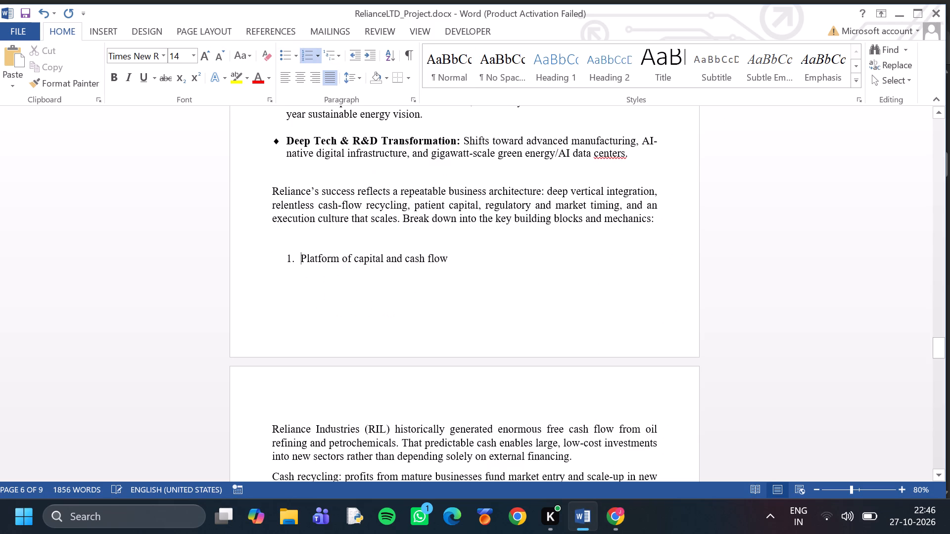
Compare the pasted paragraphs below "Platform of capital and cash flow" with the list structure of the Quora answer in Chrome.
scroll(369, 336, "down", 2)
scroll(359, 333, "up", 1)
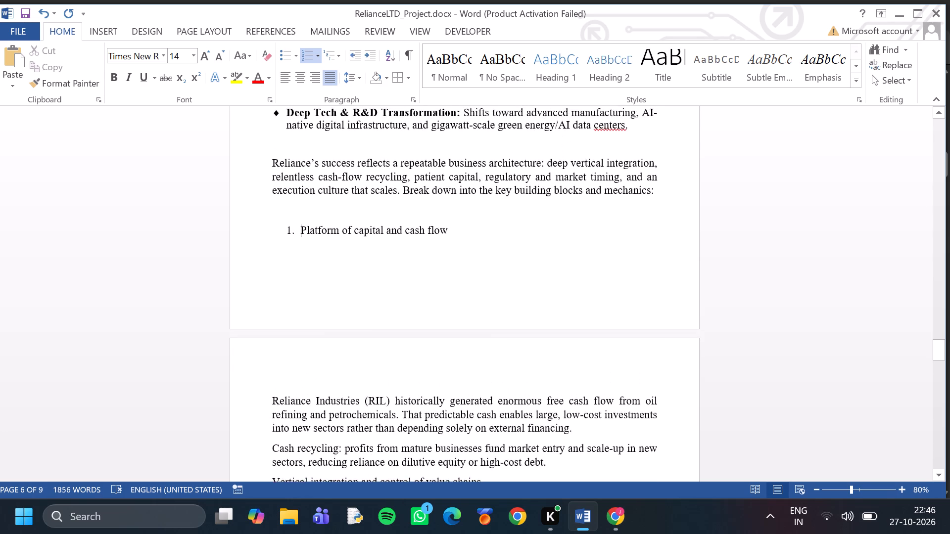
scroll(359, 331, "up", 2)
scroll(327, 259, "down", 5)
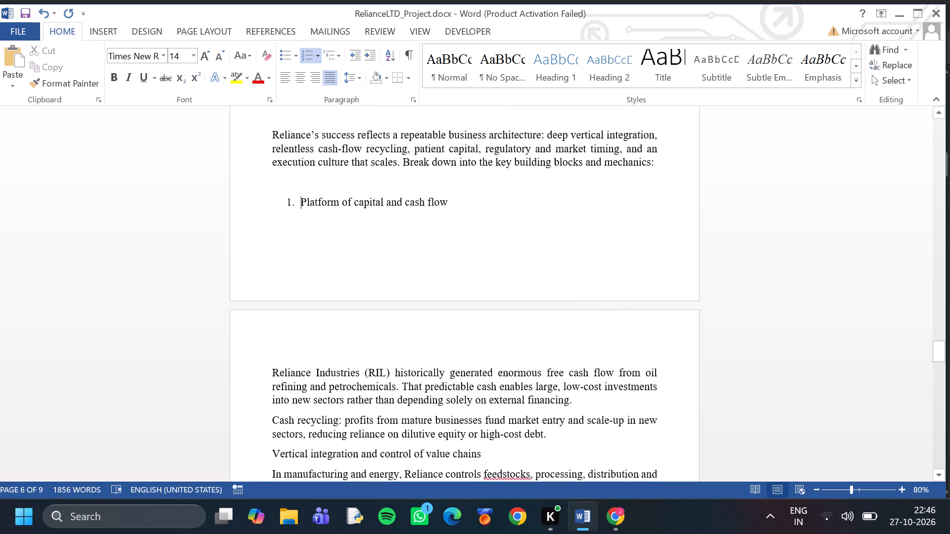
scroll(279, 312, "down", 2)
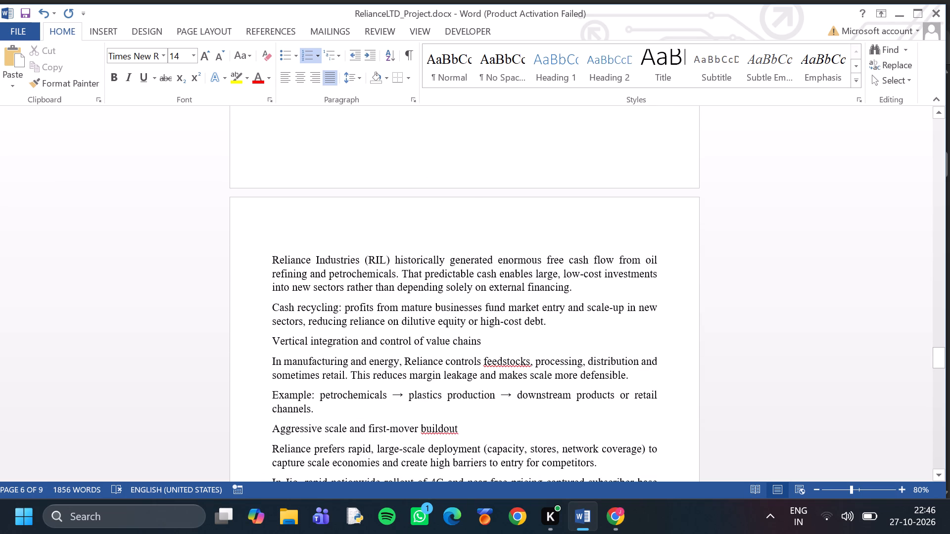
left_click(608, 513)
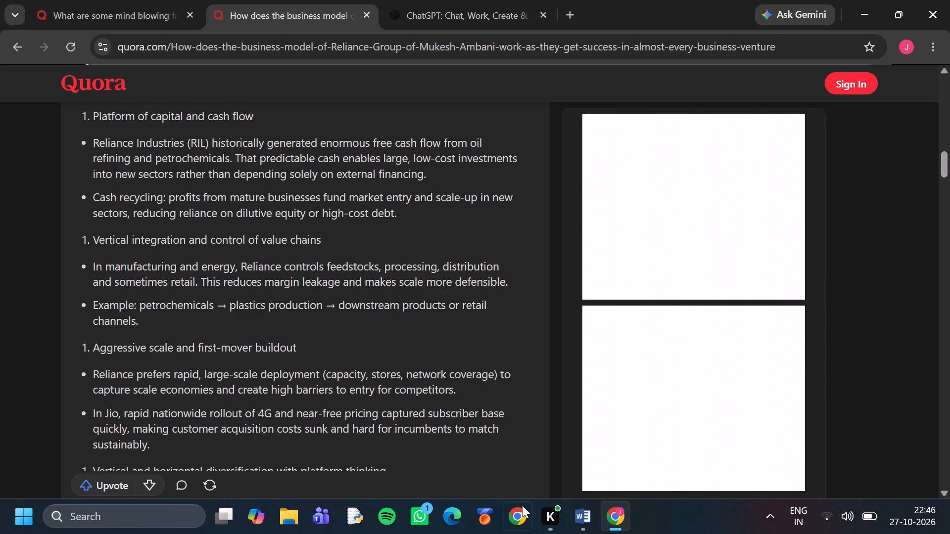
left_click(570, 513)
scroll(395, 359, "up", 5)
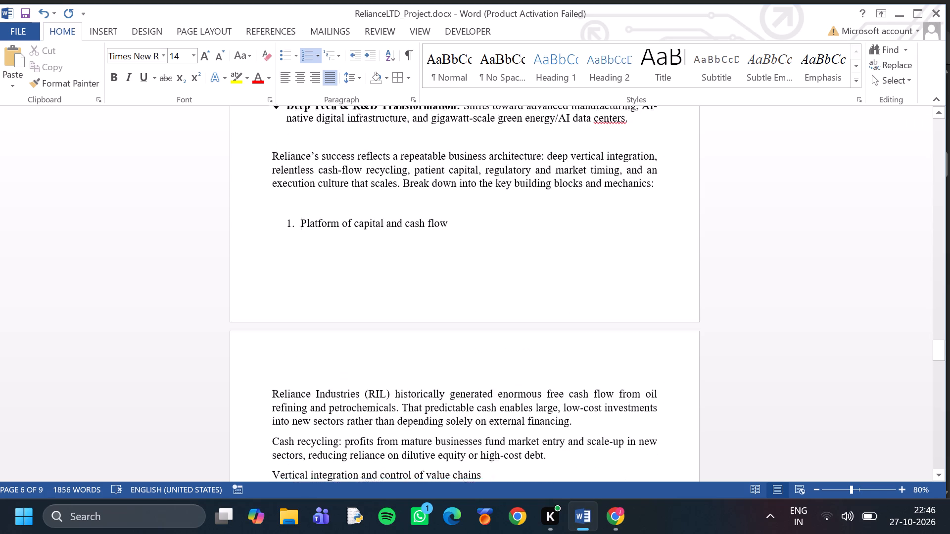
scroll(388, 349, "down", 2)
left_click(614, 517)
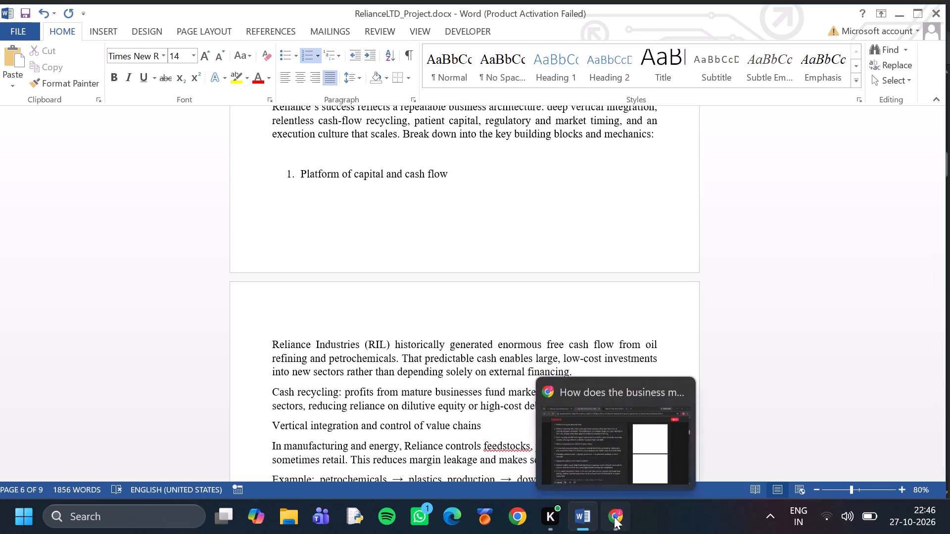
scroll(277, 284, "up", 1)
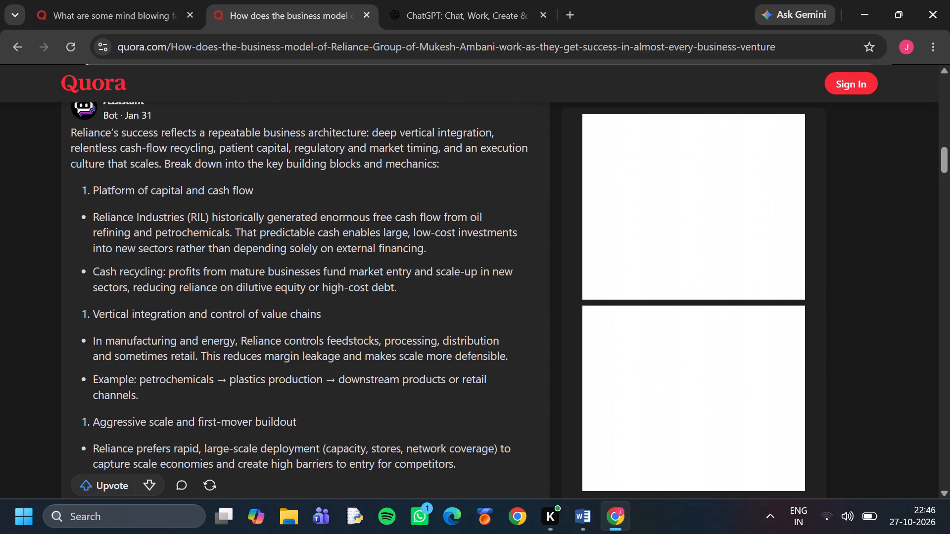
In Word, apply diamond bullets to the two paragraphs beginning "Reliance Industries (RIL) historically generated" and "Cash recycling".
left_click(578, 510)
scroll(575, 507, "up", 1)
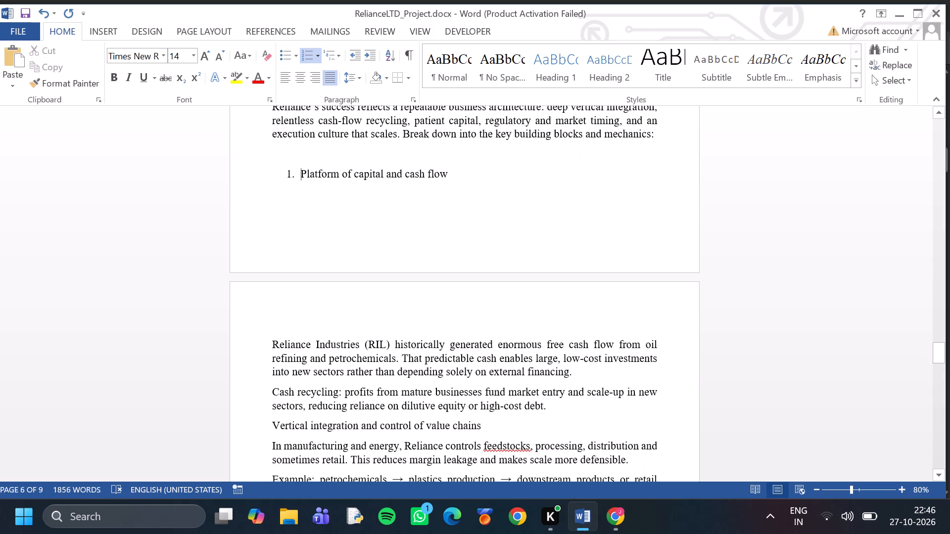
left_click_drag(270, 343, 558, 411)
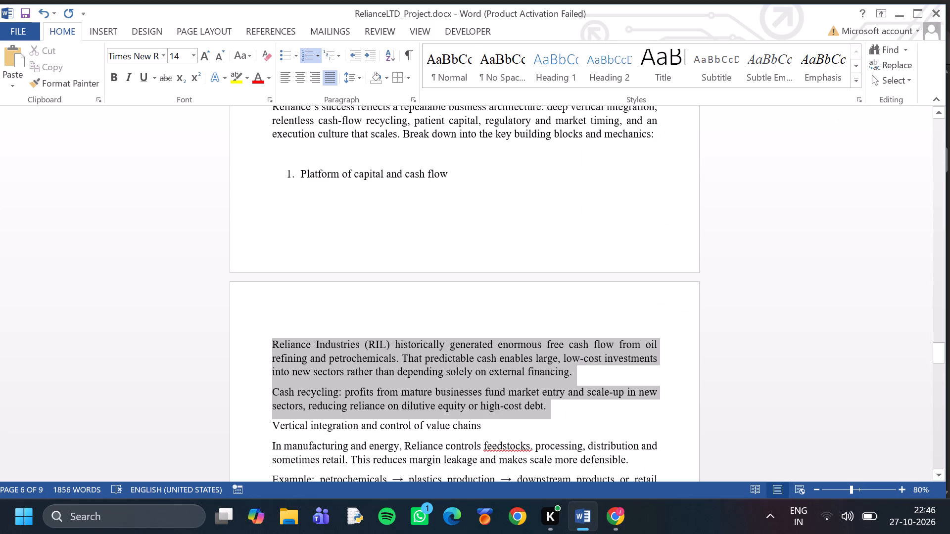
left_click_drag(558, 411, 558, 410)
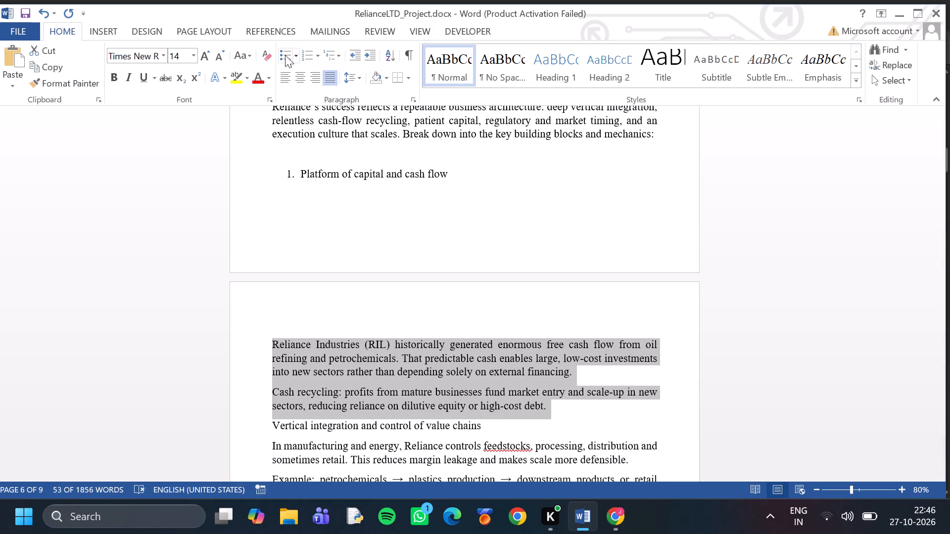
left_click(285, 55)
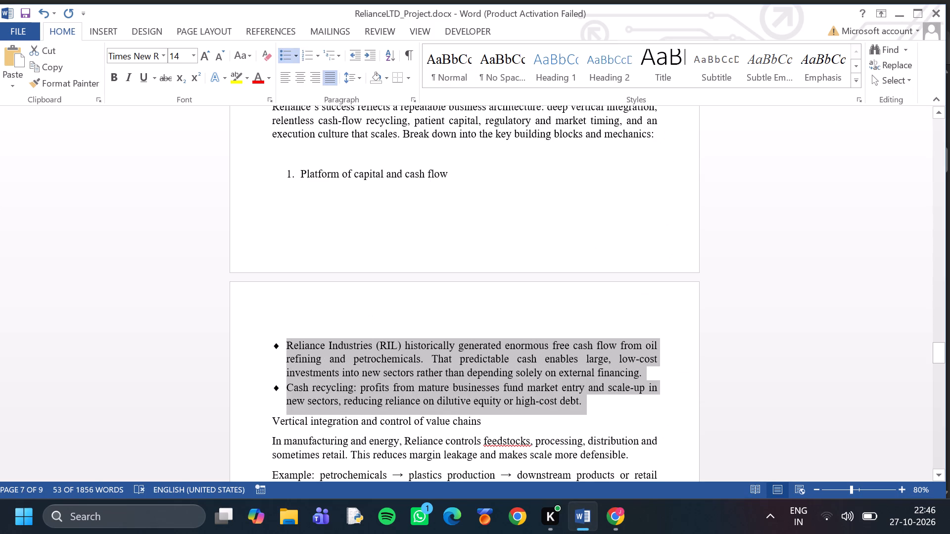
Switch to the Quora page in Chrome and check the list structure around "Vertical integration and control of value chains".
left_click(589, 519)
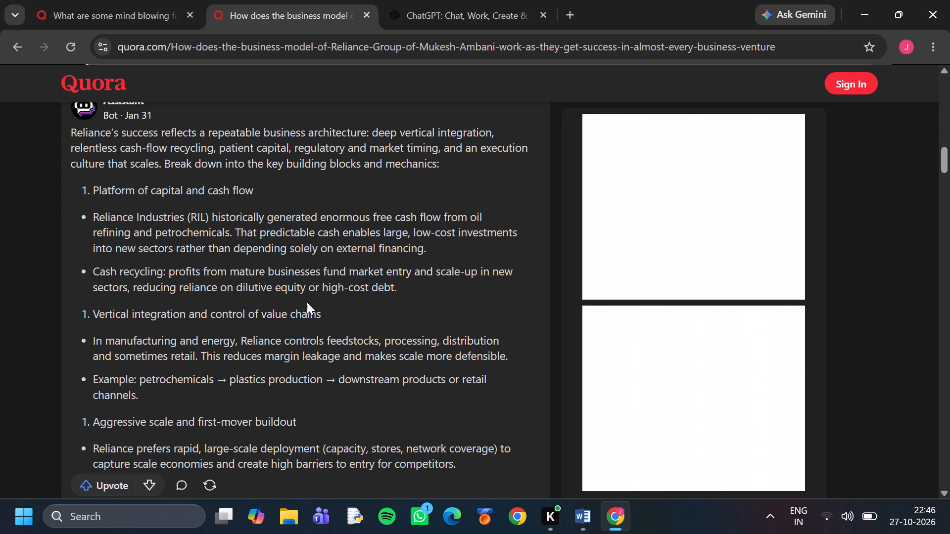
scroll(243, 343, "down", 1)
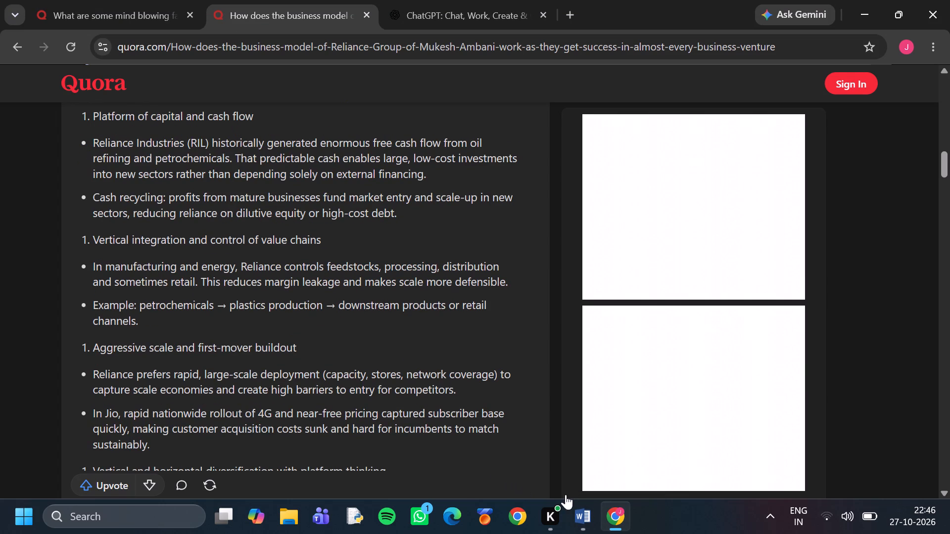
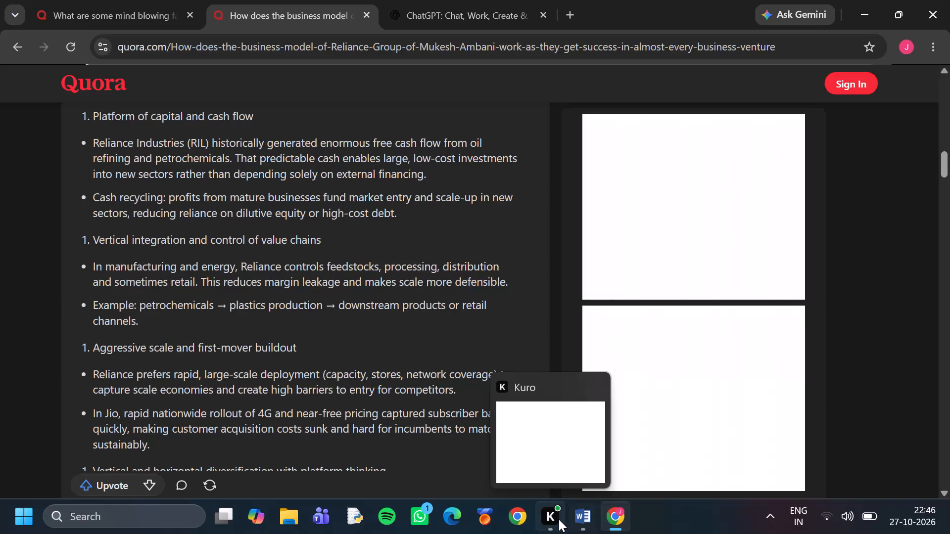
Compare the pasted business-model paragraphs in Word with the numbered and bulleted structure of the Quora answer in Chrome.
left_click(575, 517)
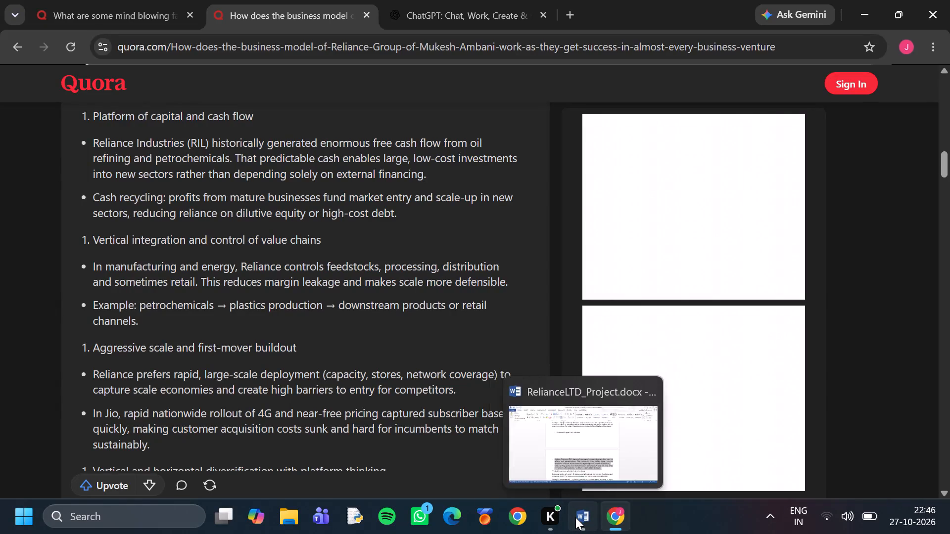
left_click(448, 367)
scroll(382, 385, "down", 1)
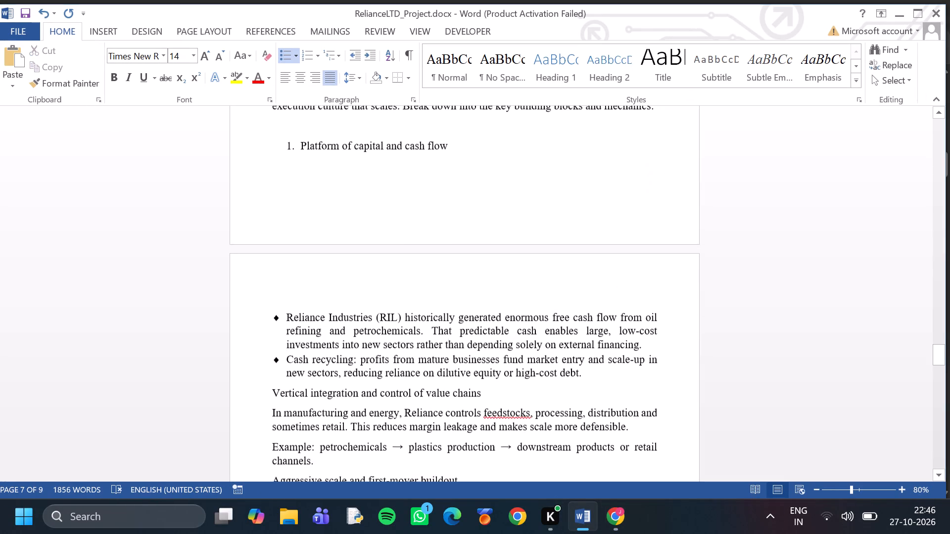
scroll(380, 385, "down", 1)
left_click(626, 518)
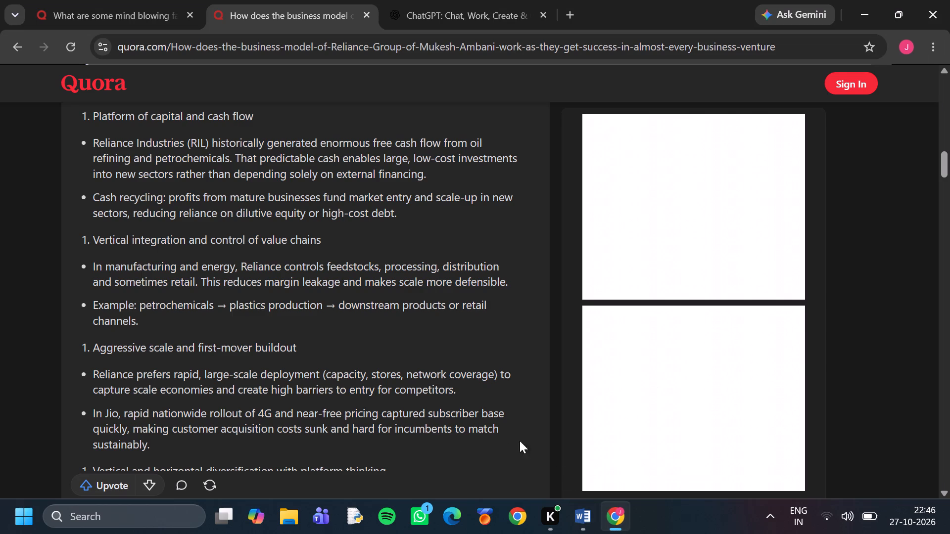
left_click(593, 508)
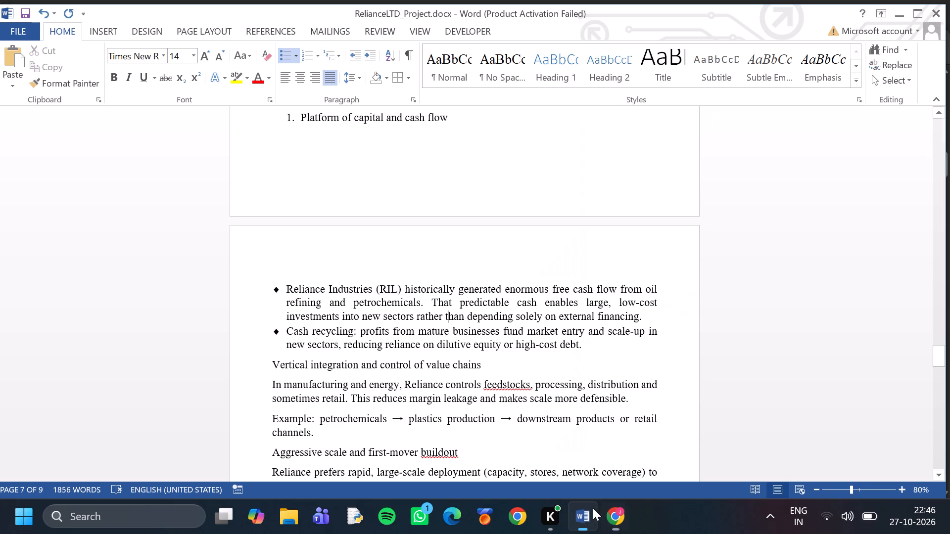
scroll(345, 369, "down", 1)
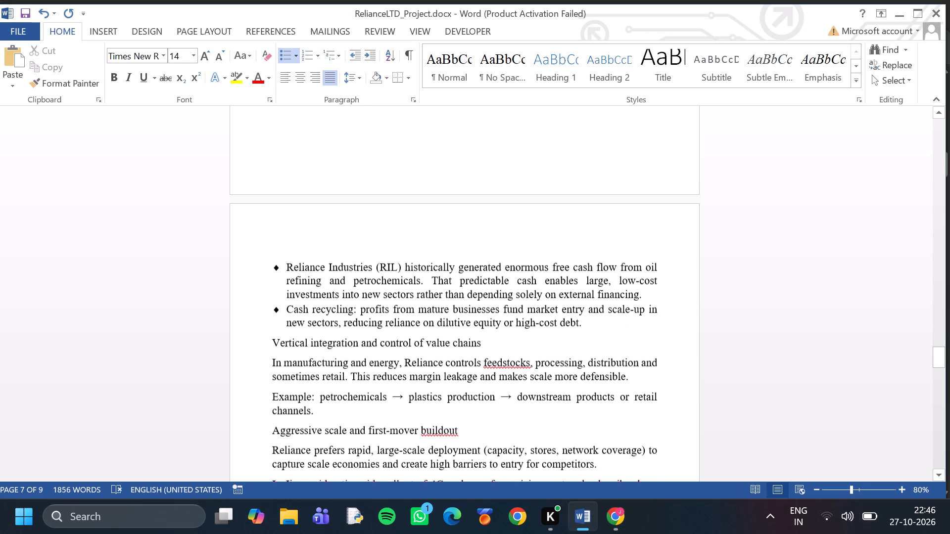
left_click(614, 506)
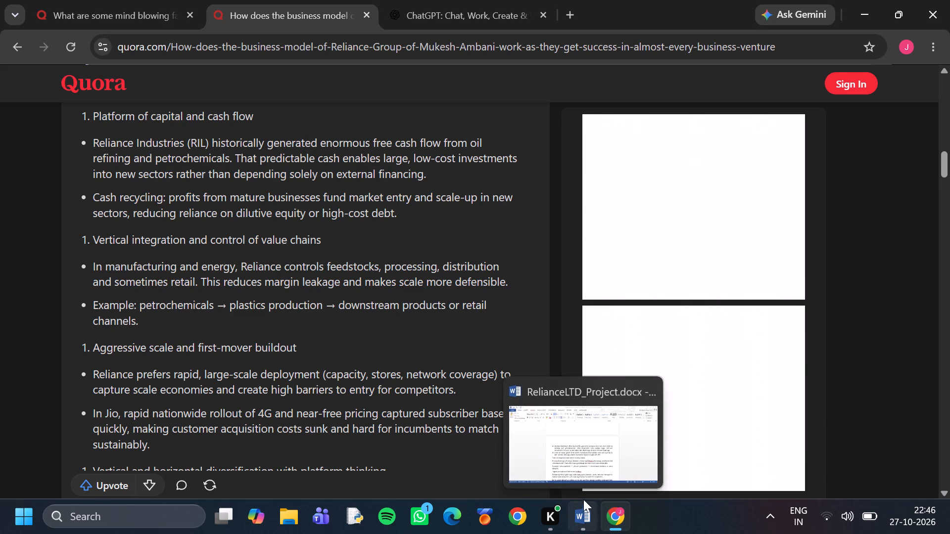
left_click(570, 450)
scroll(432, 333, "up", 7)
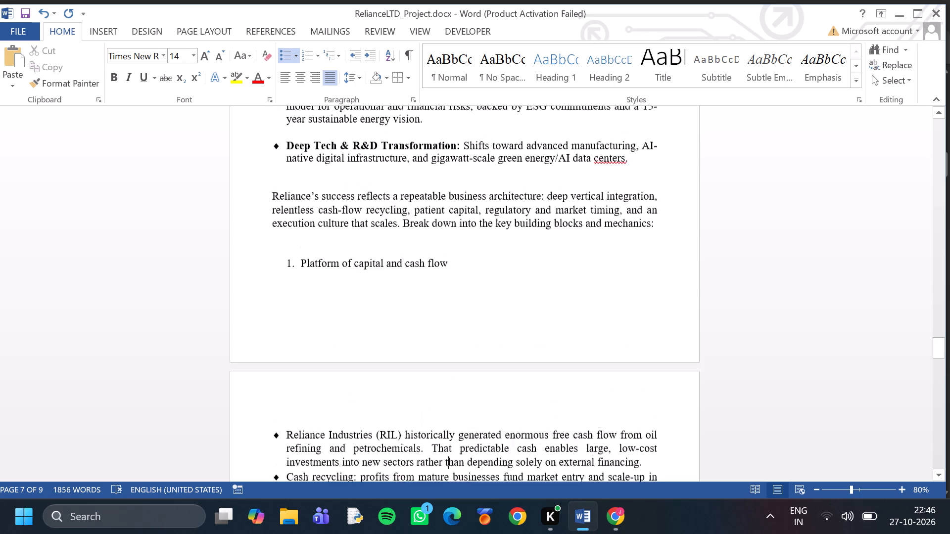
scroll(432, 332, "up", 2)
left_click(632, 518)
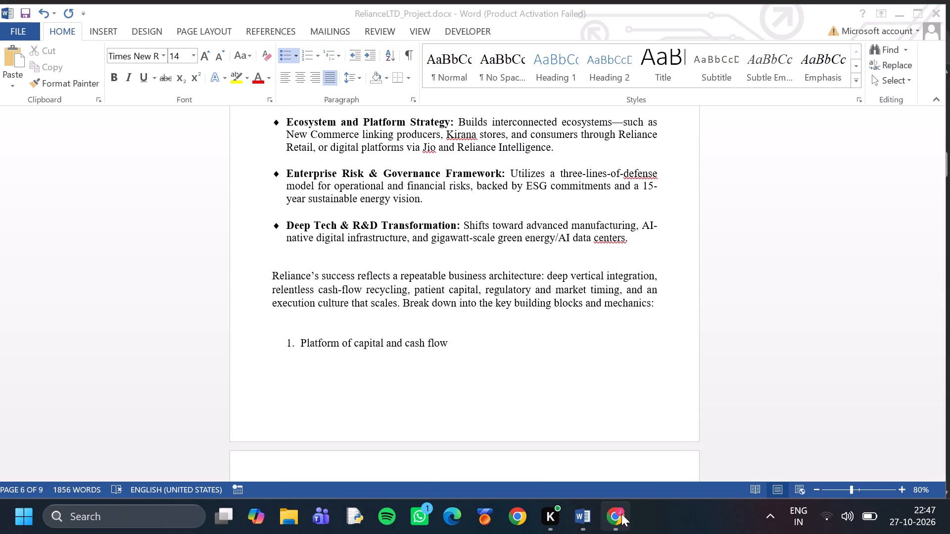
left_click(621, 514)
scroll(439, 356, "up", 2)
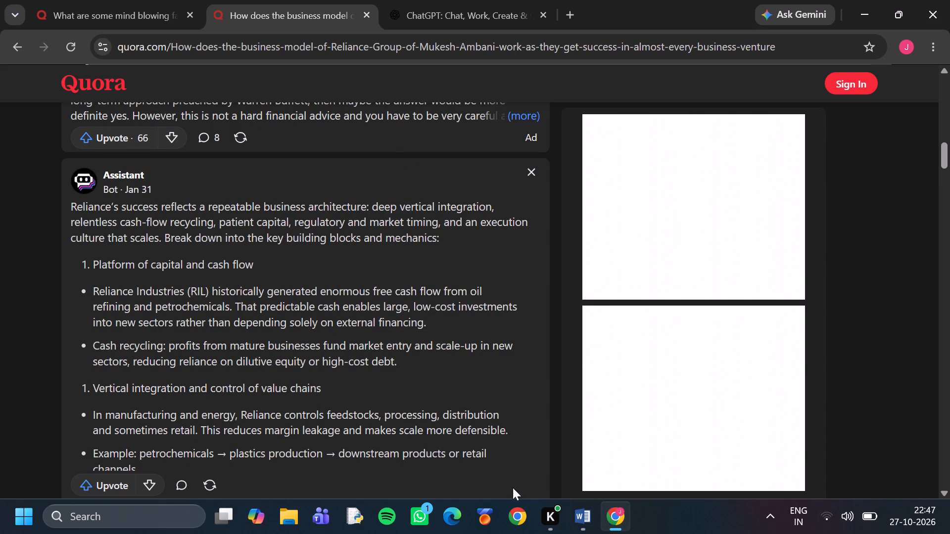
left_click(590, 520)
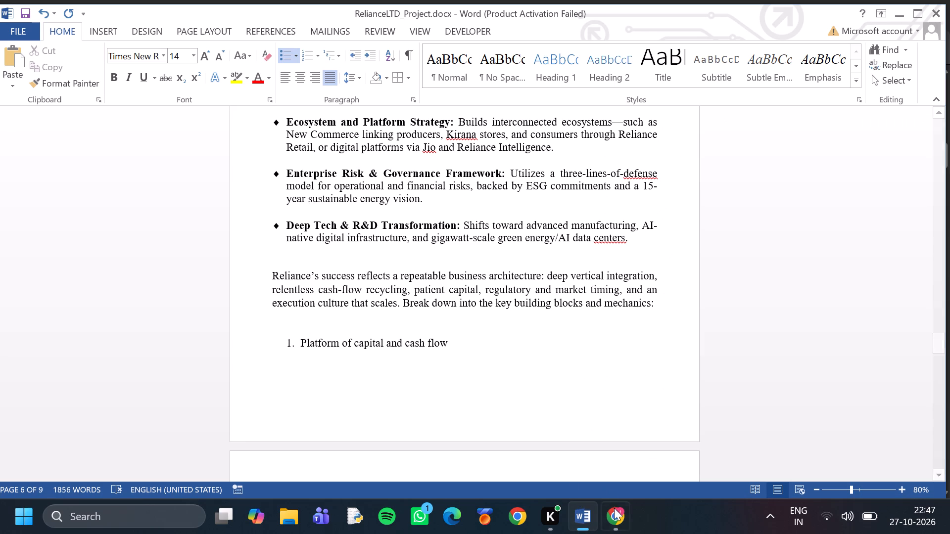
left_click(616, 512)
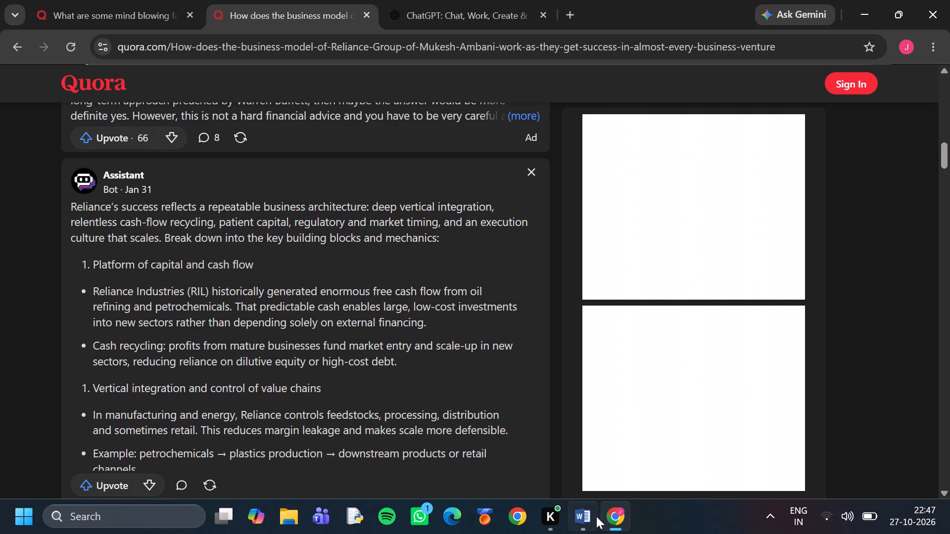
In Word, apply the 1. 2. 3. numbering format to the line "Vertical integration and control of value chains".
left_click(590, 516)
scroll(501, 413, "down", 5)
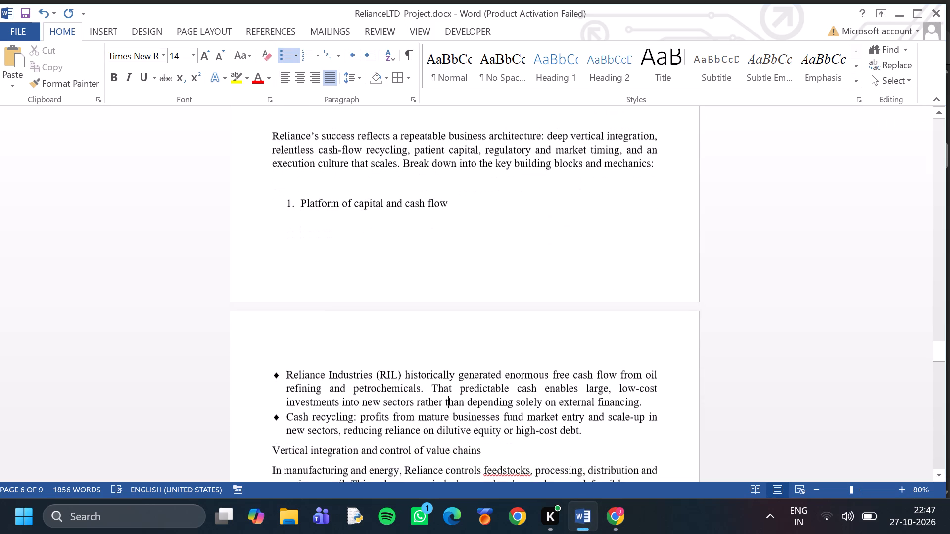
scroll(470, 388, "down", 2)
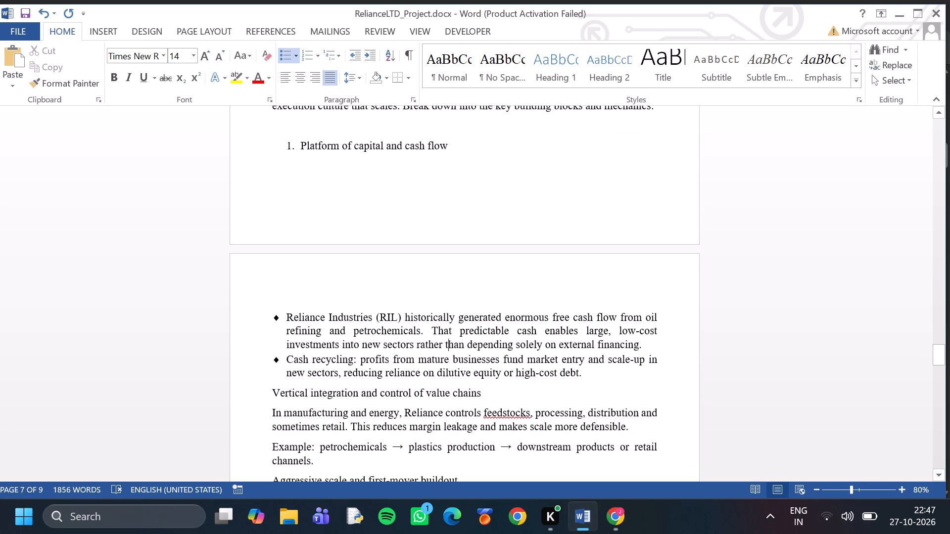
left_click_drag(273, 394, 482, 393)
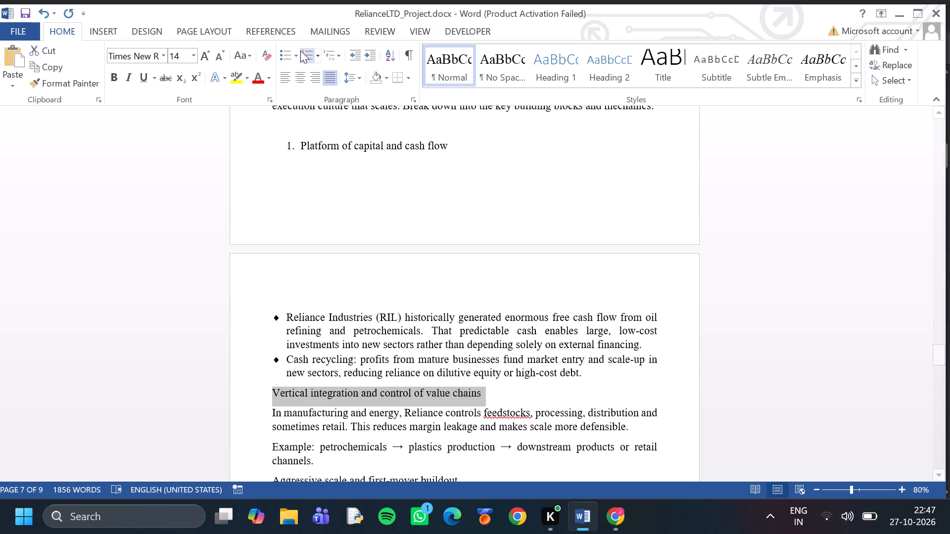
left_click(320, 55)
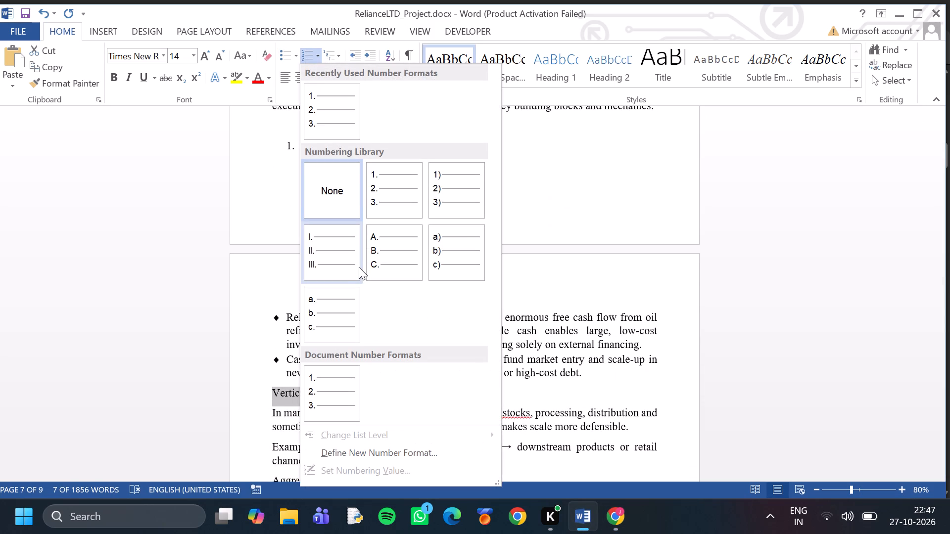
scroll(322, 408, "down", 1)
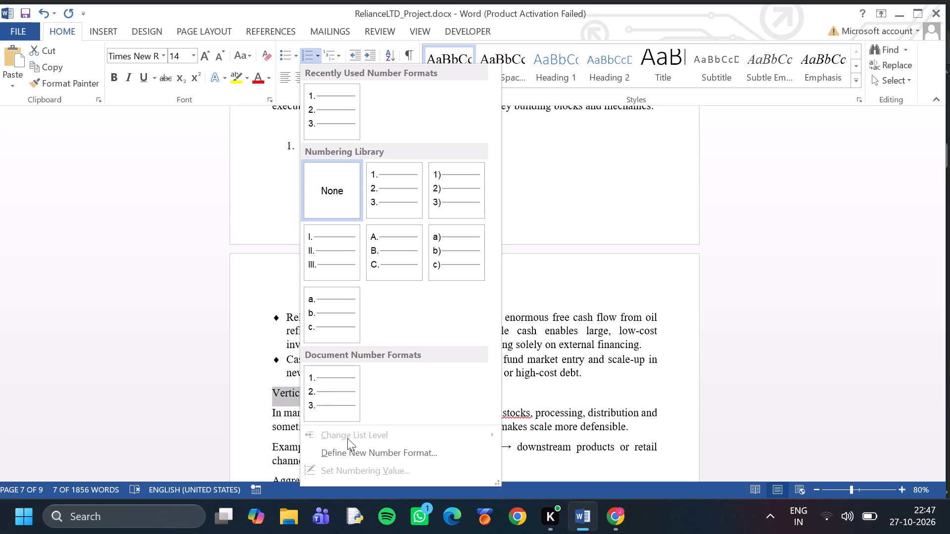
left_click(390, 204)
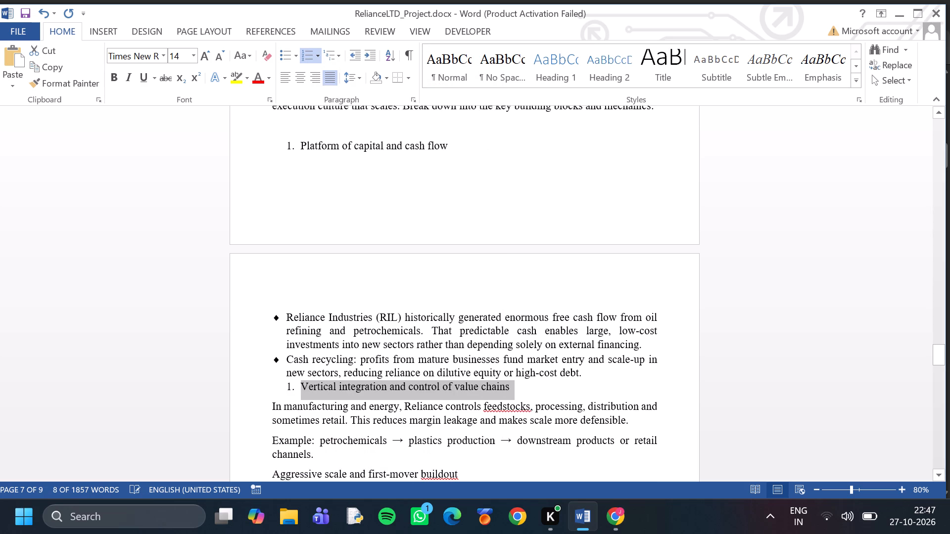
Set the numbering value of "Vertical integration and control of value chains" to 2, starting a new list.
left_click(322, 52)
left_click(320, 54)
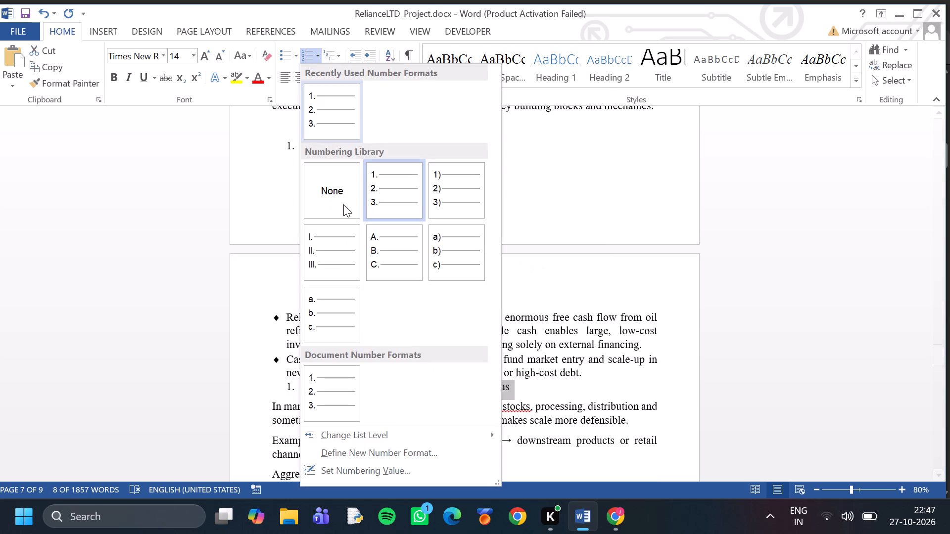
left_click(386, 434)
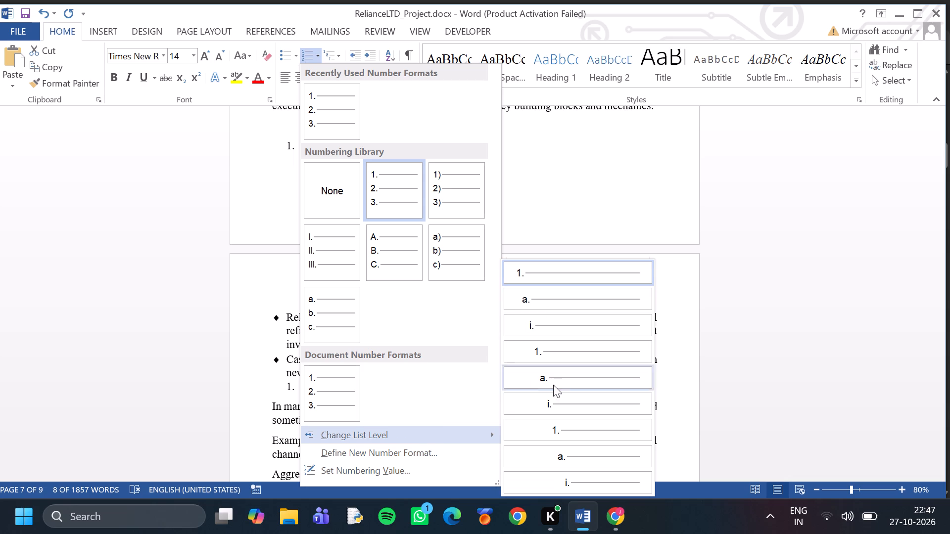
scroll(553, 393, "down", 3)
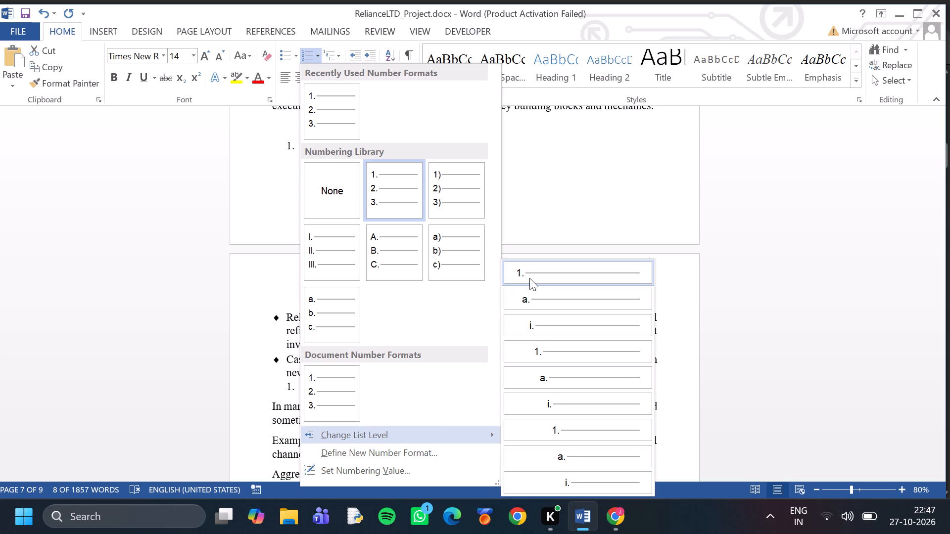
left_click(390, 463)
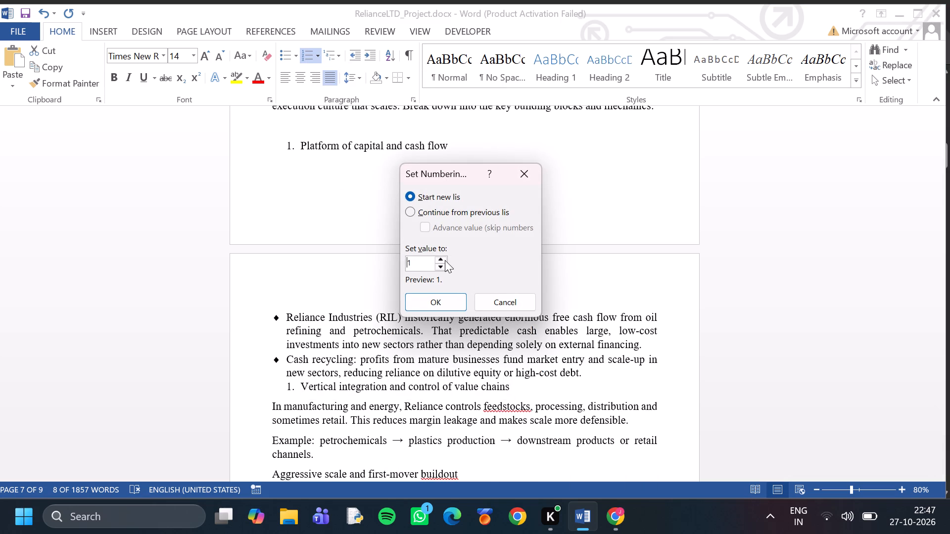
left_click(445, 260)
left_click(452, 303)
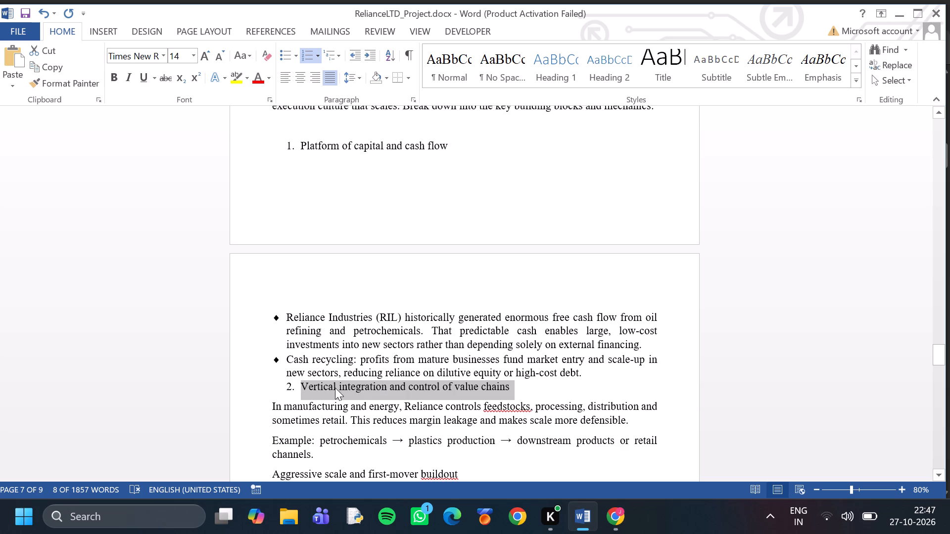
Insert a blank line without a bullet between the "Cash recycling" bullet and the "Vertical integration and control of value chains" heading.
left_click(590, 372)
key("Return")
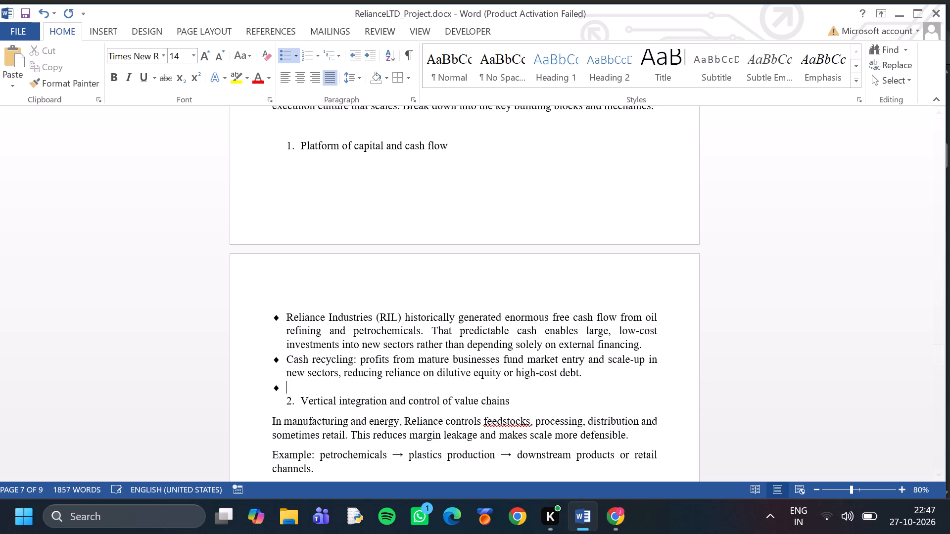
key("BackSpace")
After checking the Quora answer in Chrome, apply diamond bullets in Word to the paragraphs beginning "In manufacturing and energy" and "Example: petrochemicals".
scroll(591, 371, "down", 3)
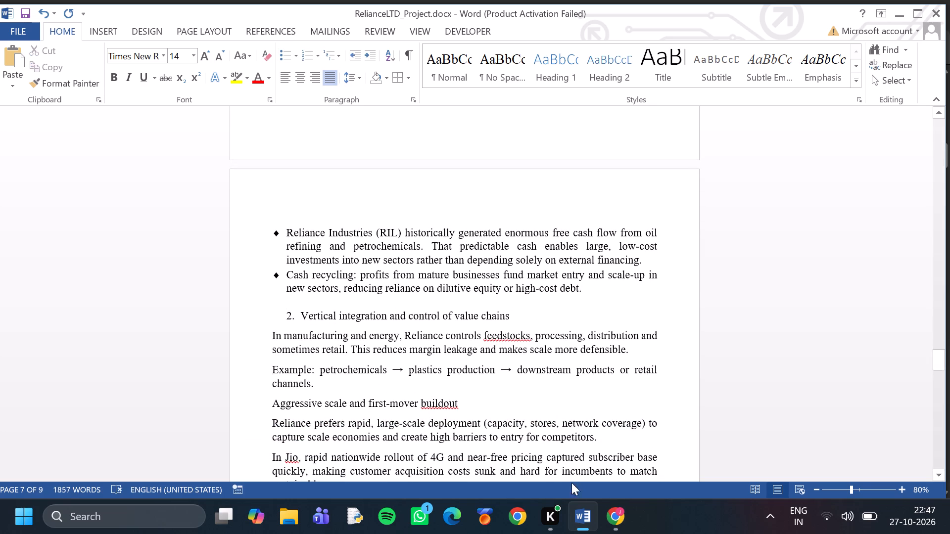
left_click(603, 516)
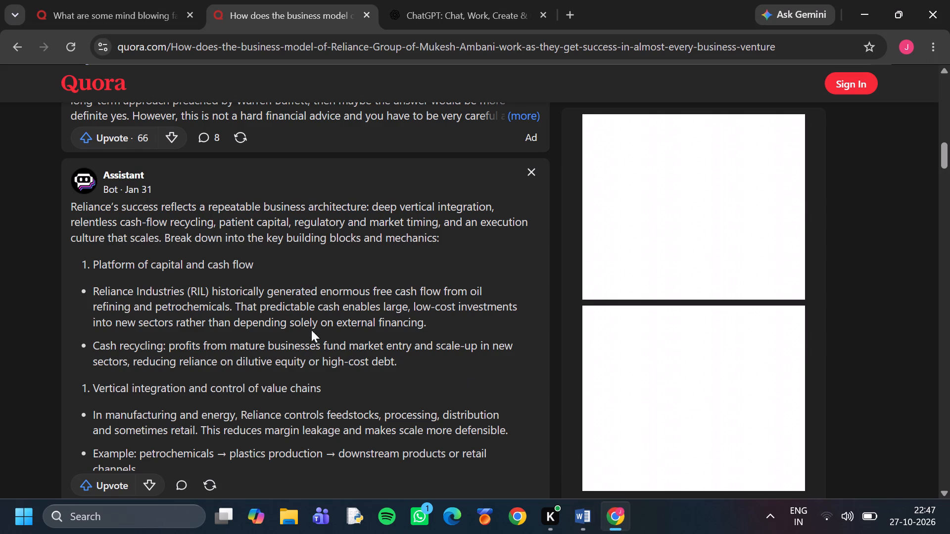
scroll(207, 317, "down", 3)
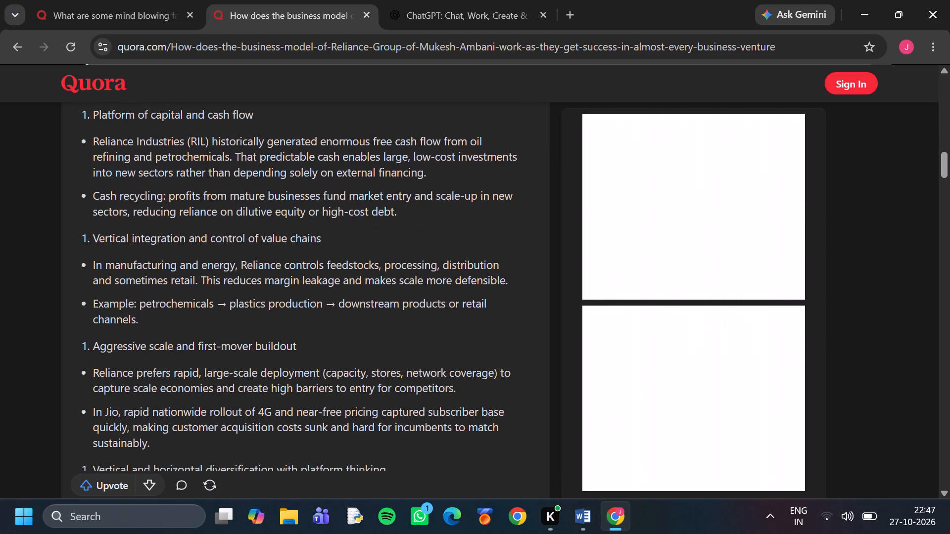
left_click(583, 517)
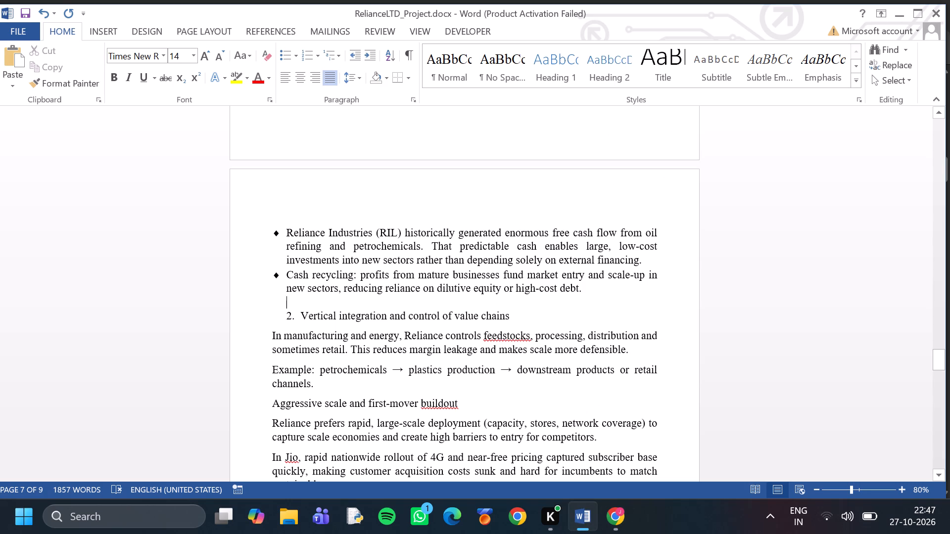
left_click_drag(257, 336, 317, 386)
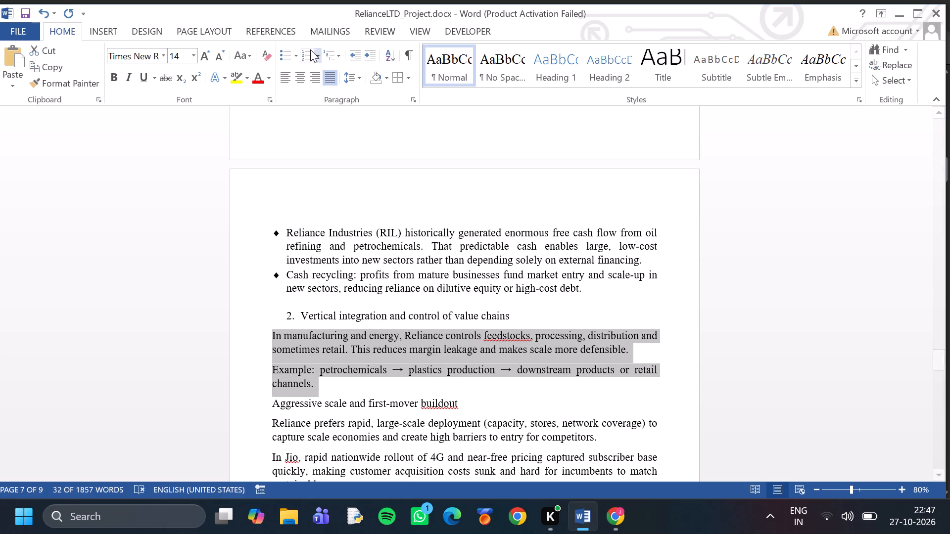
left_click(287, 50)
left_click(372, 363)
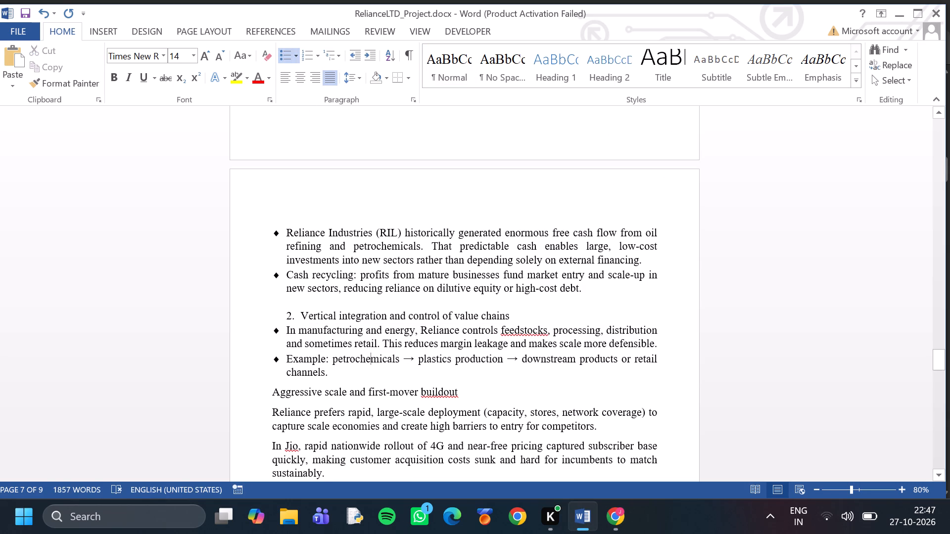
Apply the 1. 2. 3. numbering format to the line "Aggressive scale and first-mover buildout" with its numbering value set to 3.
left_click_drag(269, 392, 493, 399)
left_click(317, 49)
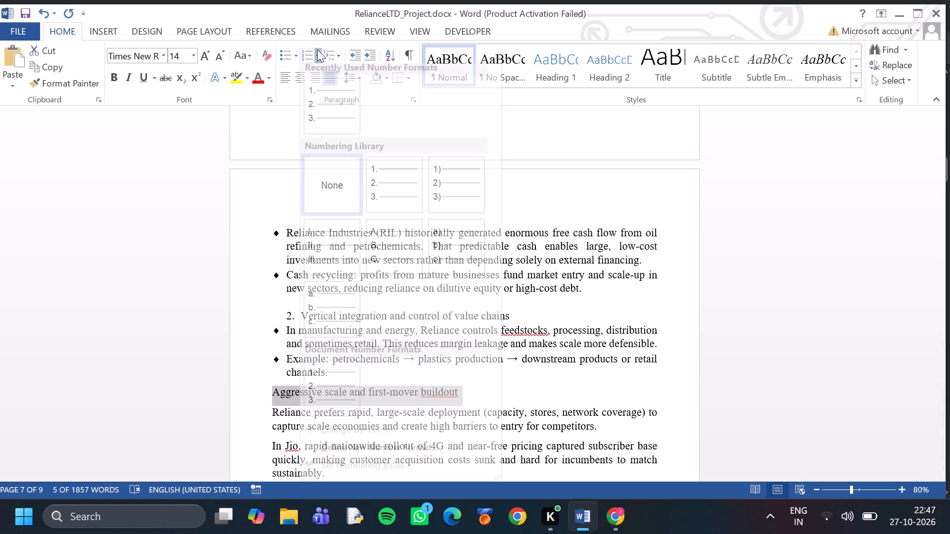
left_click(406, 192)
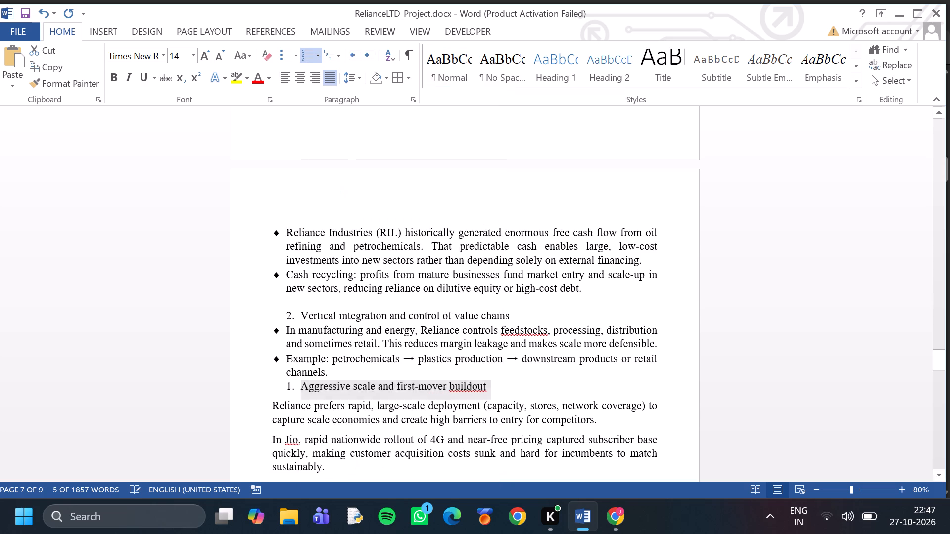
left_click(316, 50)
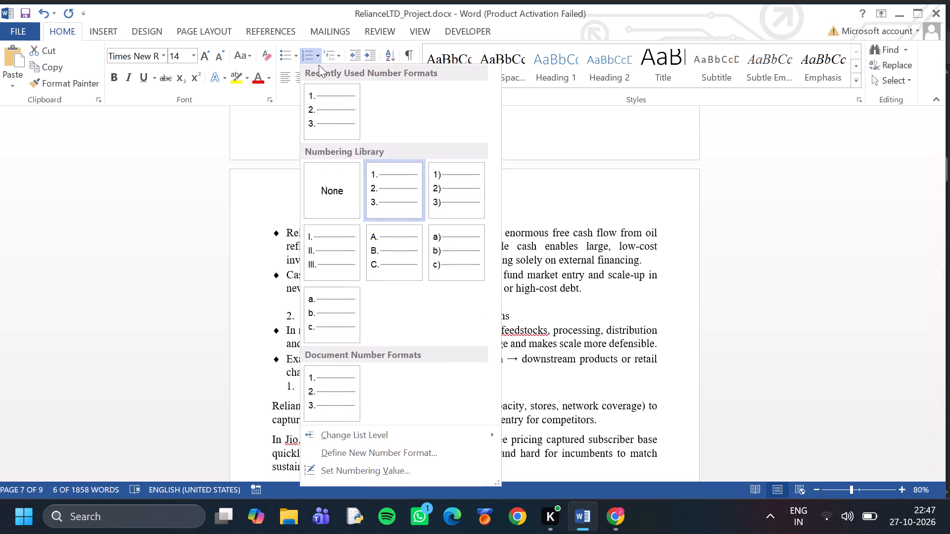
left_click(344, 470)
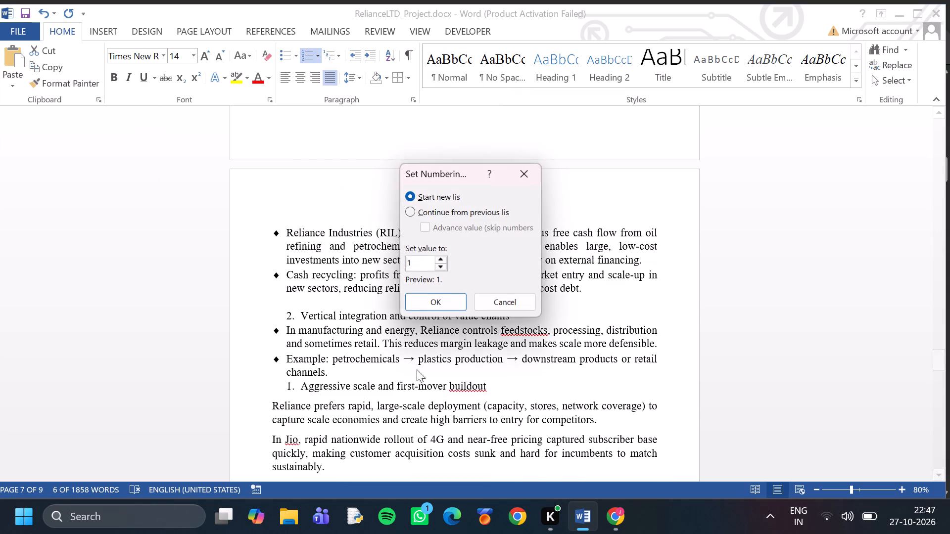
double_click(442, 260)
left_click(434, 316)
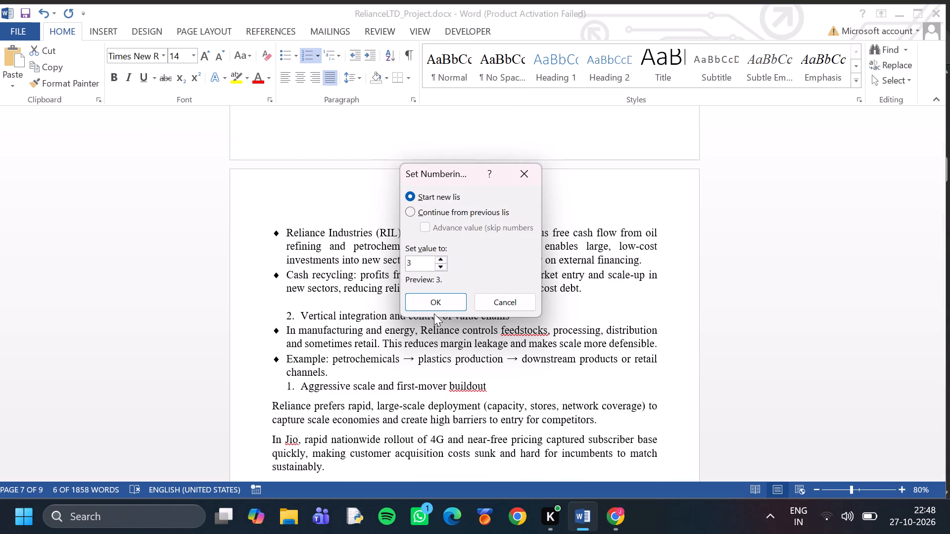
left_click(434, 313)
double_click(435, 312)
left_click(437, 308)
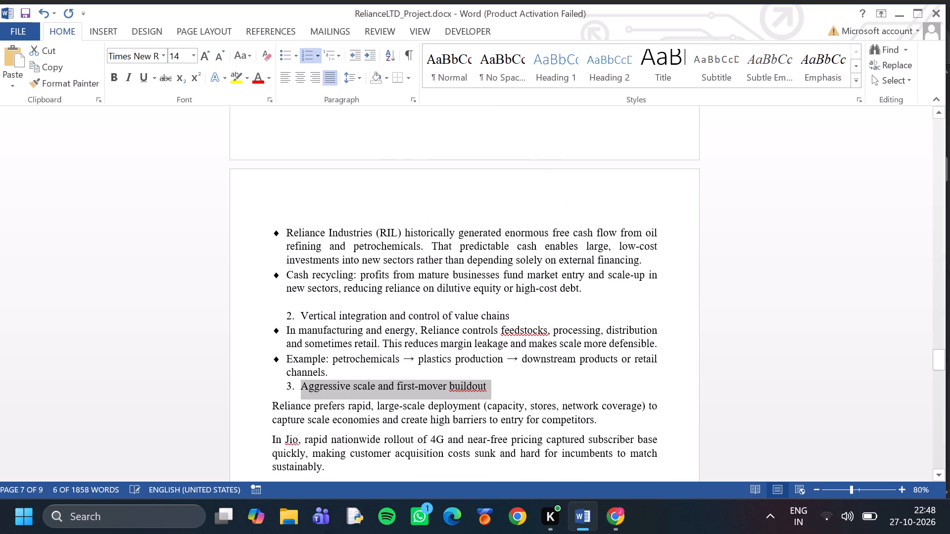
Insert a blank line without a bullet between the "Example: petrochemicals" bullet and the "Aggressive scale and first-mover buildout" heading.
left_click(365, 369)
key("Return")
key("BackSpace")
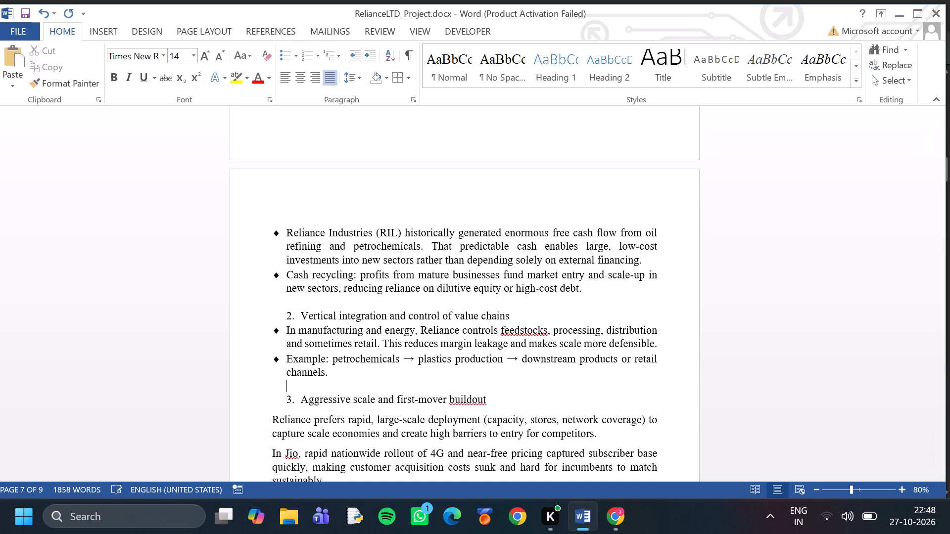
Apply diamond bullets to the paragraphs beginning "Reliance prefers rapid, large-scale deployment" and "In Jio, rapid nationwide rollout".
scroll(363, 371, "down", 2)
left_click_drag(266, 366, 345, 427)
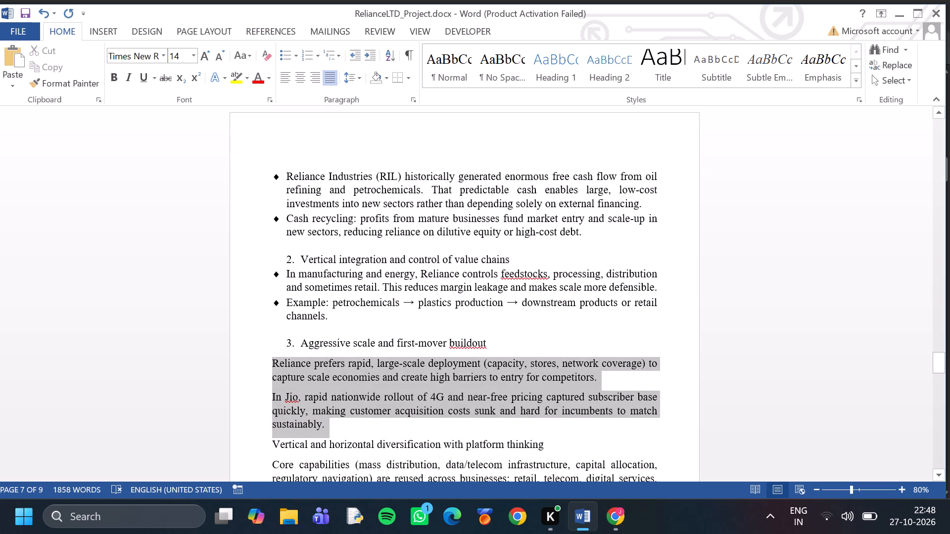
left_click_drag(345, 427, 347, 428)
left_click(285, 54)
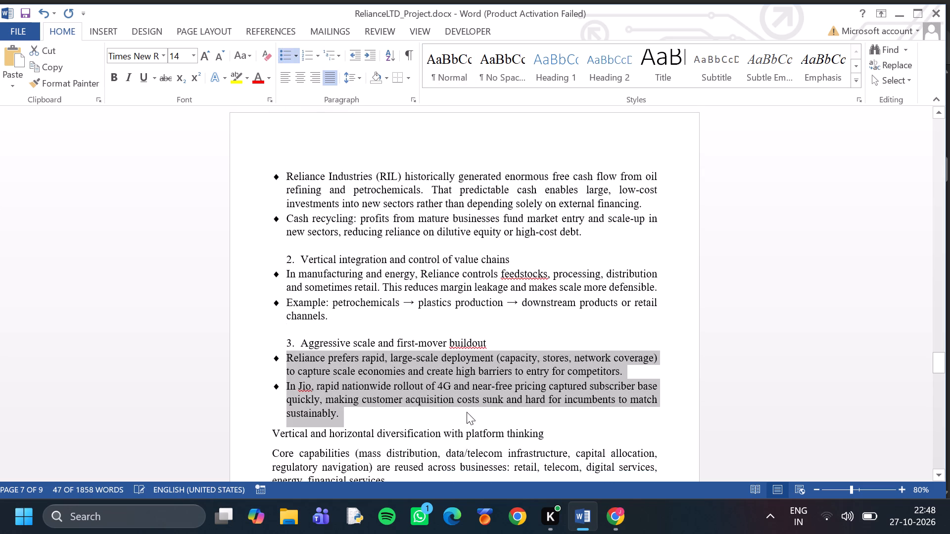
Switch to the Quora answer in Chrome and examine which of the remaining lines are numbered headings and which are bullets.
scroll(467, 412, "down", 2)
scroll(440, 368, "down", 1)
left_click(610, 511)
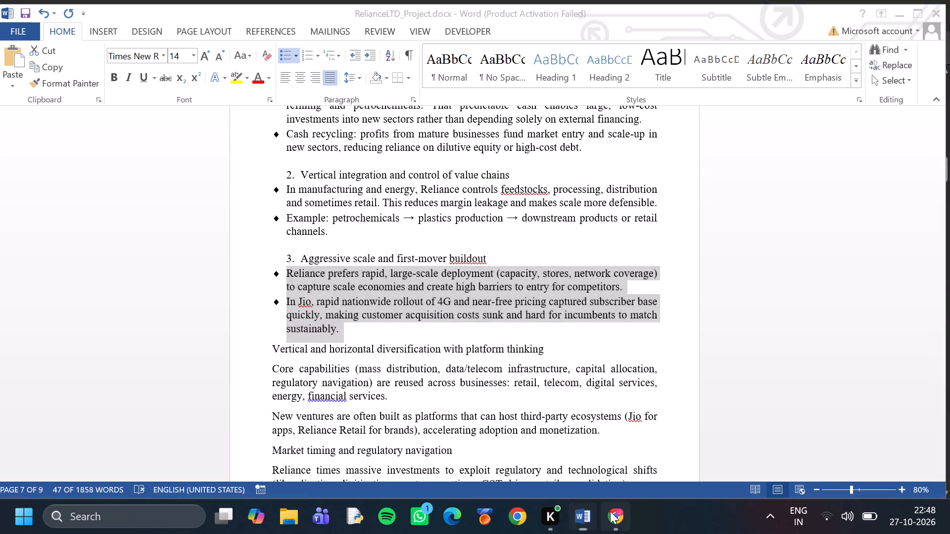
scroll(315, 310, "down", 4)
scroll(258, 304, "up", 1)
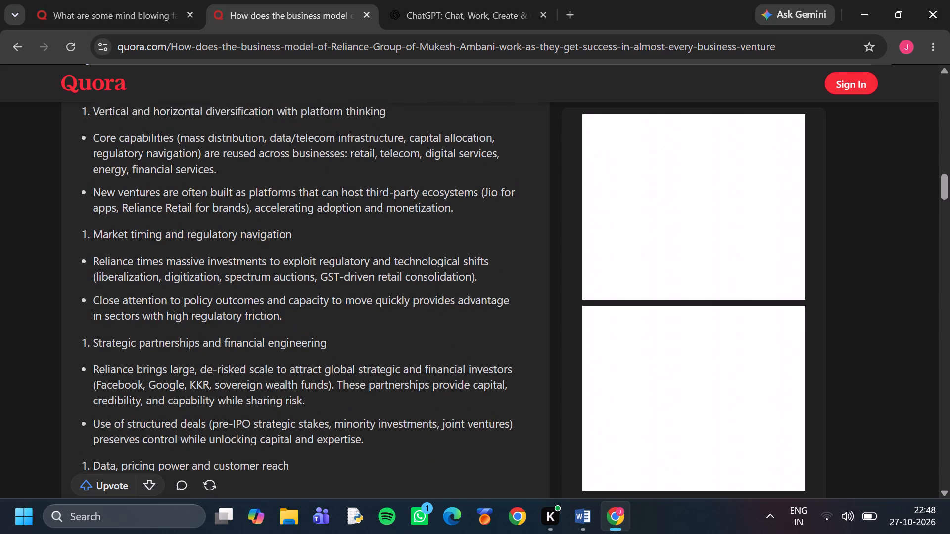
scroll(258, 304, "up", 1)
scroll(176, 284, "down", 1)
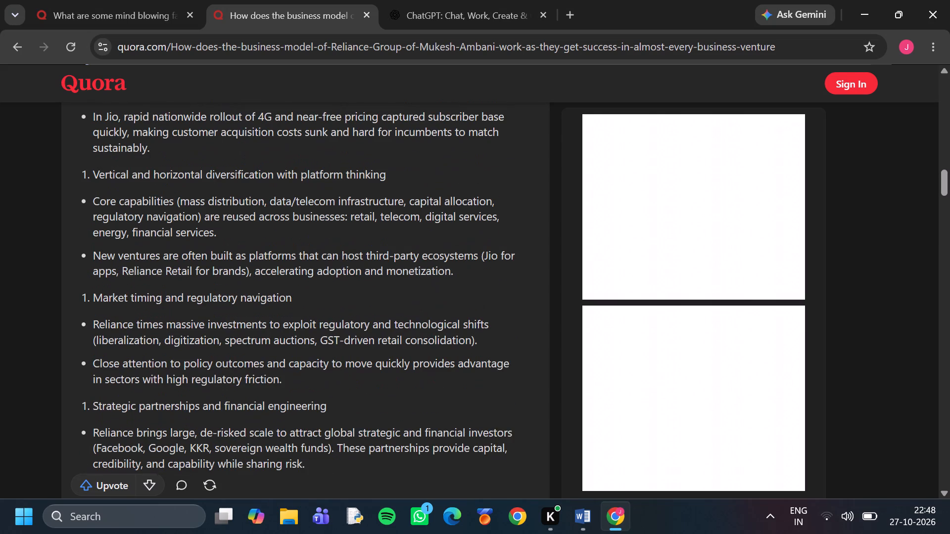
scroll(276, 367, "down", 1)
scroll(181, 341, "down", 1)
scroll(200, 378, "down", 1)
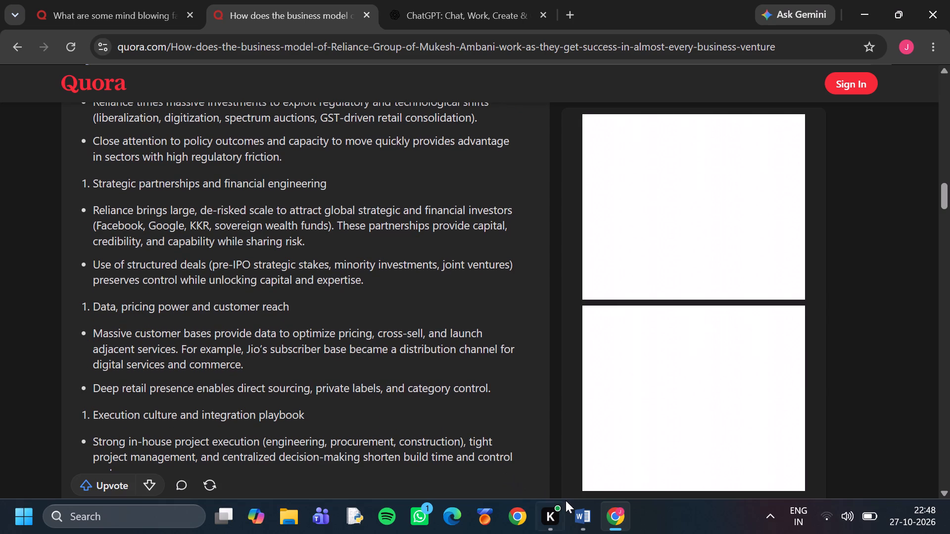
In Word, number the headings "Vertical and horizontal diversification with platform thinking" and "Market timing and regulatory navigation" as 4 and 5.
left_click(577, 515)
double_click(273, 355)
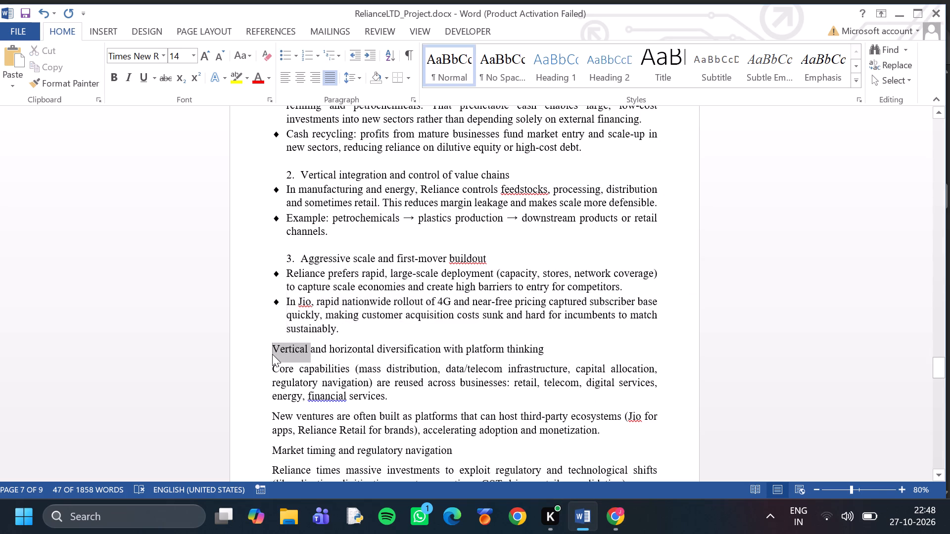
triple_click(270, 351)
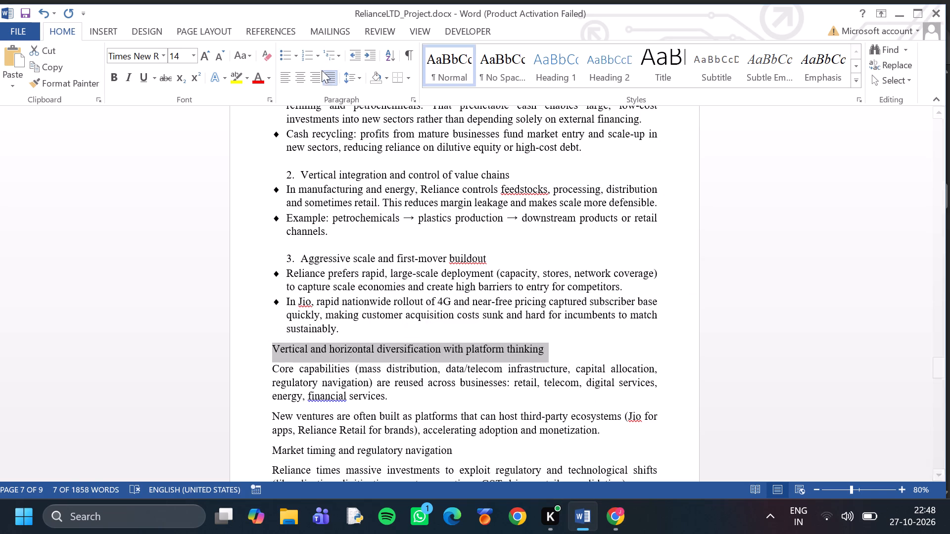
left_click(307, 57)
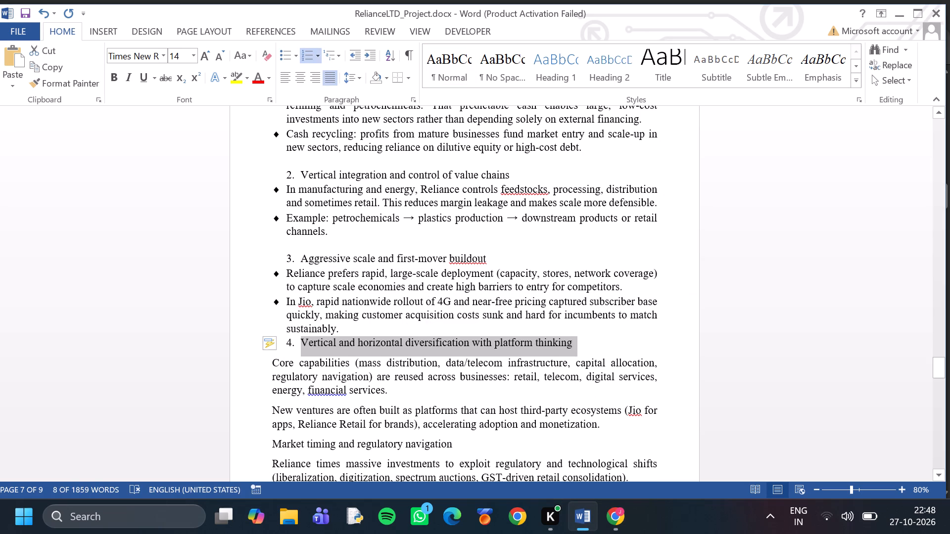
scroll(269, 388, "down", 3)
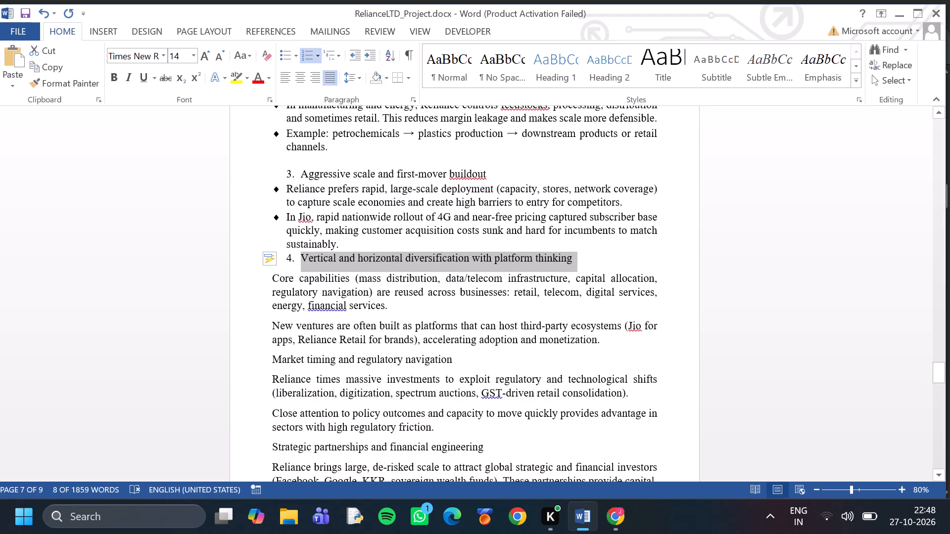
double_click(264, 359)
double_click(260, 357)
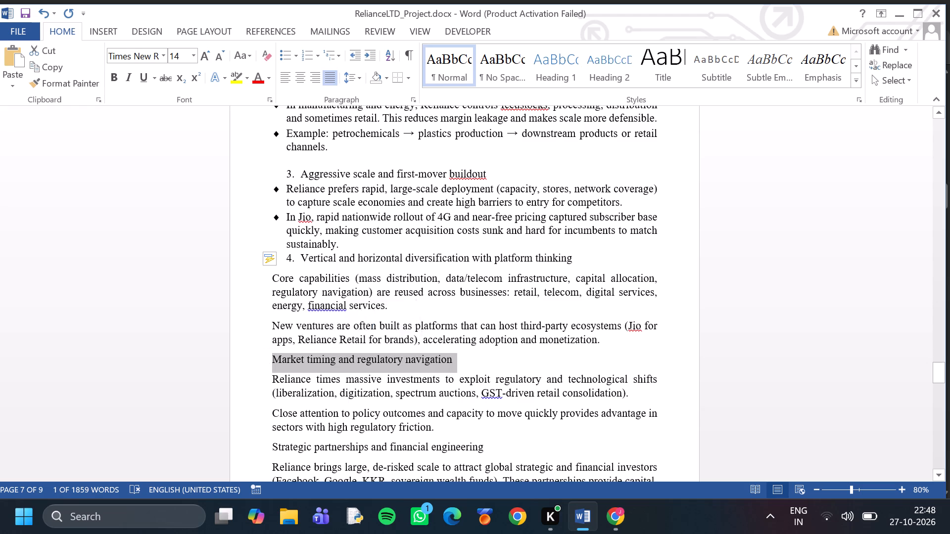
left_click(312, 55)
Number the headings "Strategic partnerships and financial engineering" and "Data, pricing power and customer reach" as 6 and 7.
scroll(299, 278, "down", 2)
scroll(260, 368, "down", 1)
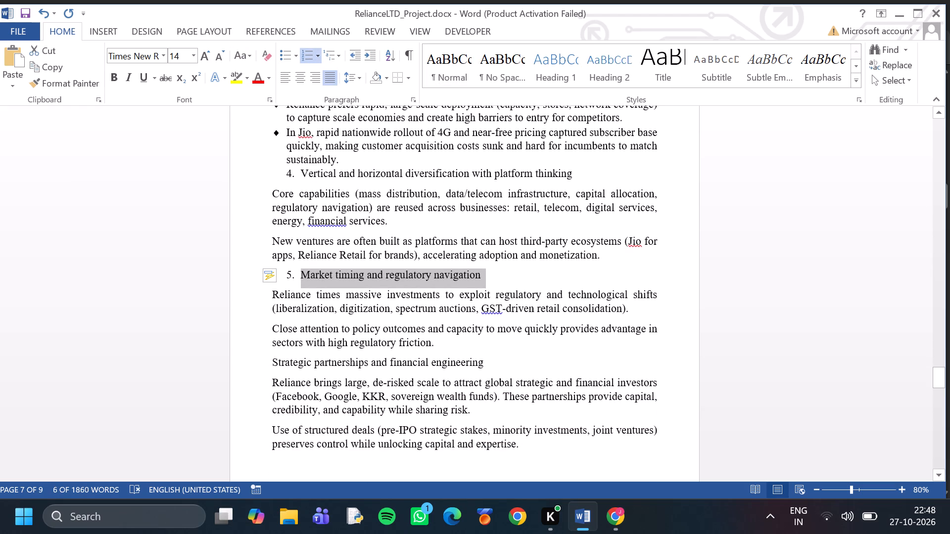
double_click(262, 358)
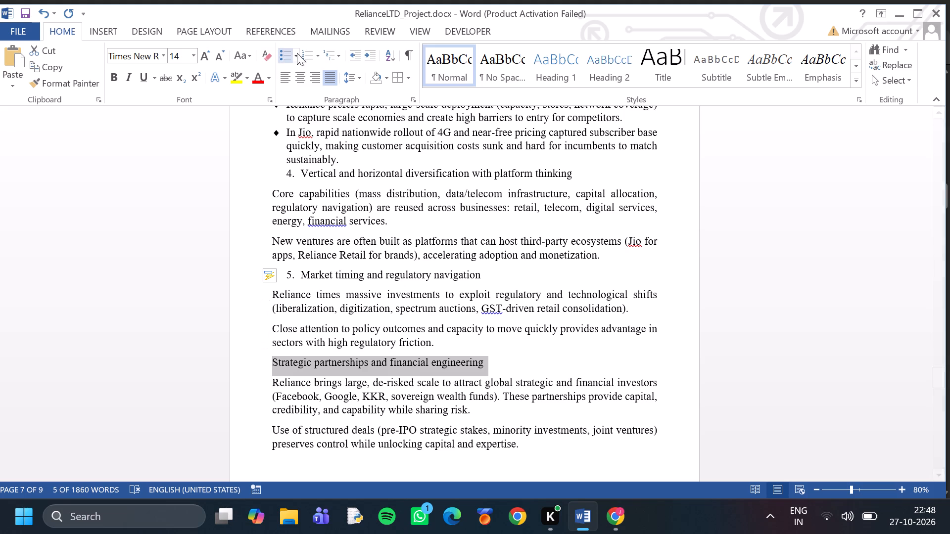
left_click(308, 49)
scroll(310, 276, "down", 5)
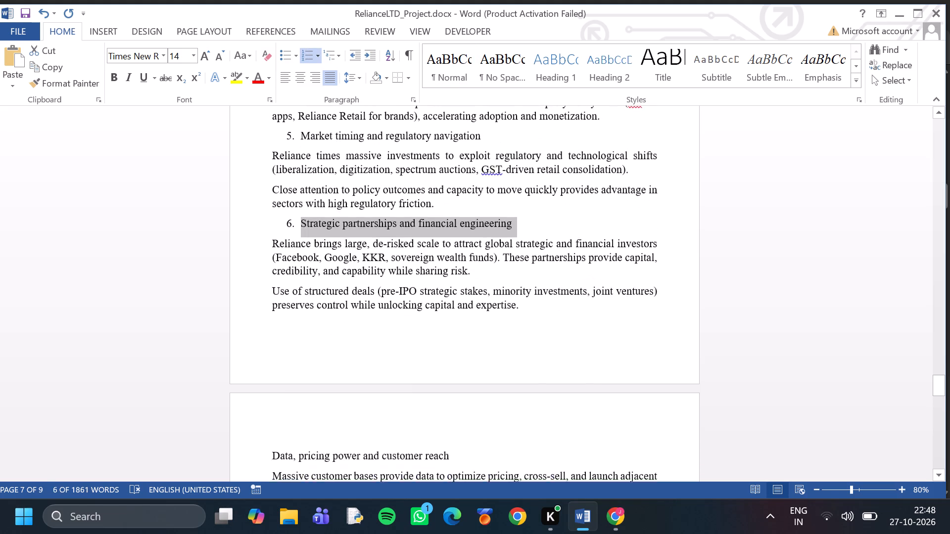
scroll(310, 294, "down", 5)
left_click(265, 315)
left_click(265, 315)
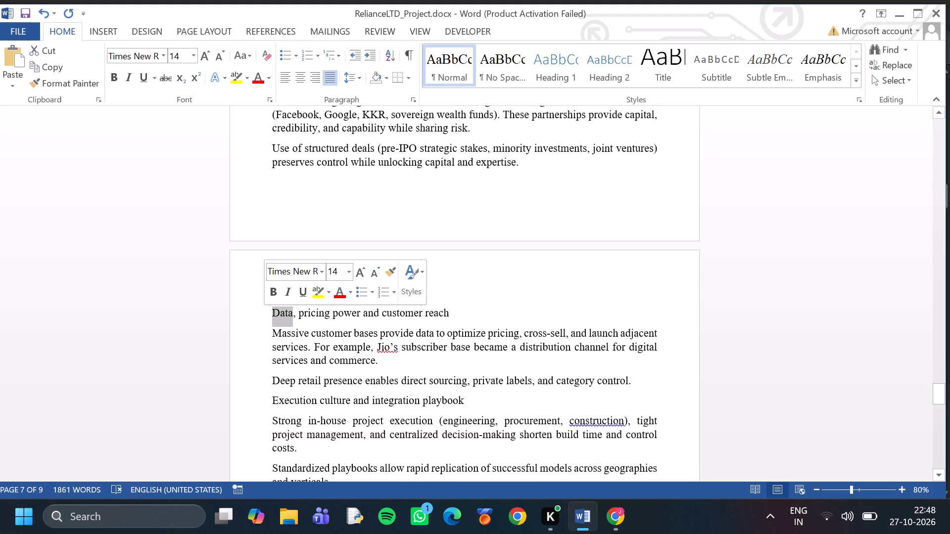
left_click(265, 314)
left_click(314, 55)
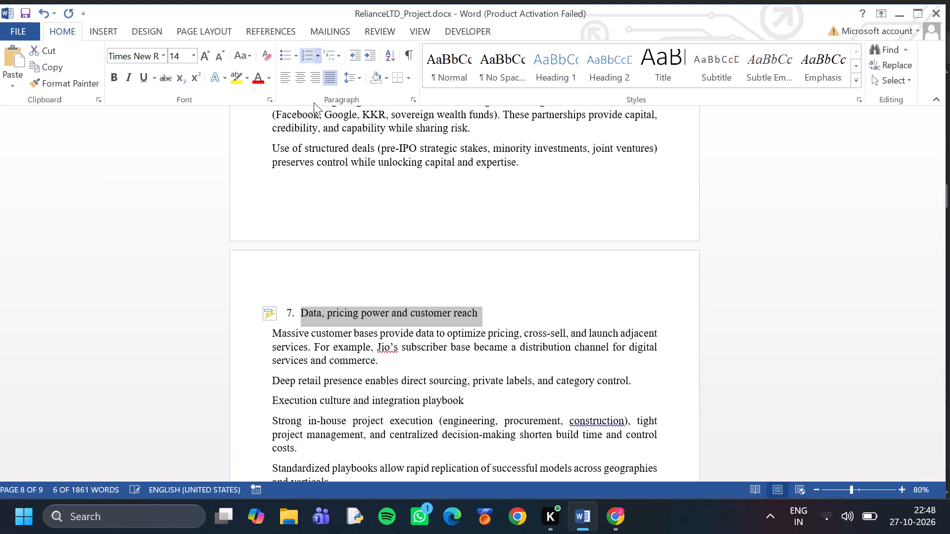
Number the headings "Execution culture and integration playbook" and "Risk appetite and long horizons" as 8 and 9.
scroll(319, 267, "down", 4)
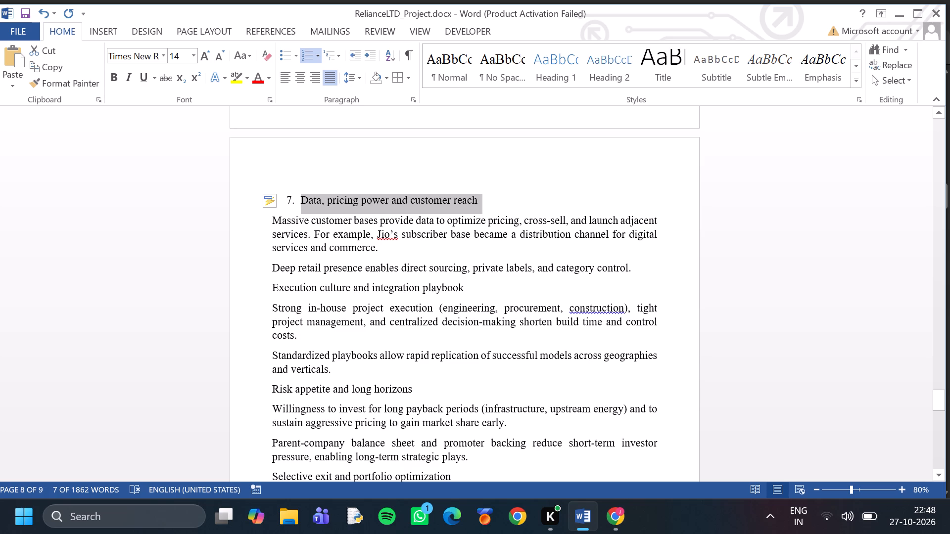
double_click(266, 286)
left_click(267, 283)
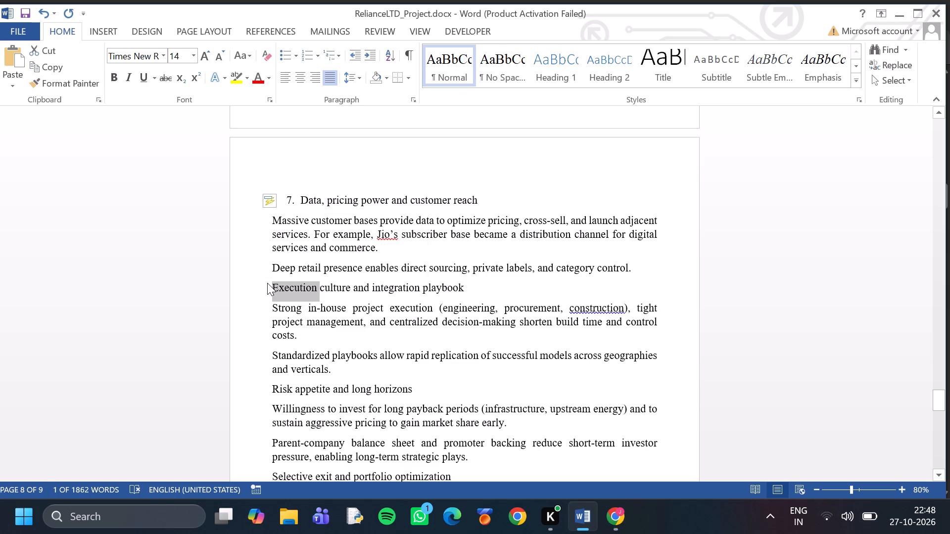
double_click(267, 283)
left_click(305, 50)
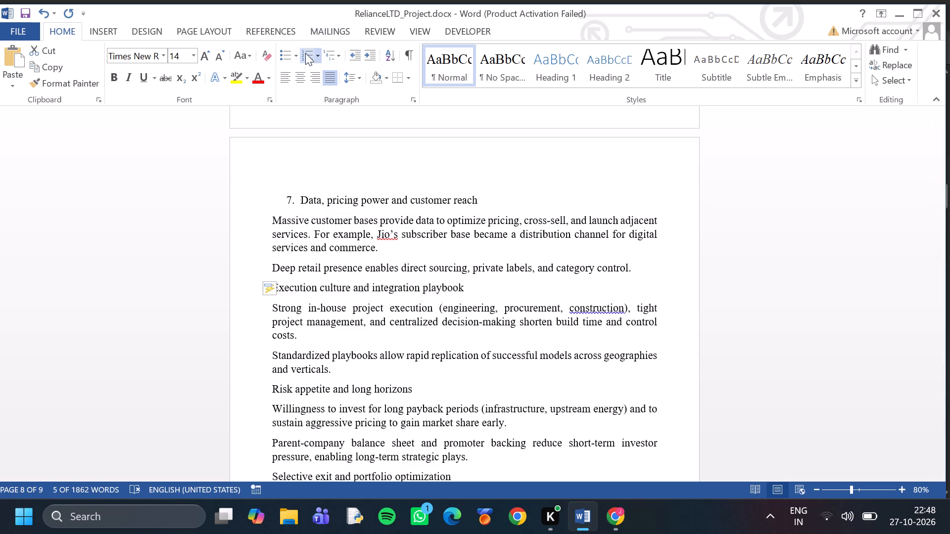
scroll(301, 225, "down", 2)
double_click(262, 336)
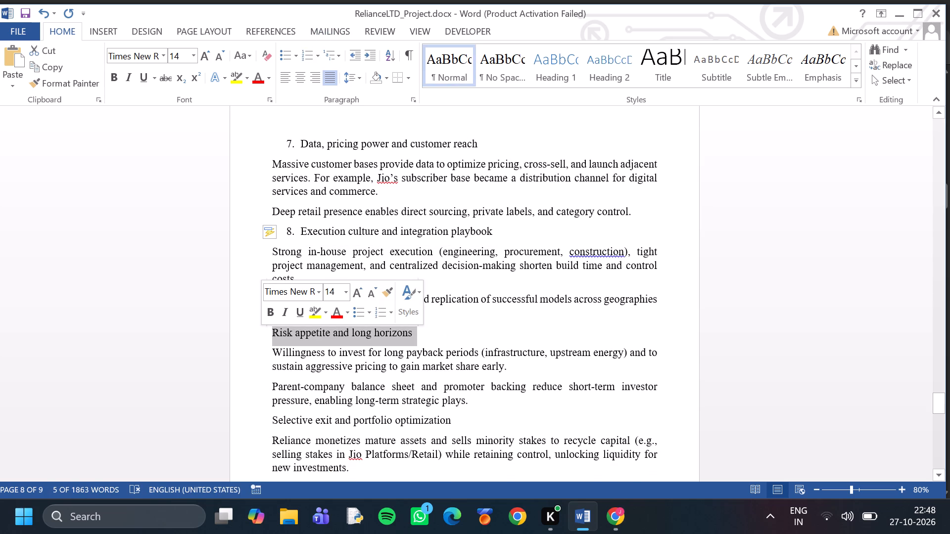
left_click(304, 51)
Number the heading "Selective exit and portfolio optimization" as 10.
scroll(274, 250, "down", 3)
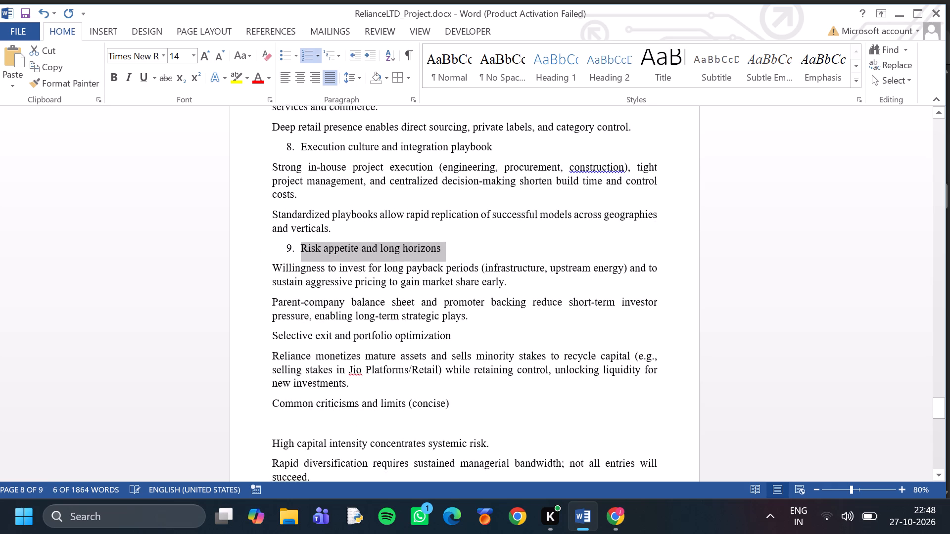
scroll(271, 303, "down", 1)
double_click(266, 311)
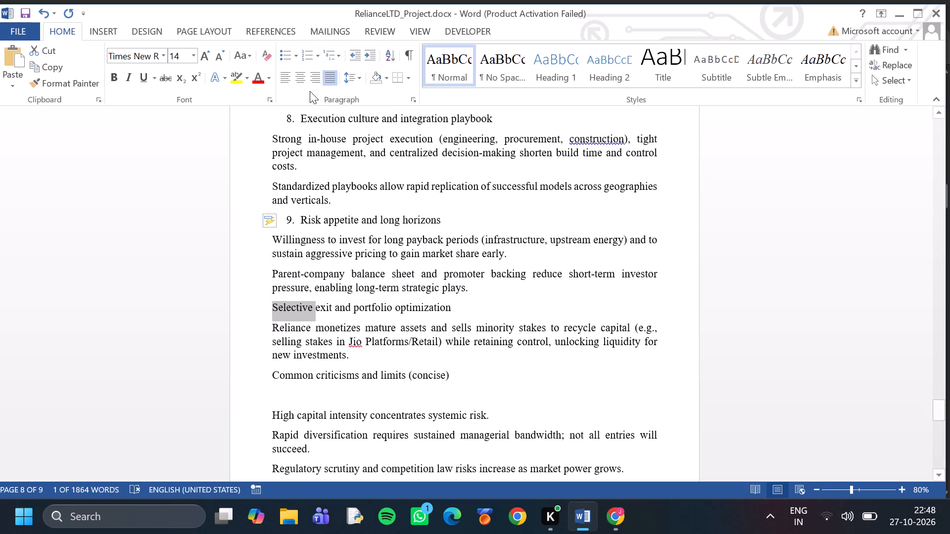
left_click(332, 55)
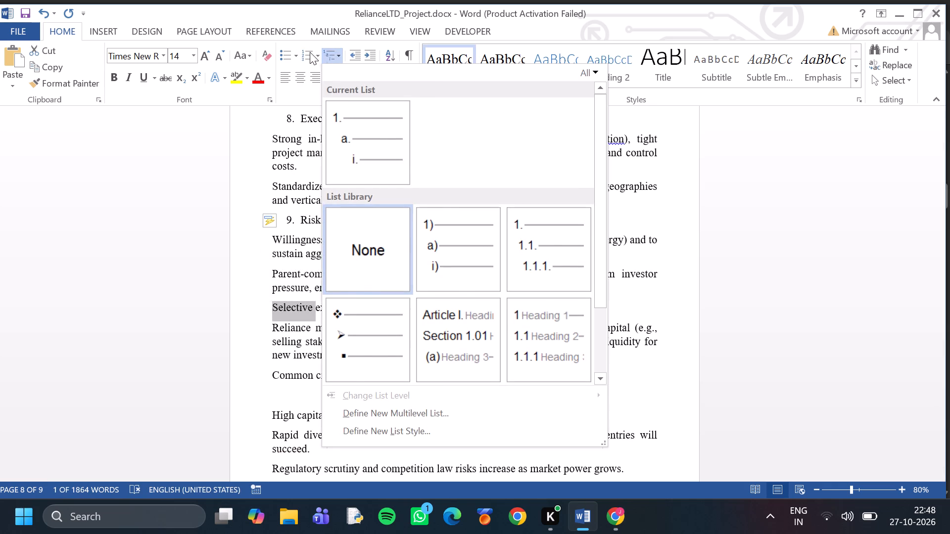
left_click(310, 52)
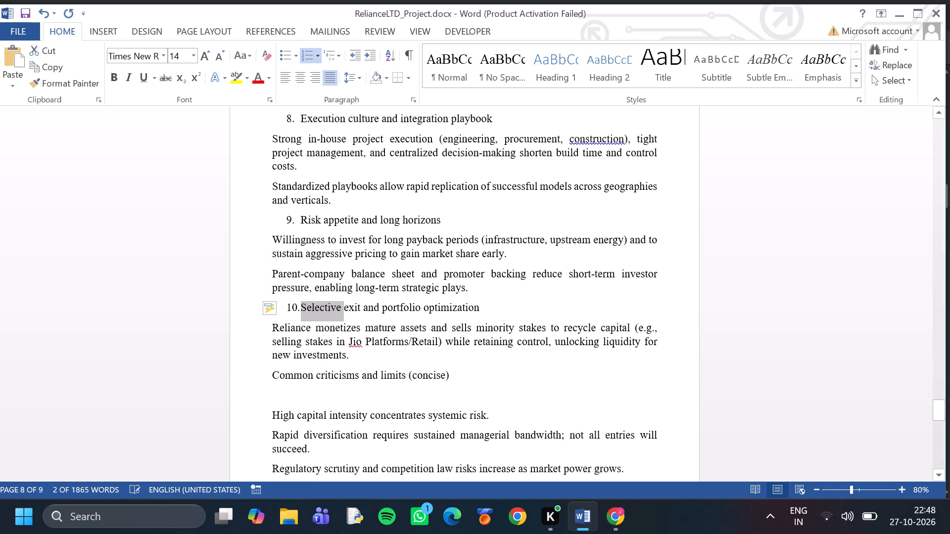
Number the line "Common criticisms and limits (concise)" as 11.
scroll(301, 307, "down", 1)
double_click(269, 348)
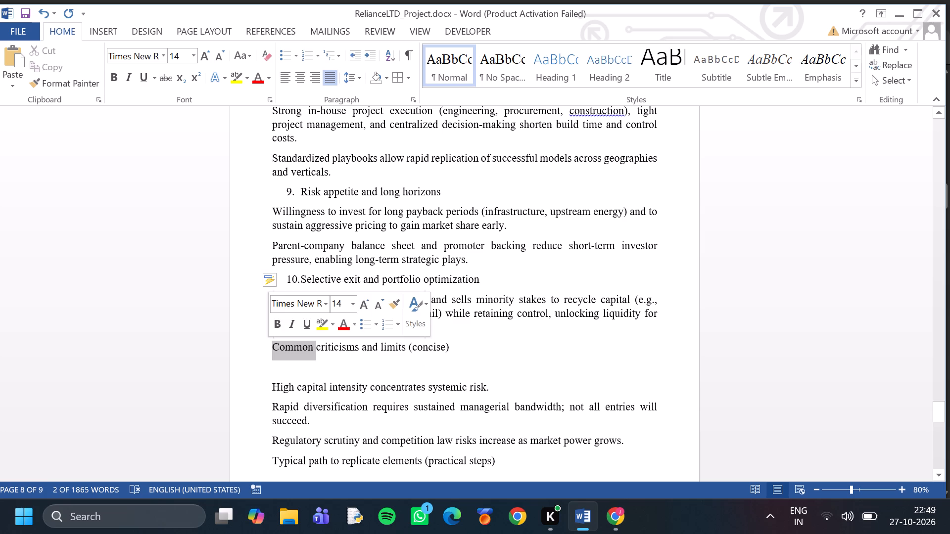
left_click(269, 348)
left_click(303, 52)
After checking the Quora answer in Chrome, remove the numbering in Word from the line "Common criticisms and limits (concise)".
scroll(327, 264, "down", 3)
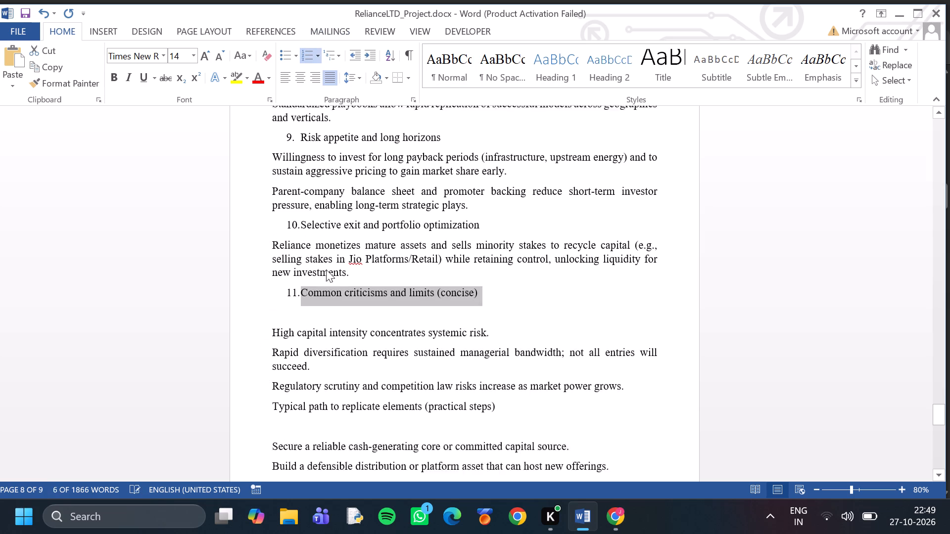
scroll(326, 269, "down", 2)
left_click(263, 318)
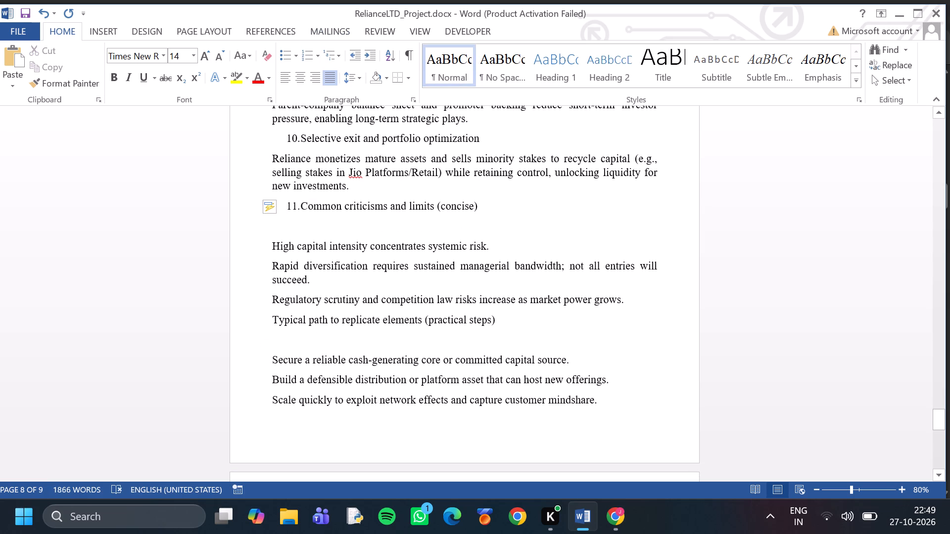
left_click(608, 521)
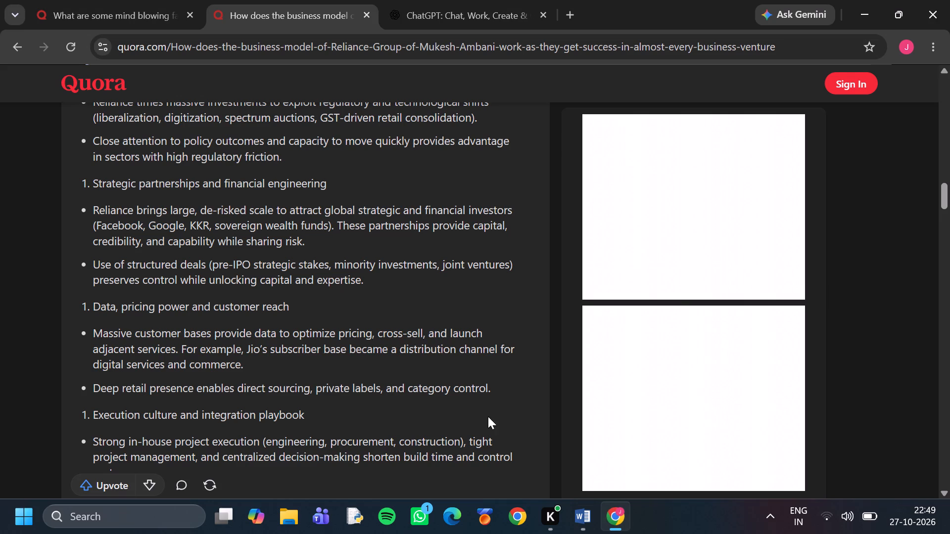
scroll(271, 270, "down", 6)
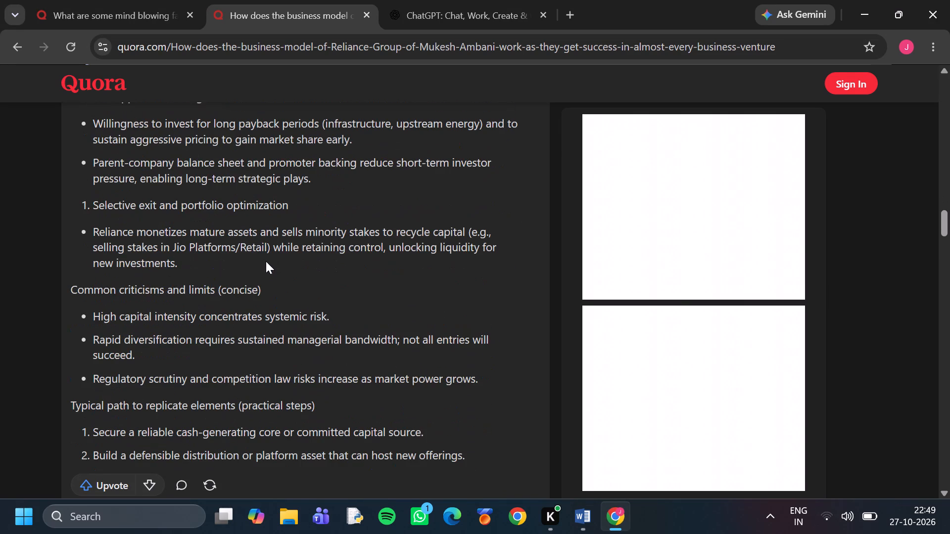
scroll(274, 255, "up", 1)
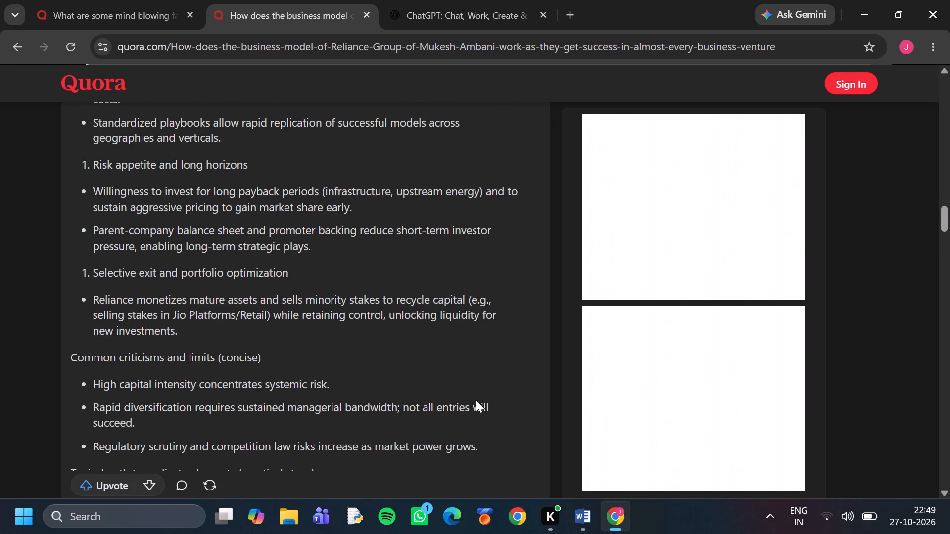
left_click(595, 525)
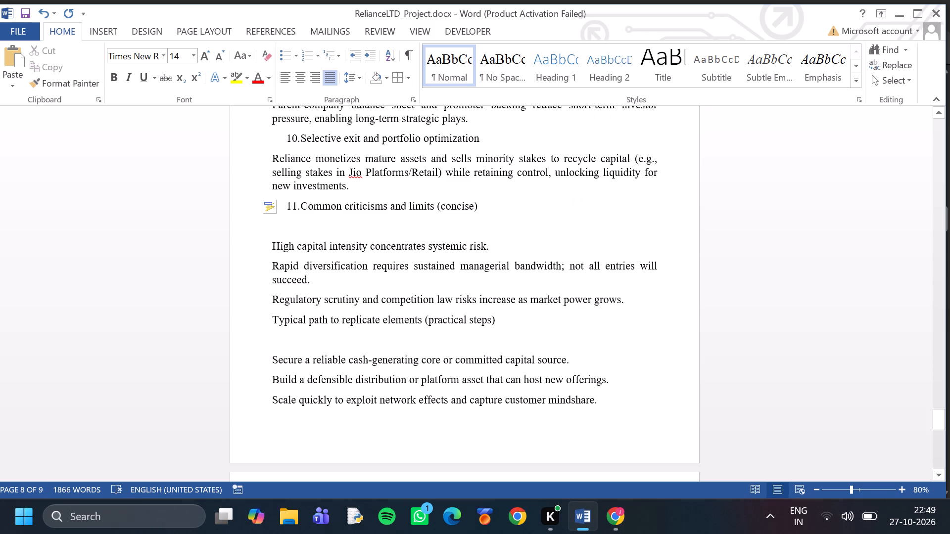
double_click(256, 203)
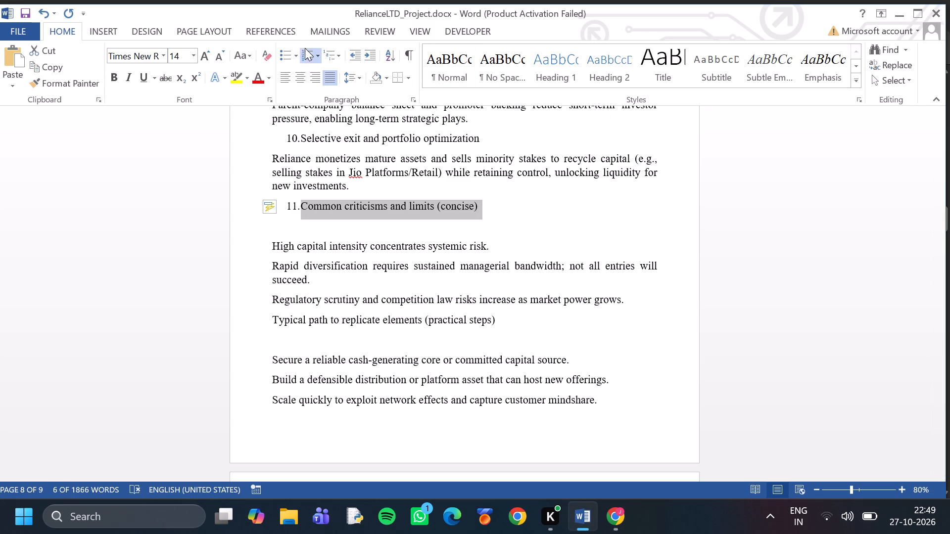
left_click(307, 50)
Add a blank unbulleted line after the bullet ending "hard for incumbents to match sustainably", above heading 4.
scroll(358, 231, "up", 11)
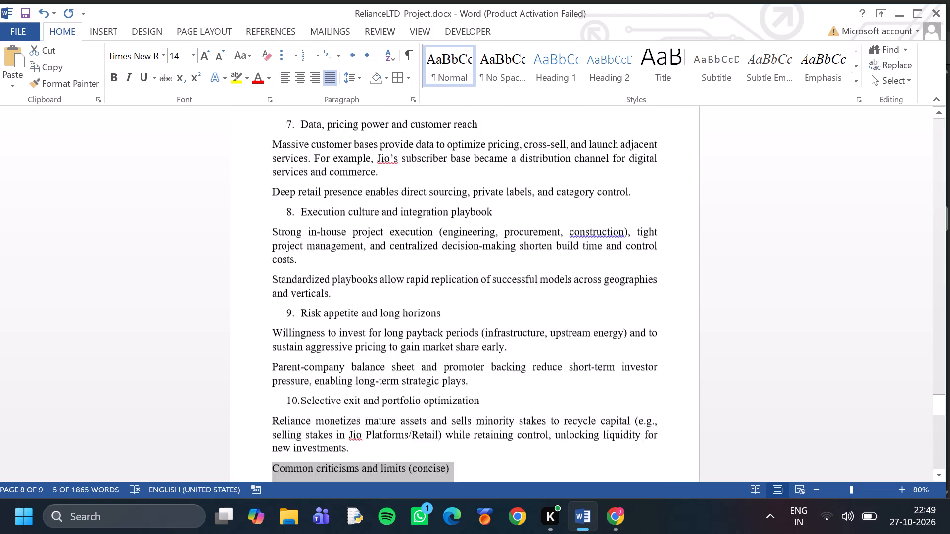
scroll(359, 230, "up", 11)
scroll(396, 224, "up", 11)
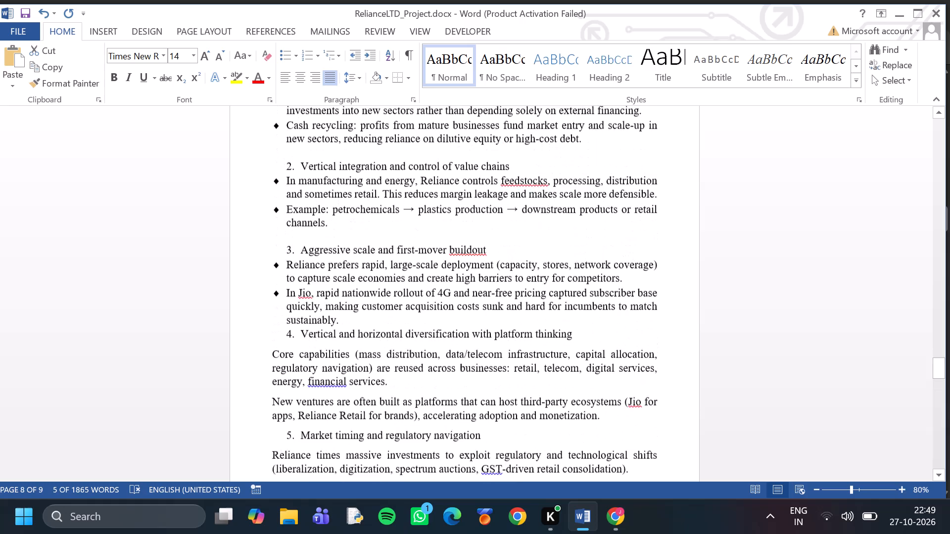
scroll(396, 224, "up", 1)
scroll(377, 277, "down", 1)
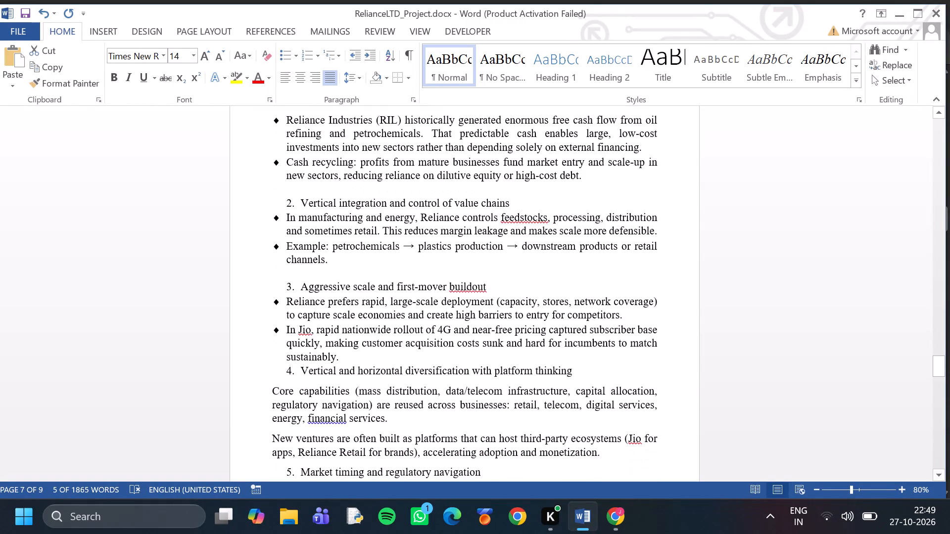
left_click(372, 337)
left_click(375, 357)
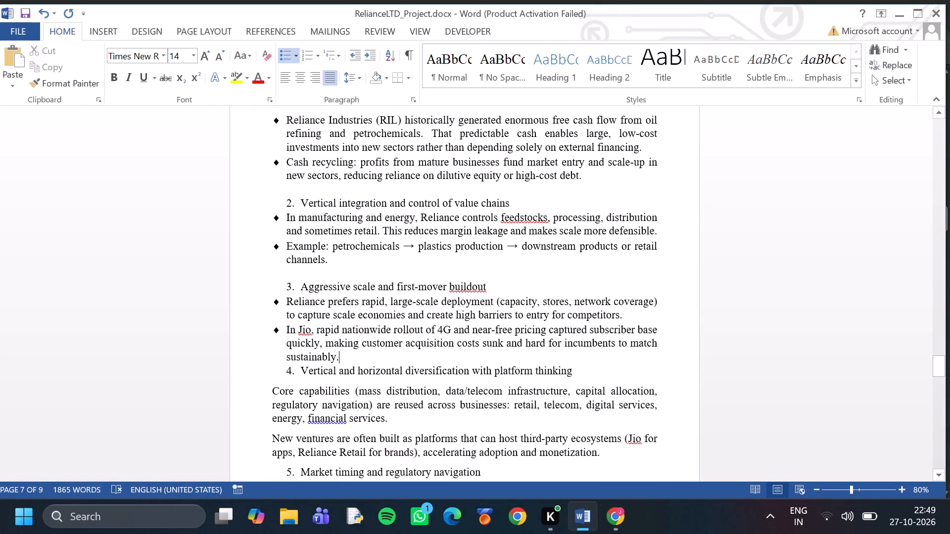
key("Return")
key("BackSpace")
Apply diamond bullets to the two paragraphs under heading 4, "Vertical and horizontal diversification with platform thinking".
scroll(380, 357, "down", 2)
left_click_drag(260, 348, 291, 415)
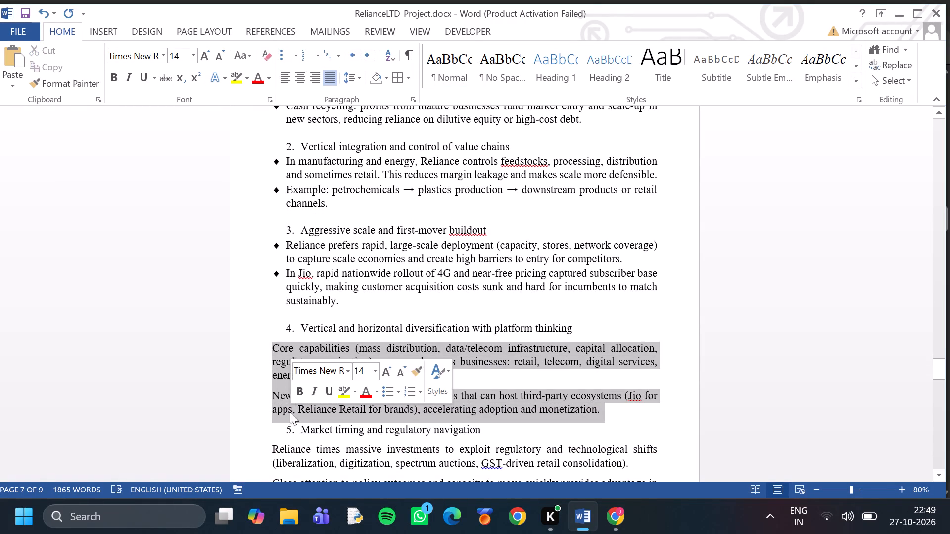
left_click(281, 57)
Add a blank unbulleted line after the "New ventures" bullet, above heading 5, "Market timing and regulatory navigation".
scroll(401, 273, "down", 3)
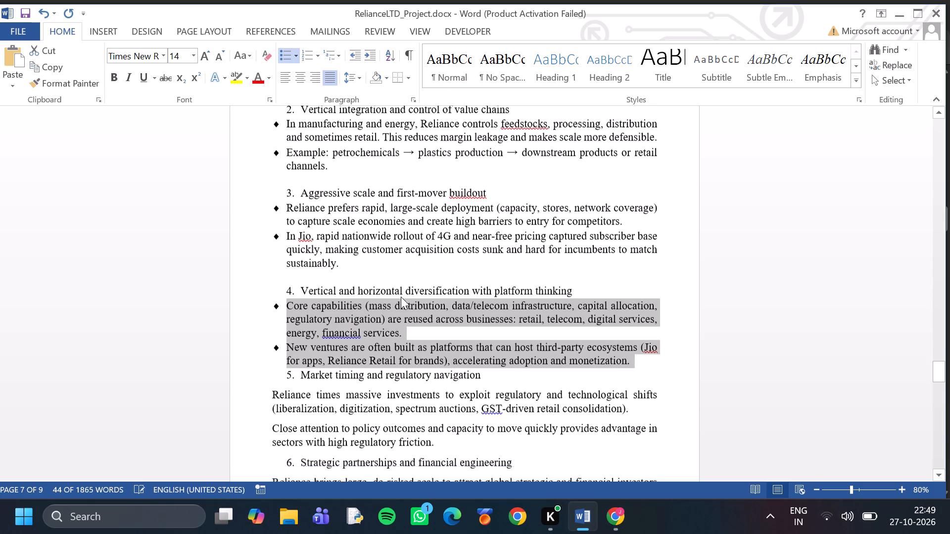
left_click(637, 309)
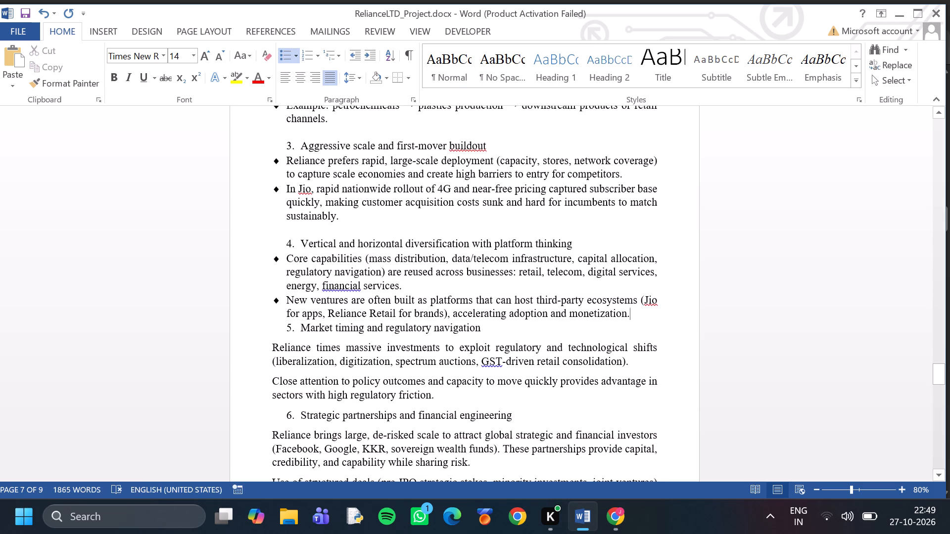
key("Return")
key("BackSpace")
Add a blank line after the "Close attention to policy outcomes" paragraph, above heading 6, "Strategic partnerships and financial engineering".
scroll(631, 307, "down", 1)
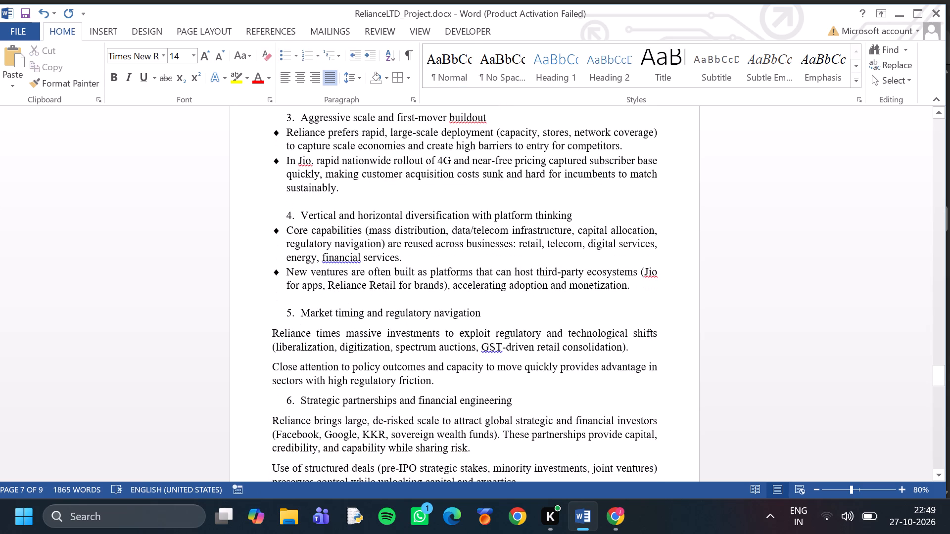
left_click(487, 384)
key("Return")
key("BackSpace")
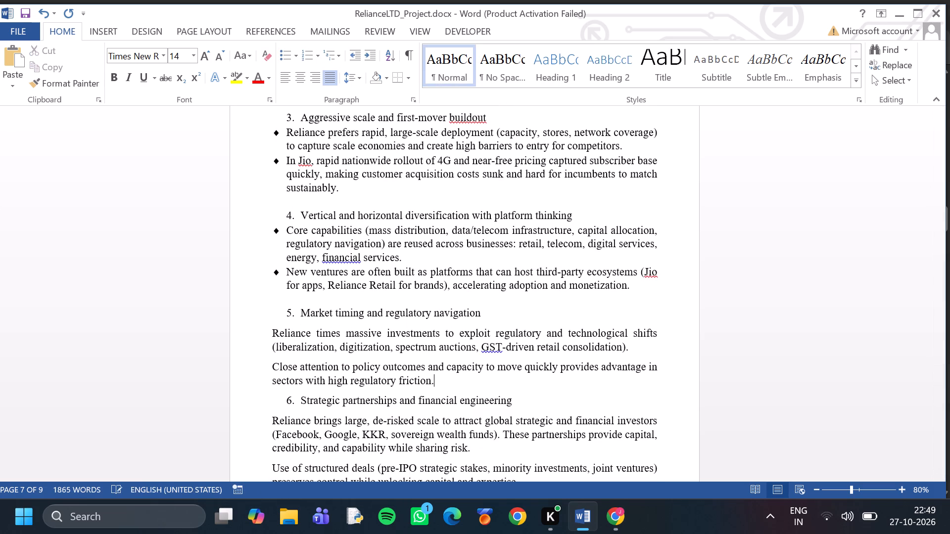
key("Return")
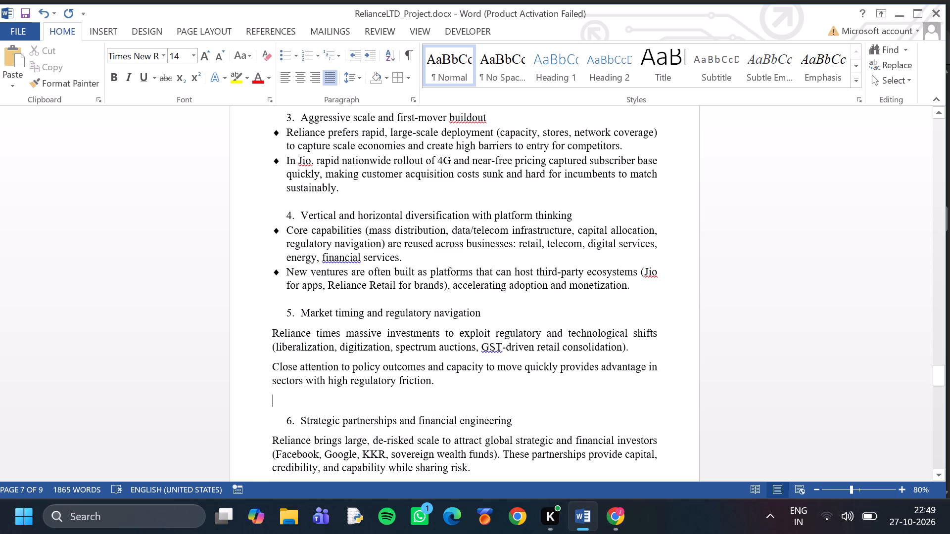
Apply diamond bullets to the two paragraphs under heading 5, "Market timing and regulatory navigation".
left_click(272, 311)
left_click_drag(268, 326, 301, 381)
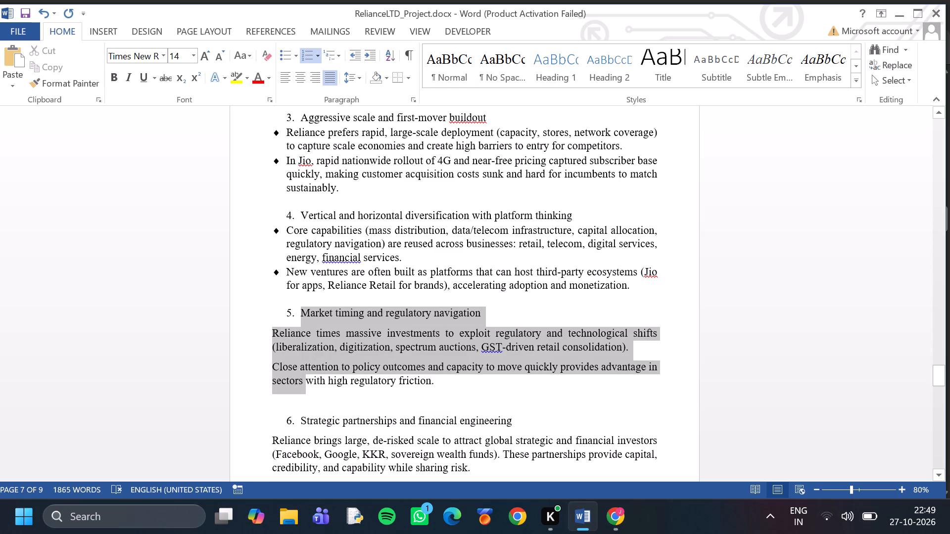
left_click_drag(301, 381, 302, 381)
left_click(276, 357)
left_click_drag(230, 329, 256, 379)
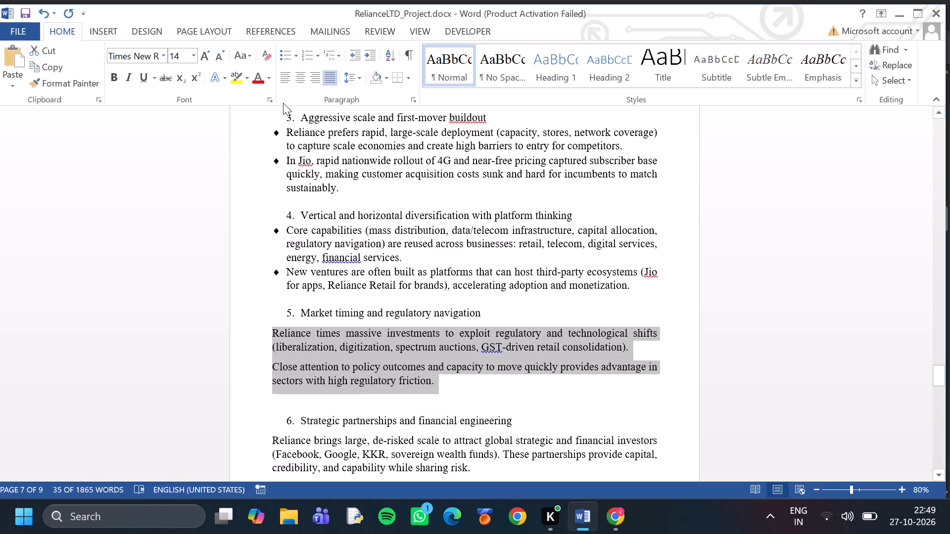
left_click(285, 54)
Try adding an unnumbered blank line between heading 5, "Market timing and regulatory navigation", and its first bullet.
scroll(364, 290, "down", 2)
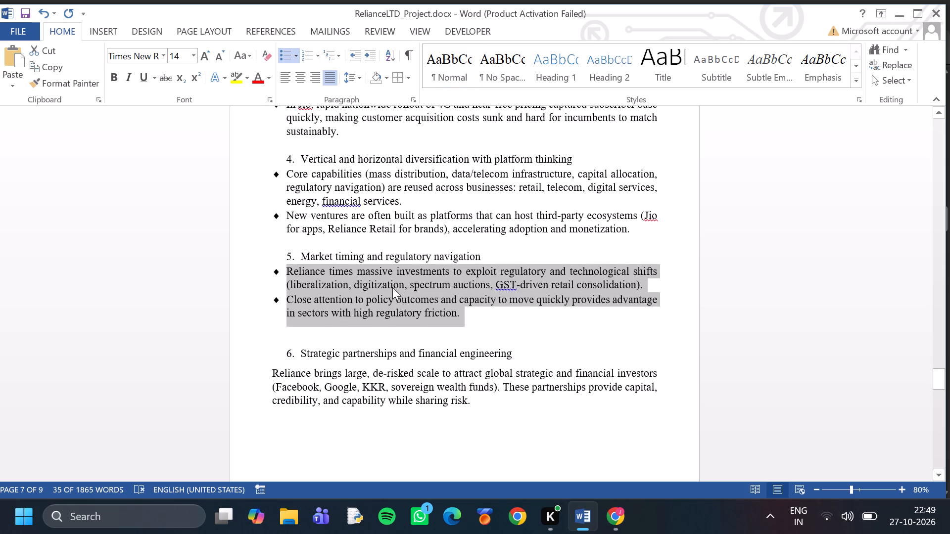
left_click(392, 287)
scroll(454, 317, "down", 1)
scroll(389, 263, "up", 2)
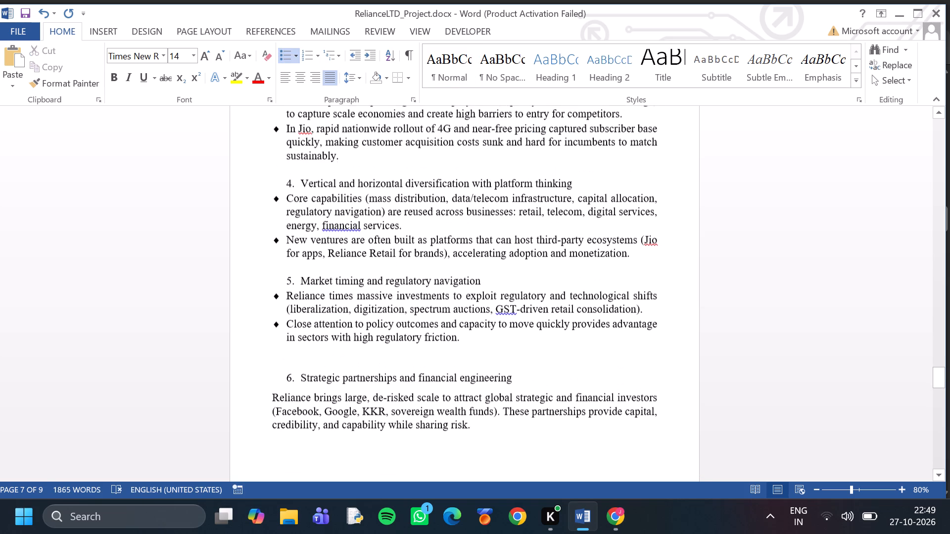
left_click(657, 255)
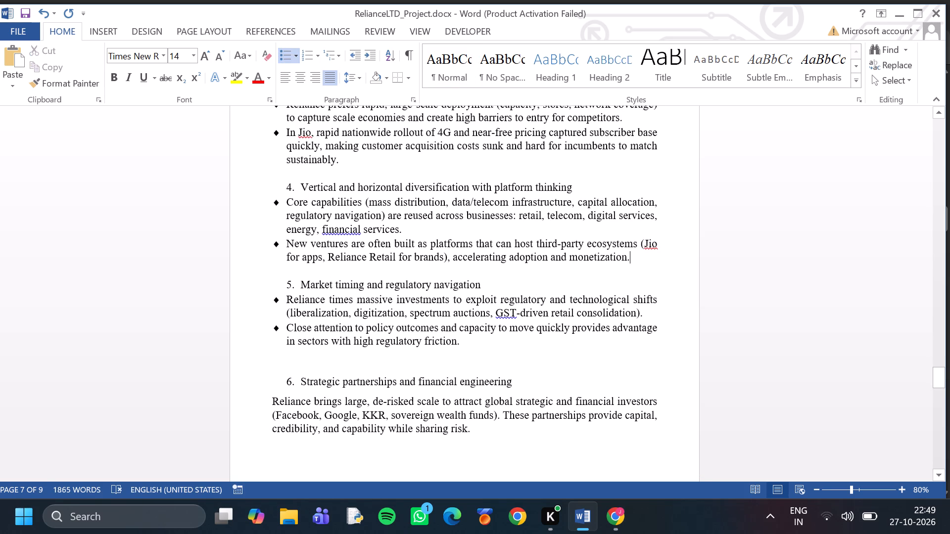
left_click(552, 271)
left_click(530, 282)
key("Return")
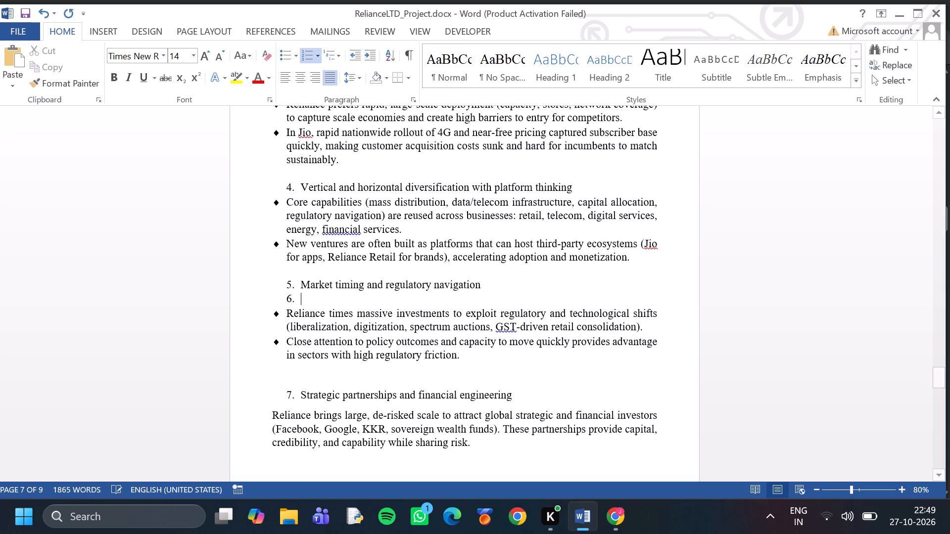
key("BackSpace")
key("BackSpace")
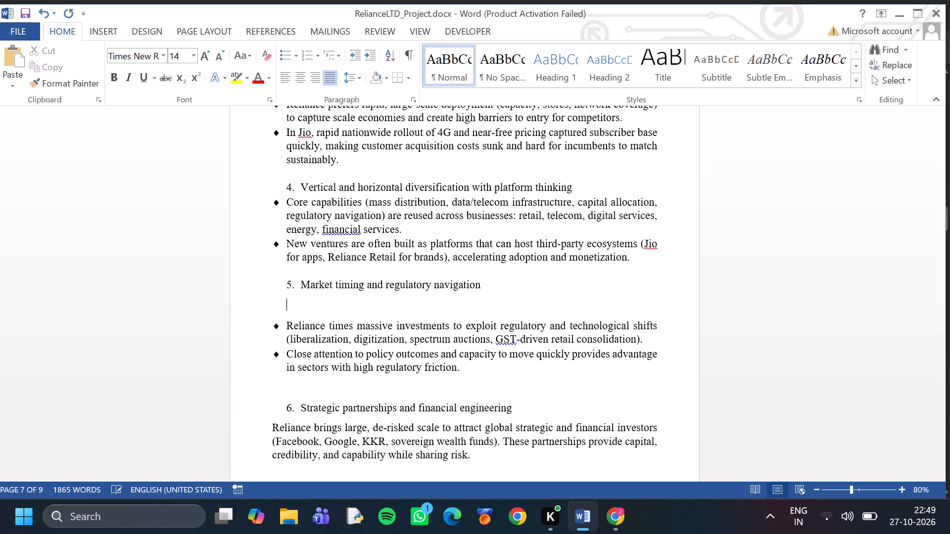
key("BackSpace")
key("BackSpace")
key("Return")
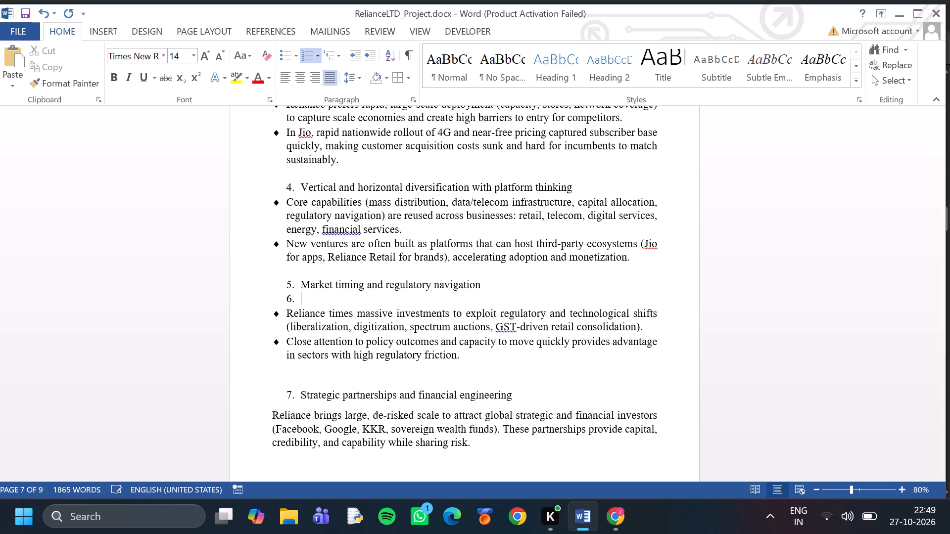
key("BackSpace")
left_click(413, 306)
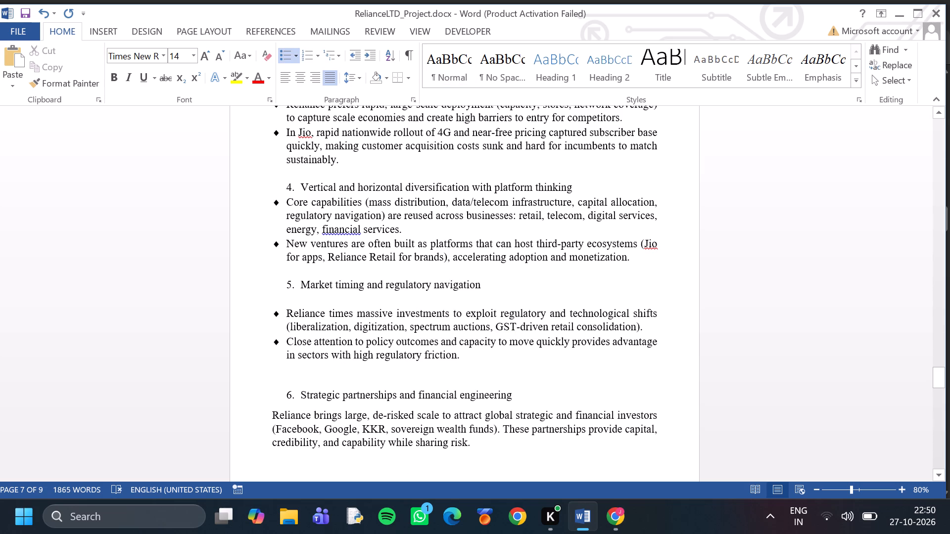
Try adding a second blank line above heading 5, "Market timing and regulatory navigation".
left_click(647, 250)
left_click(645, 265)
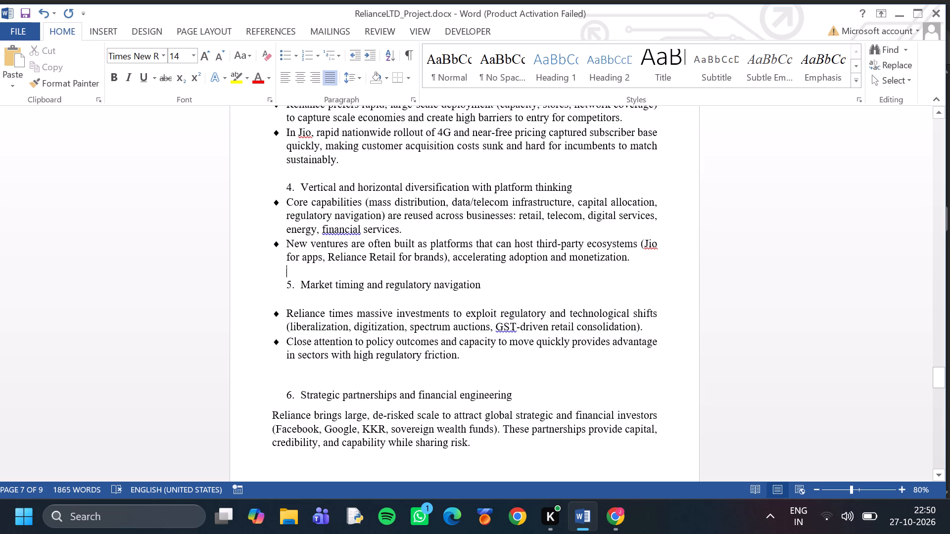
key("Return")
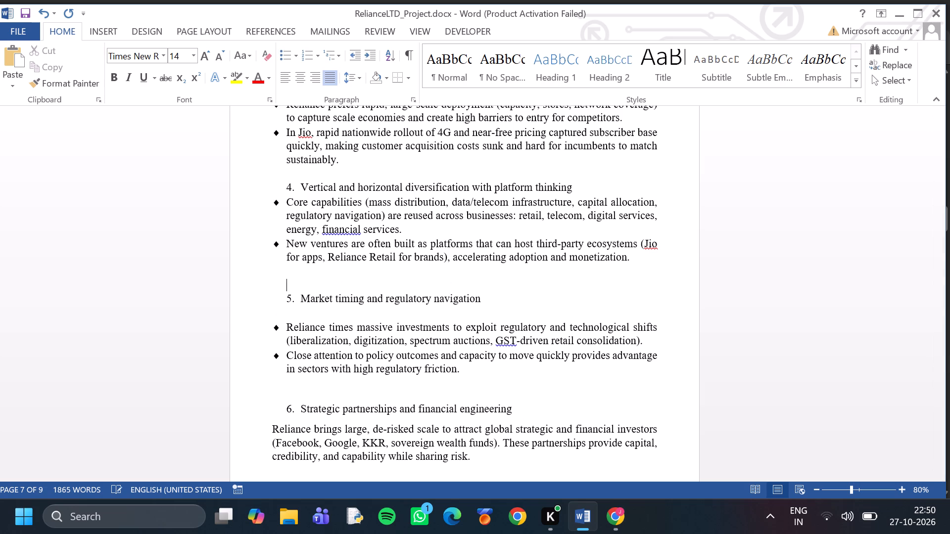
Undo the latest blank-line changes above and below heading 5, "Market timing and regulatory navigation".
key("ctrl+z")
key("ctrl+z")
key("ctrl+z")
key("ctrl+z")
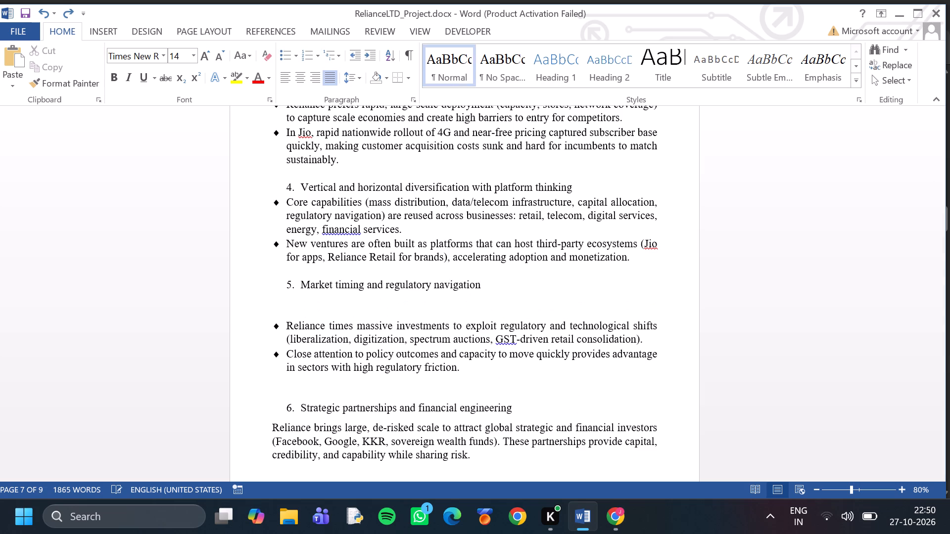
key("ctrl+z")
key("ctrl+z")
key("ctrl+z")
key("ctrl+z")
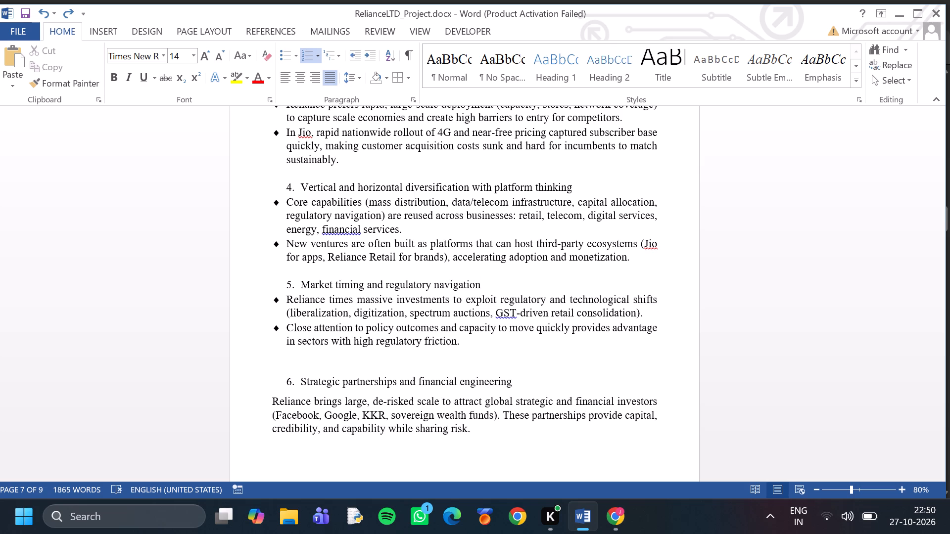
Add one more blank unbulleted line after the last bullet of sections 4 and 3, above headings 5 and 4.
scroll(461, 343, "down", 1)
left_click(375, 332)
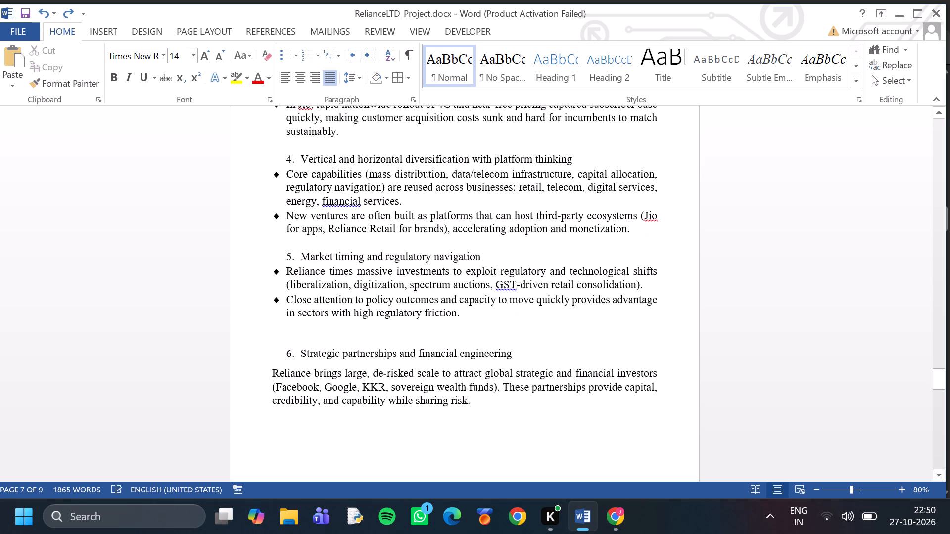
scroll(373, 329, "up", 2)
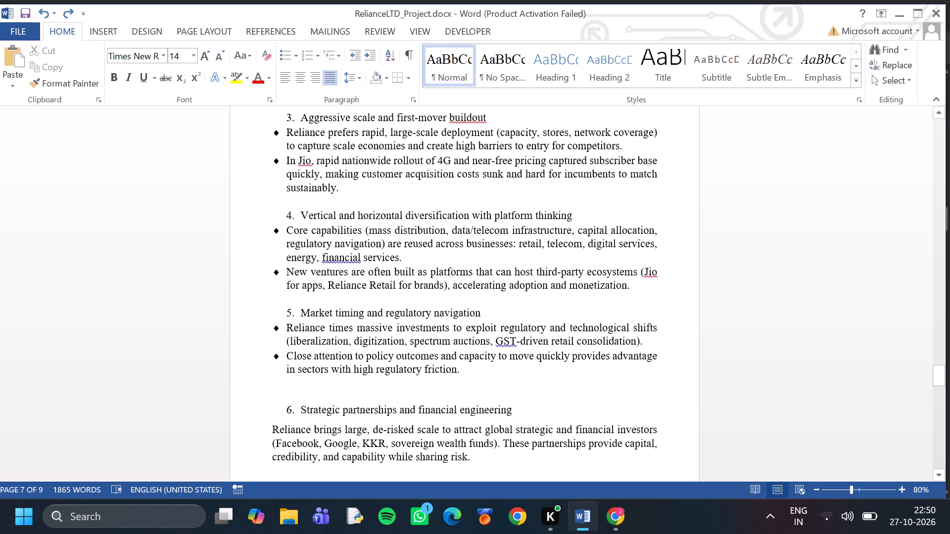
left_click(650, 284)
key("Return")
key("BackSpace")
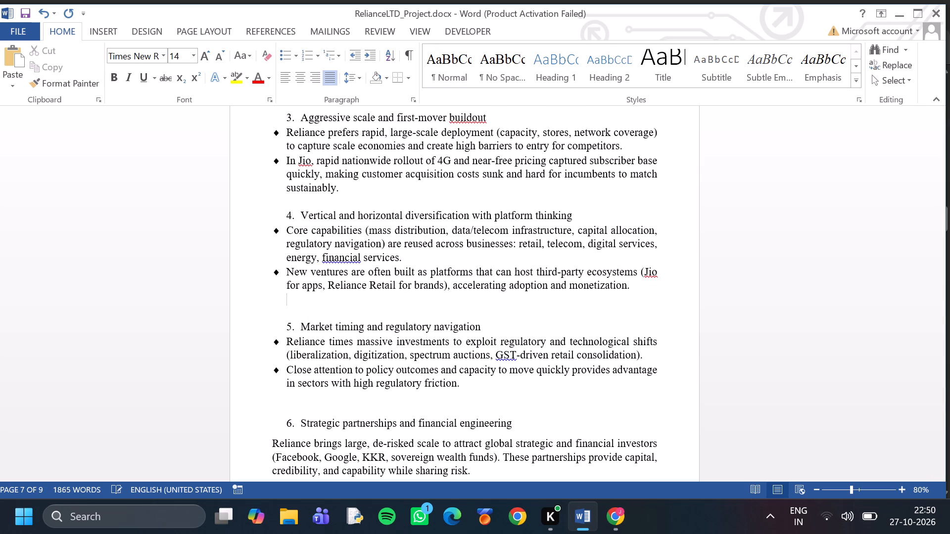
scroll(650, 284, "up", 1)
scroll(606, 266, "up", 1)
left_click(431, 264)
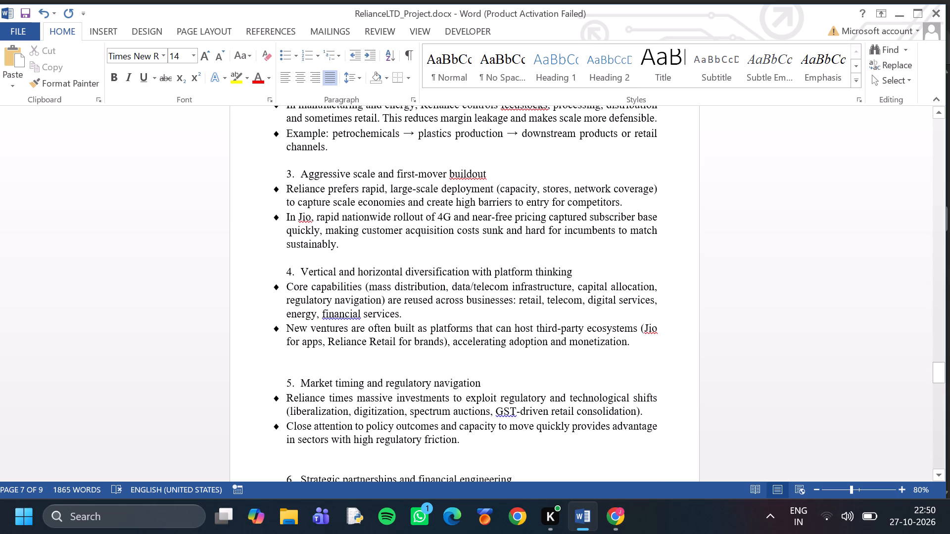
left_click(382, 245)
key("Return")
key("BackSpace")
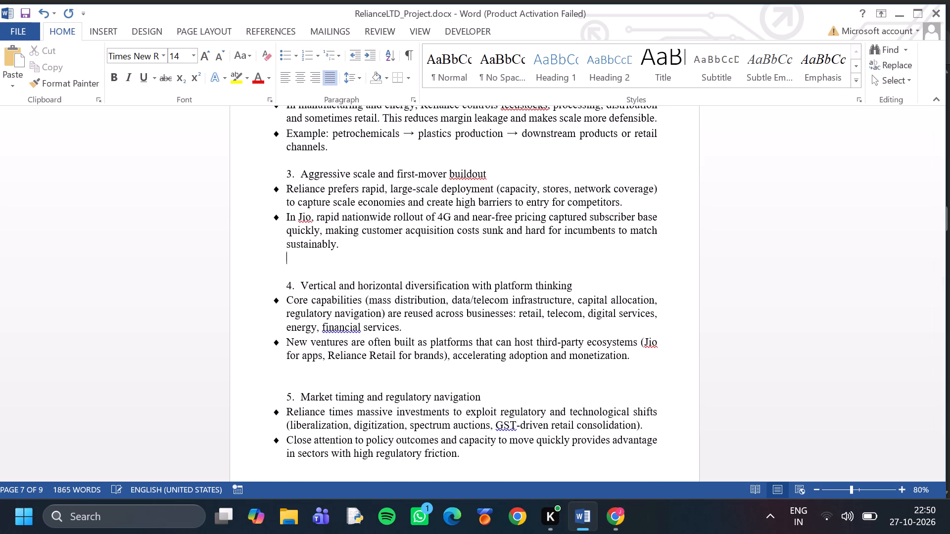
Add one more blank unbulleted line after the last bullet of sections 2 and 1, above headings 3 and 2.
scroll(380, 245, "up", 2)
left_click(384, 201)
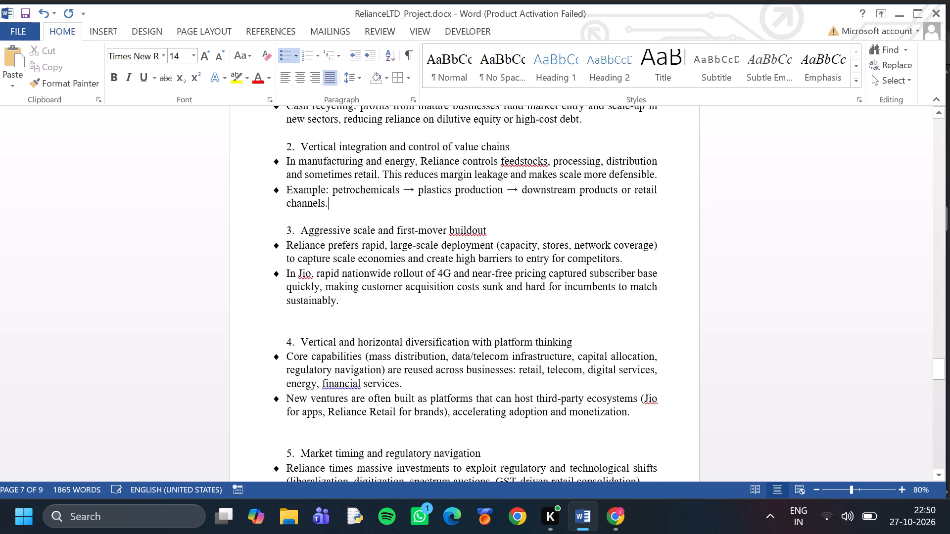
key("Return")
key("BackSpace")
scroll(388, 175, "up", 2)
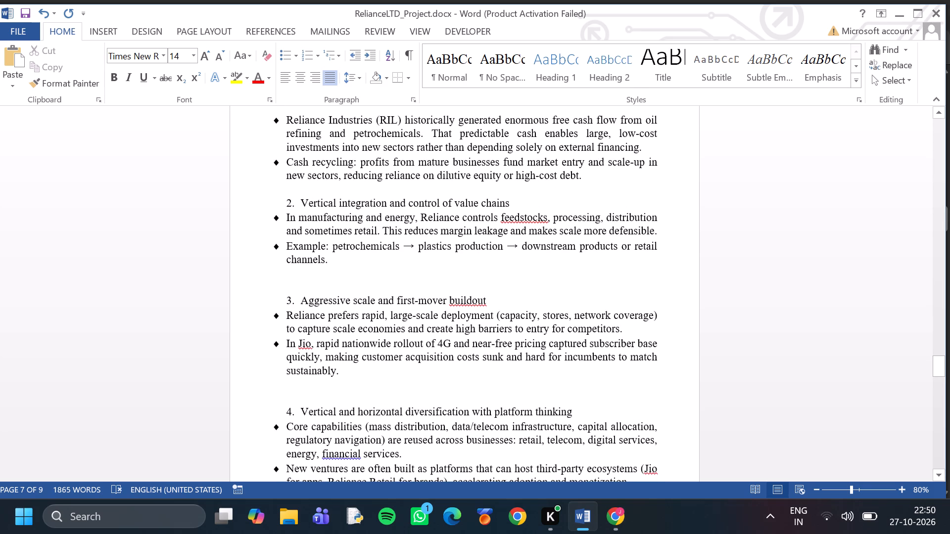
left_click(591, 174)
key("Return")
key("BackSpace")
Insert a page break after the "Deep Tech & R&D Transformation" bullet, before the "Reliance's success reflects" paragraph.
scroll(590, 174, "down", 1)
scroll(590, 172, "up", 2)
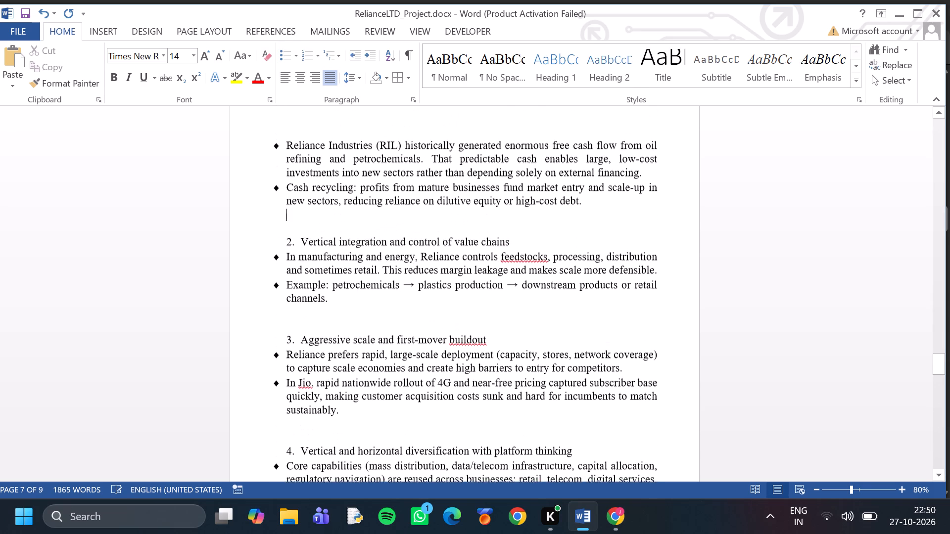
scroll(540, 147, "up", 2)
scroll(431, 248, "up", 6)
scroll(449, 212, "up", 2)
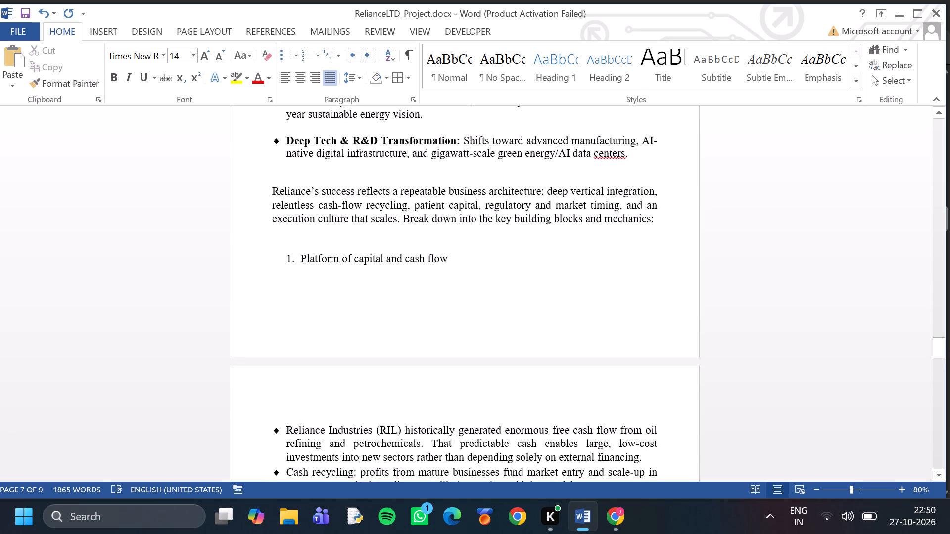
scroll(470, 231, "up", 4)
scroll(470, 231, "down", 1)
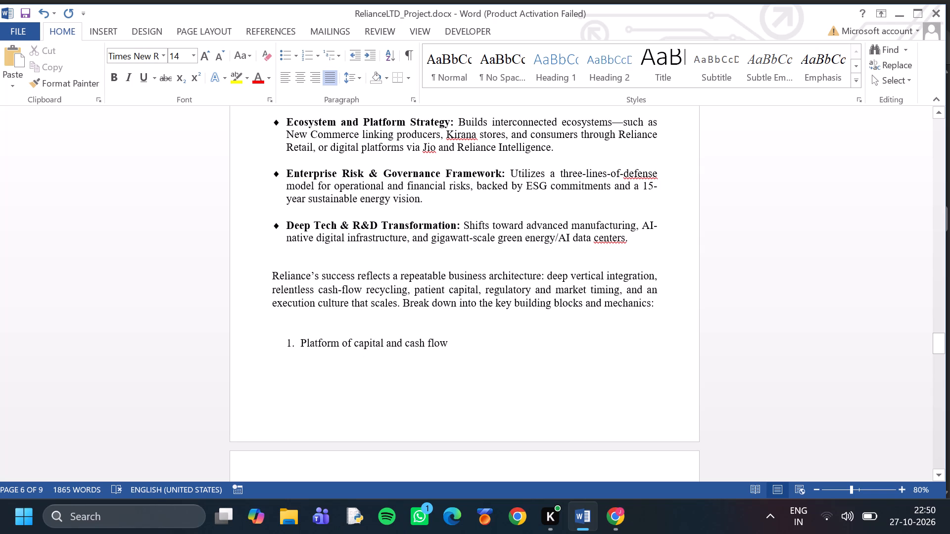
left_click(631, 247)
left_click(114, 42)
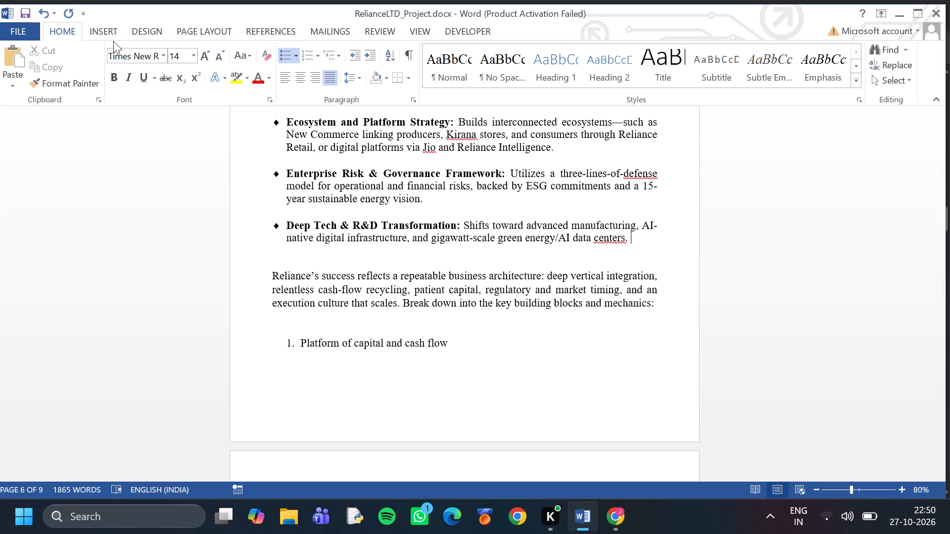
left_click(113, 36)
left_click(45, 73)
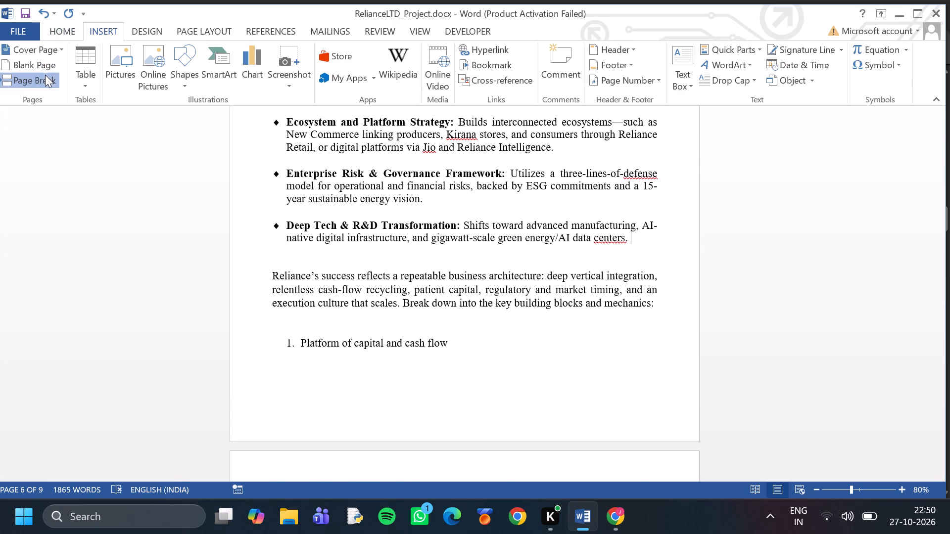
scroll(361, 220, "down", 5)
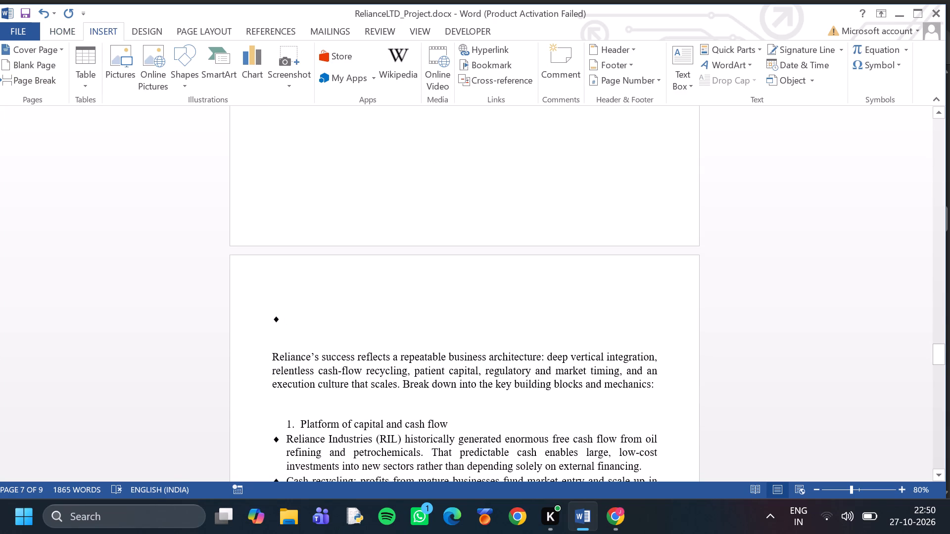
Remove the empty diamond bullet and its line above the "Reliance's success reflects" paragraph, keeping the page break.
key("BackSpace")
key("BackSpace")
key("BackSpace")
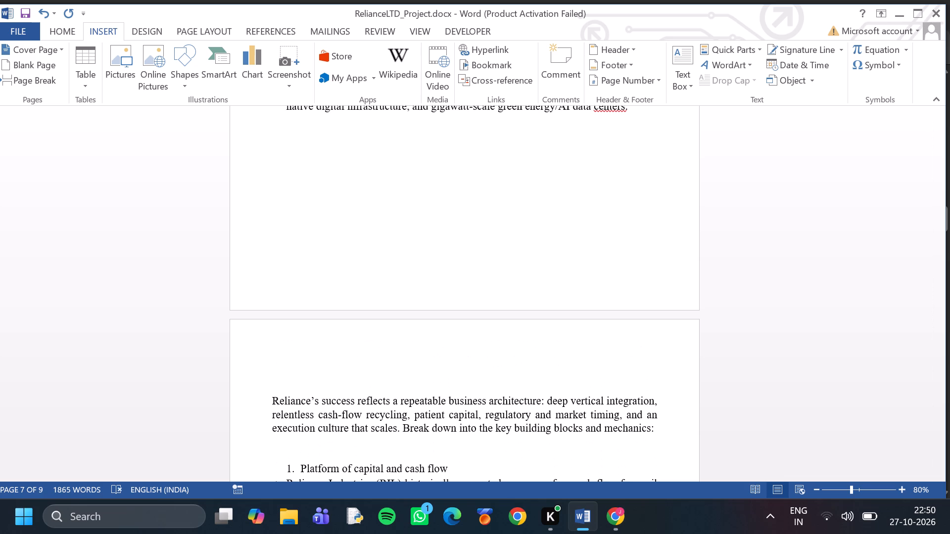
key("BackSpace")
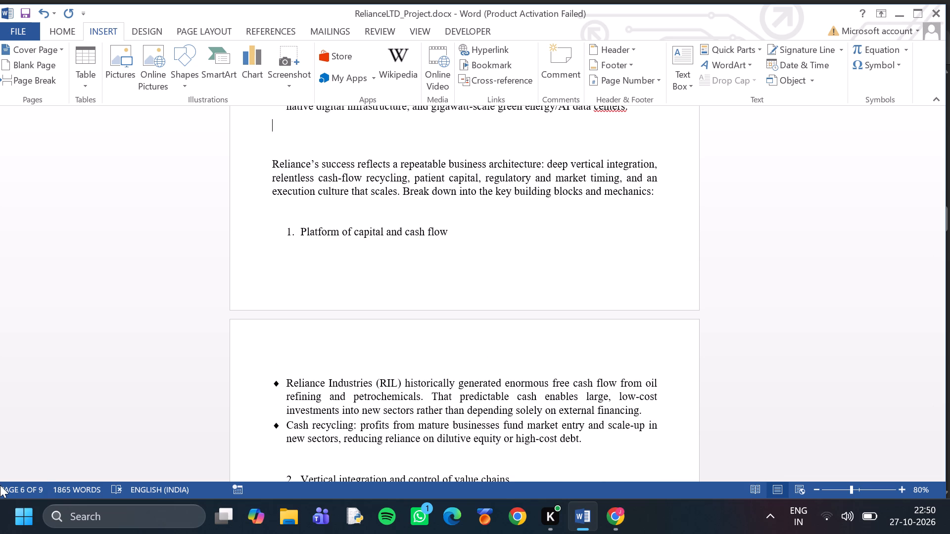
key("ctrl+z")
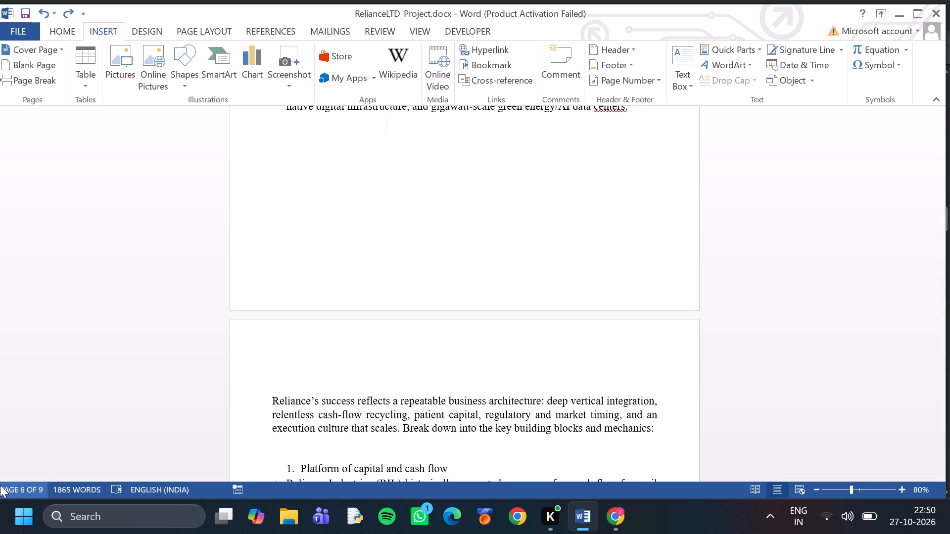
Make heading 1, "Platform of capital and cash flow", bold.
scroll(5, 531, "down", 4)
scroll(366, 387, "down", 3)
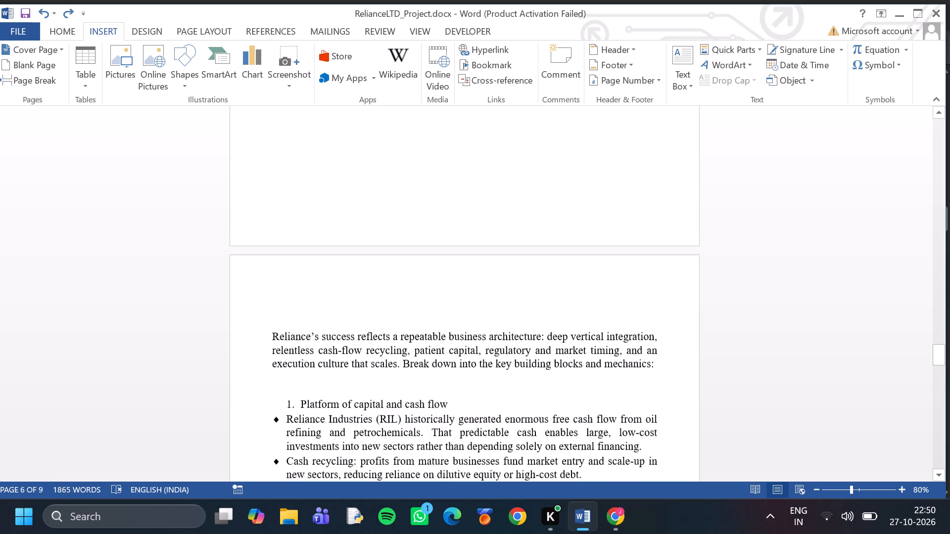
scroll(368, 386, "down", 4)
left_click(402, 348)
left_click_drag(451, 269, 389, 275)
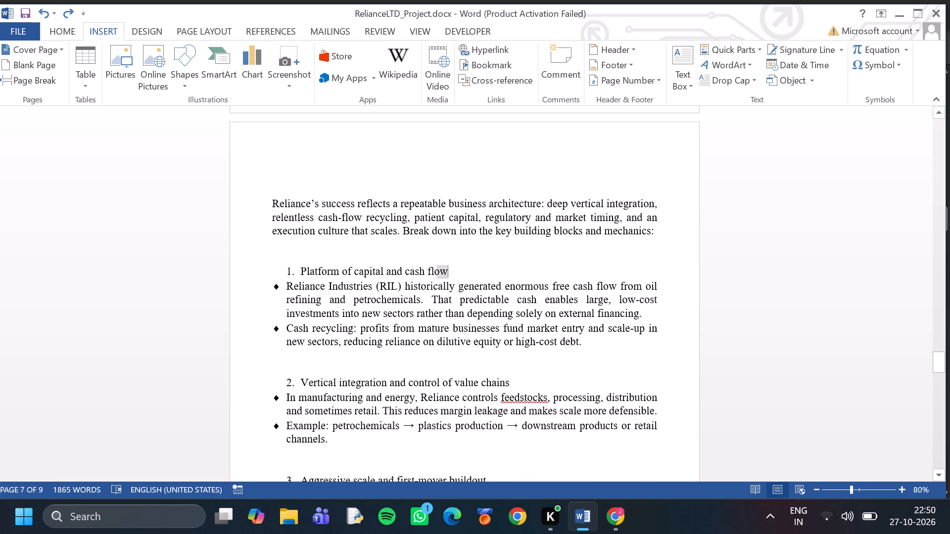
left_click_drag(389, 275, 271, 278)
left_click(71, 29)
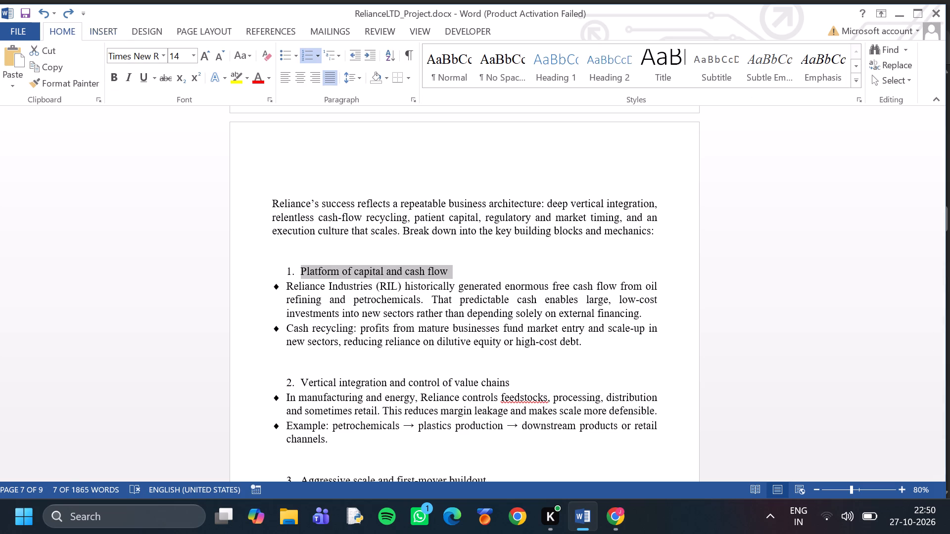
left_click(113, 79)
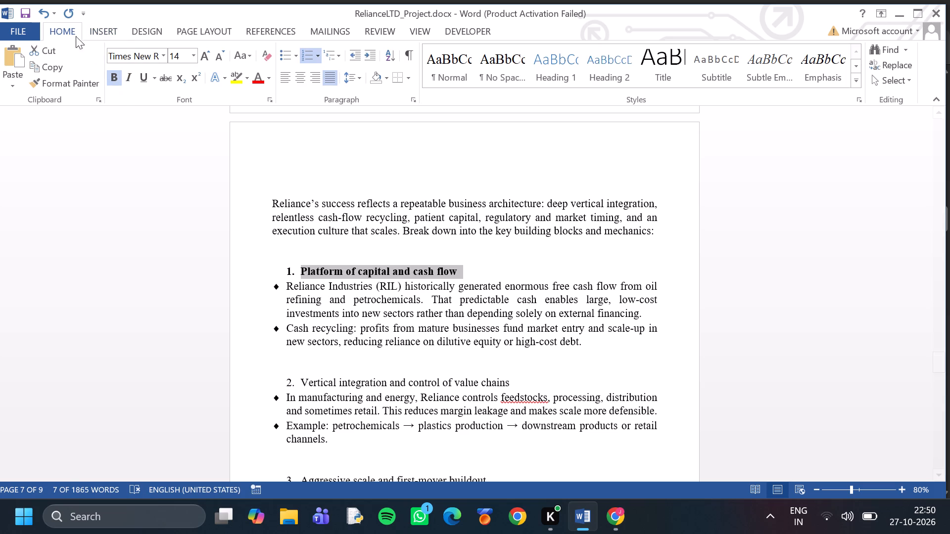
Copy heading 1's bold formatting onto headings 2, 3, 4 and 5 with Format Painter.
double_click(50, 86)
scroll(387, 344, "down", 2)
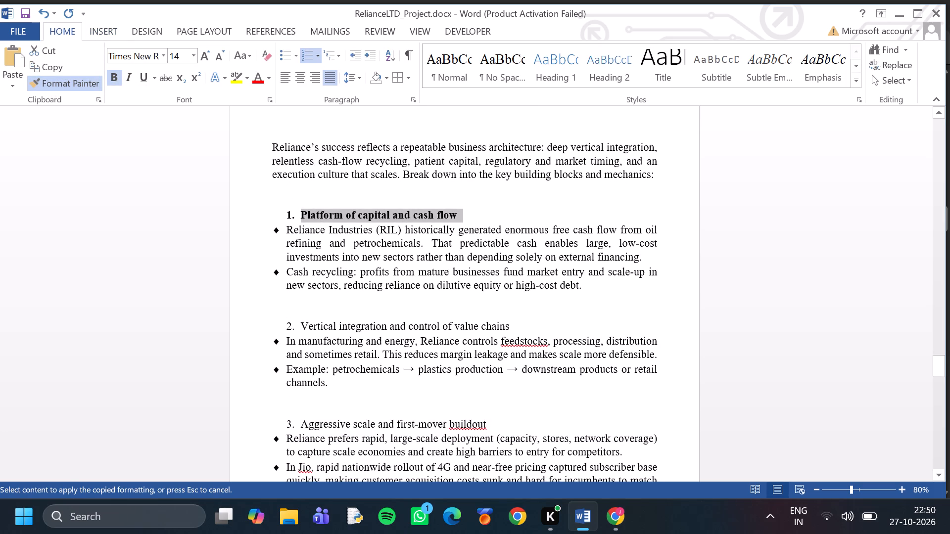
left_click_drag(522, 320, 302, 332)
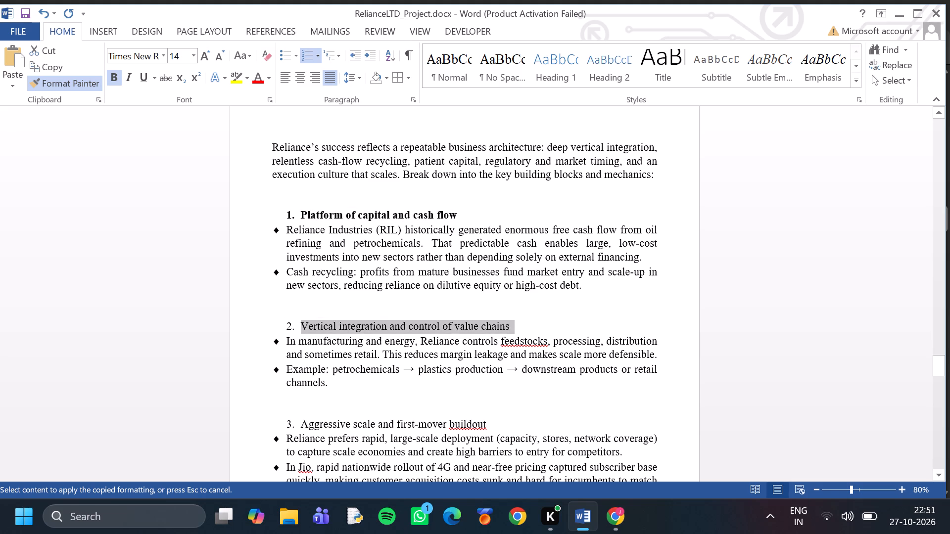
left_click_drag(302, 332, 301, 333)
scroll(394, 379, "down", 2)
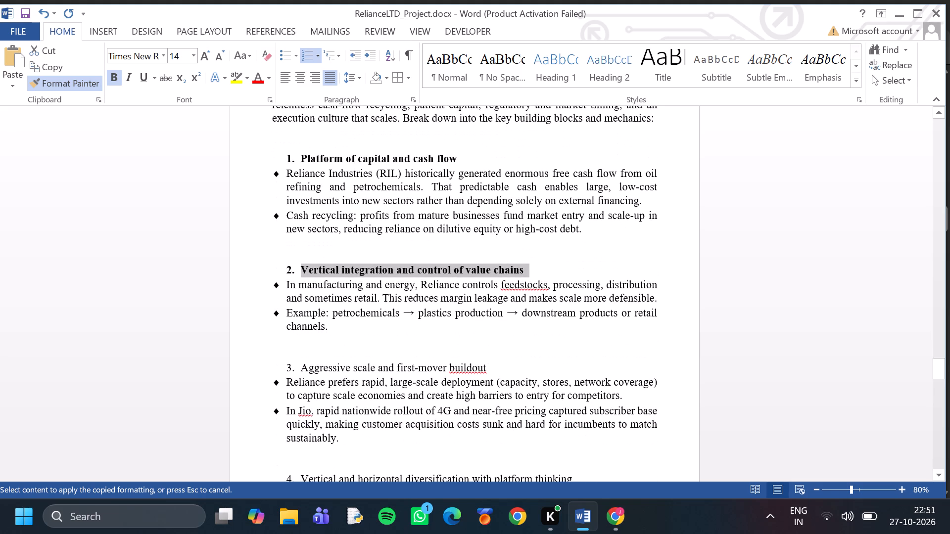
left_click_drag(495, 367, 293, 370)
scroll(344, 400, "down", 4)
left_click_drag(308, 370, 556, 368)
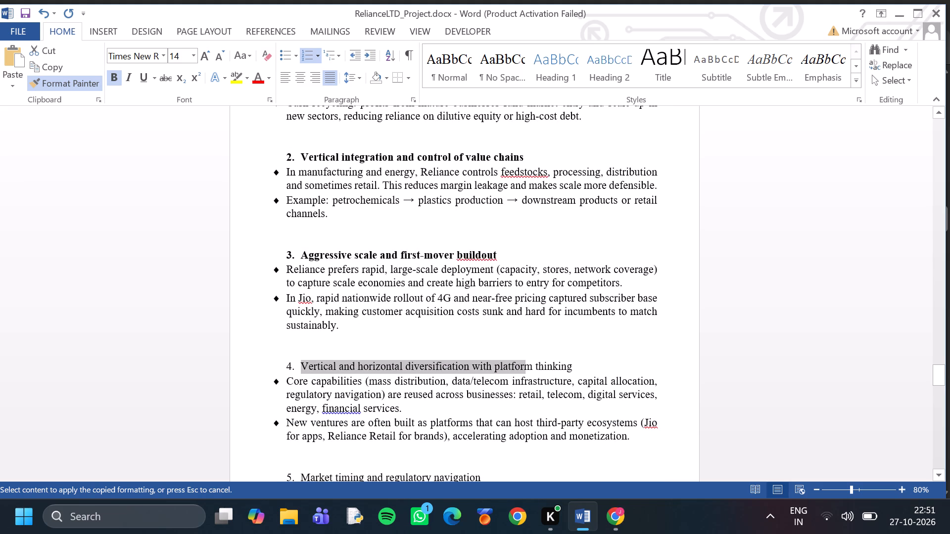
left_click_drag(556, 368, 576, 367)
scroll(534, 366, "down", 3)
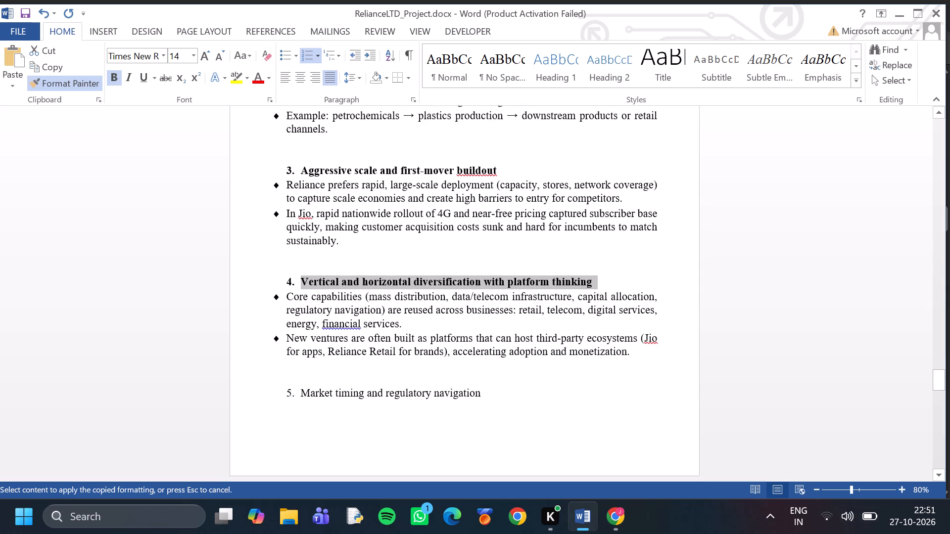
left_click_drag(308, 392, 516, 391)
scroll(470, 392, "down", 7)
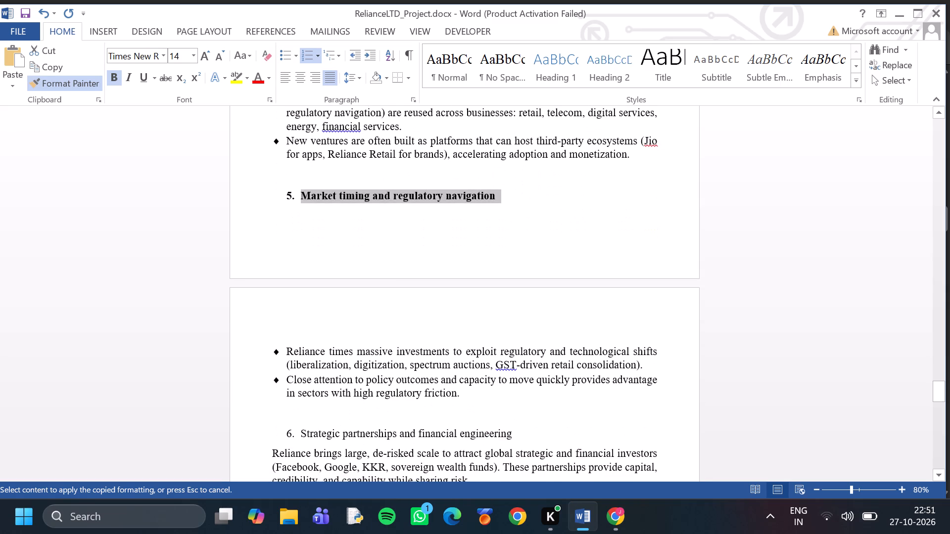
Apply the copied bold formatting to headings 6, 7 and 8, from "Strategic partnerships" to "Execution culture and integration playbook".
left_click_drag(307, 428, 530, 428)
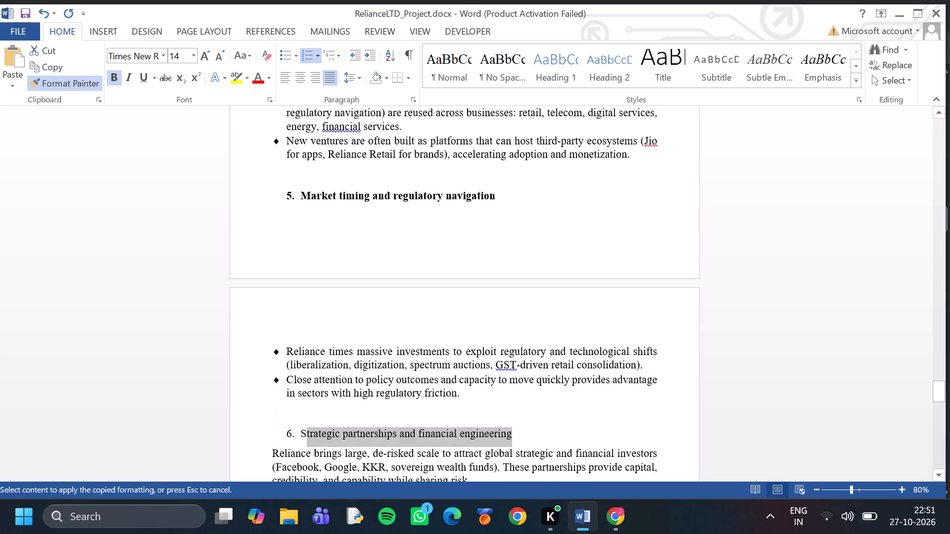
left_click_drag(530, 428, 530, 429)
scroll(512, 425, "down", 6)
left_click_drag(491, 373, 272, 369)
scroll(314, 390, "down", 5)
left_click_drag(503, 313, 415, 313)
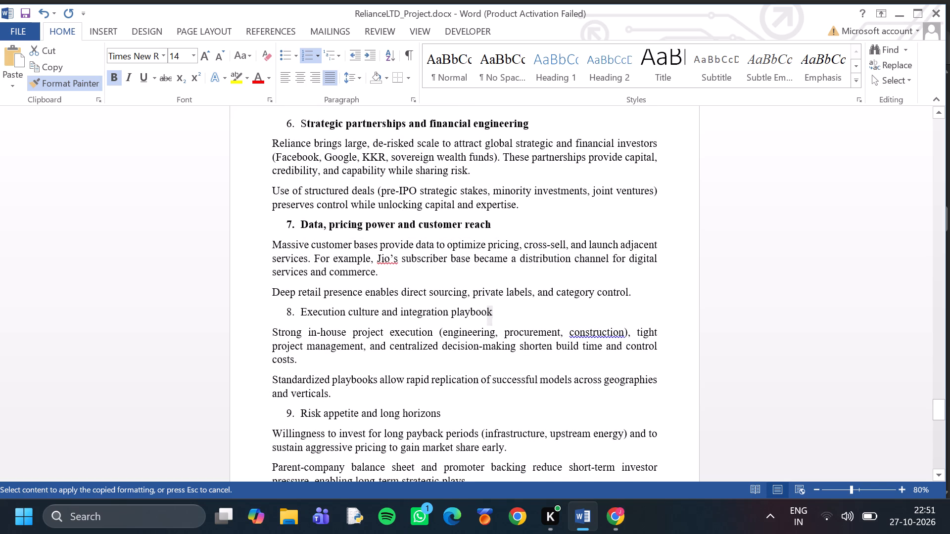
left_click_drag(415, 313, 286, 313)
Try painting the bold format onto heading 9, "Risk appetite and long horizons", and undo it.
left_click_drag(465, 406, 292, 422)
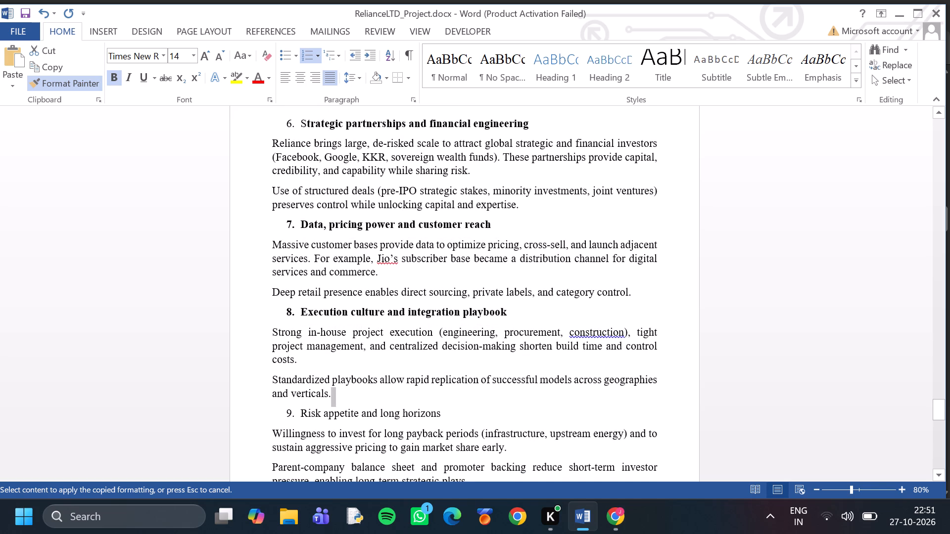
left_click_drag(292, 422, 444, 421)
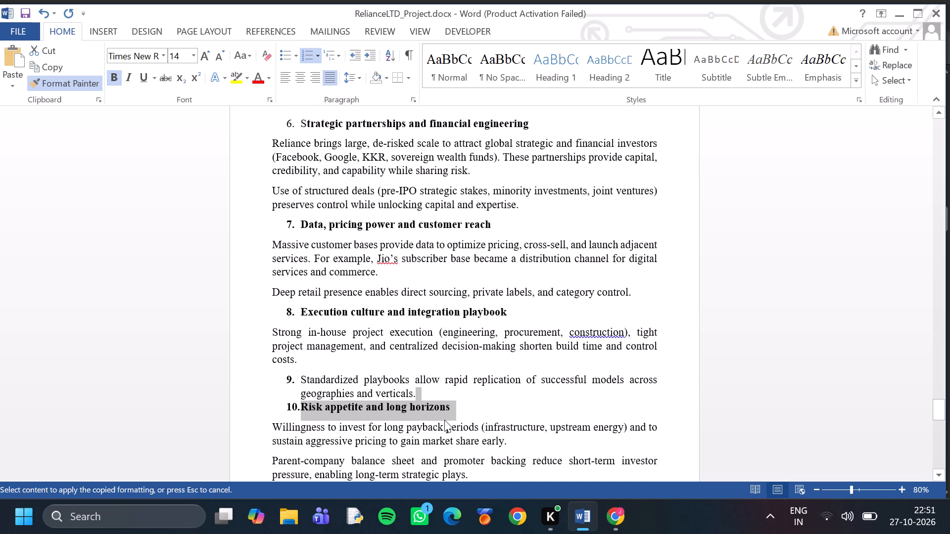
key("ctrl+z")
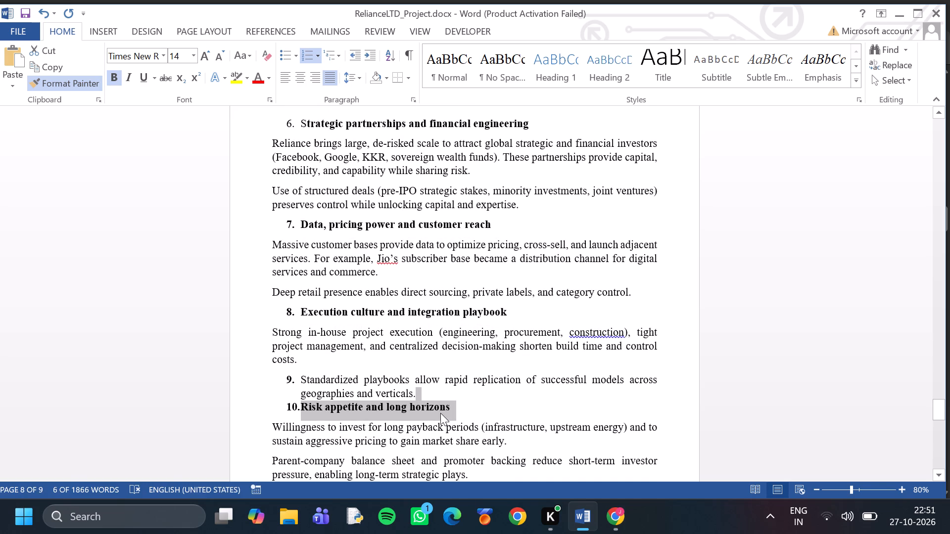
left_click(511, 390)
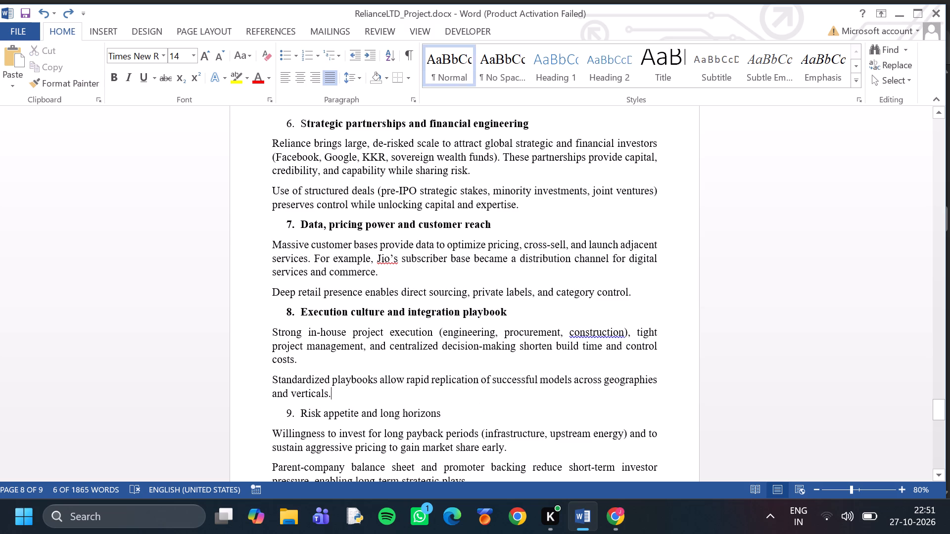
Make heading 9, "Risk appetite and long horizons", and heading 10, "Selective exit and portfolio optimization", bold.
left_click_drag(460, 418, 267, 414)
left_click(116, 81)
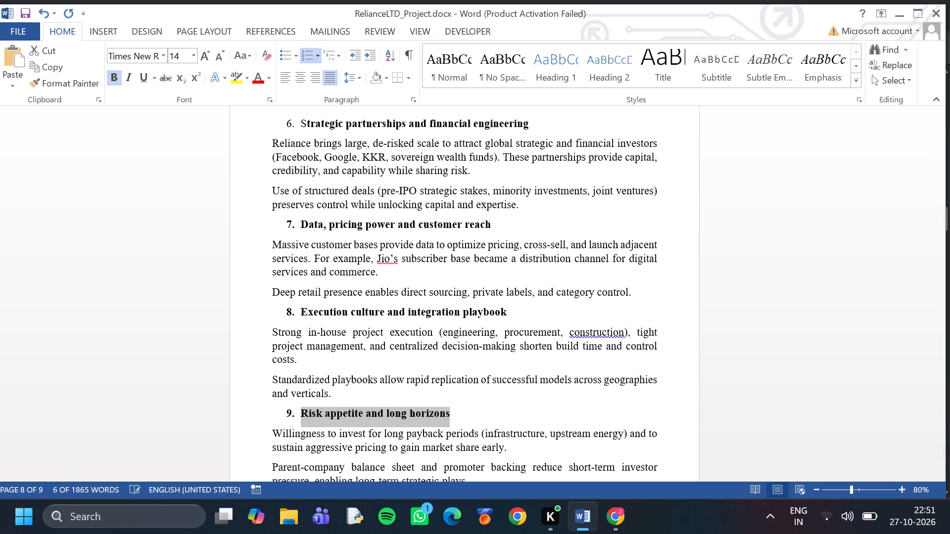
scroll(269, 310, "down", 8)
left_click_drag(504, 274, 366, 274)
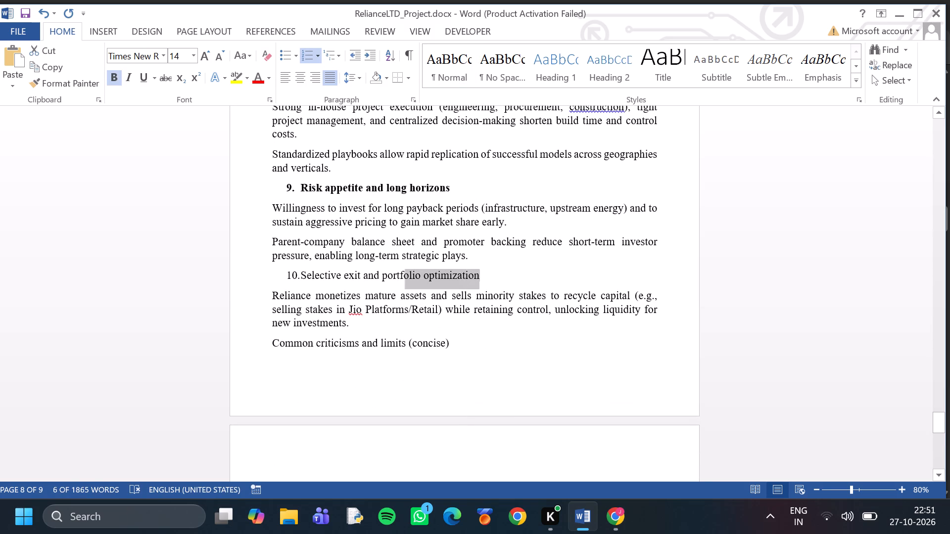
left_click_drag(366, 274, 292, 274)
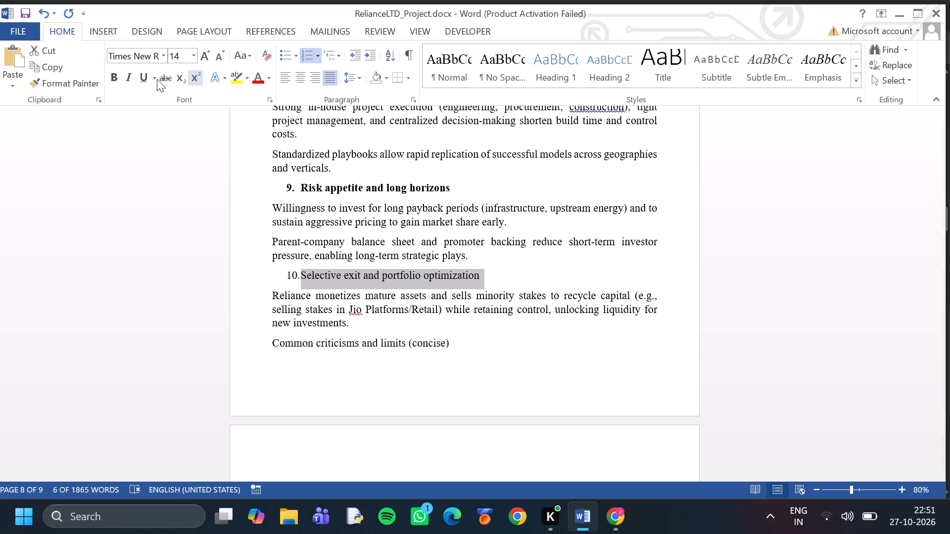
left_click(113, 77)
left_click(359, 348)
Add one blank line above each of headings 7, 8 and 9, after the last paragraph of the preceding section.
scroll(418, 325, "up", 2)
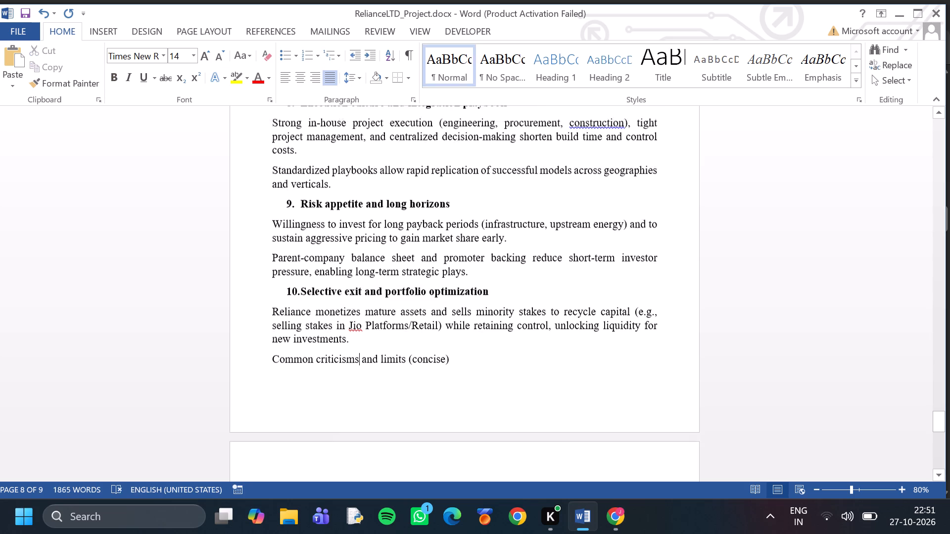
scroll(418, 325, "up", 11)
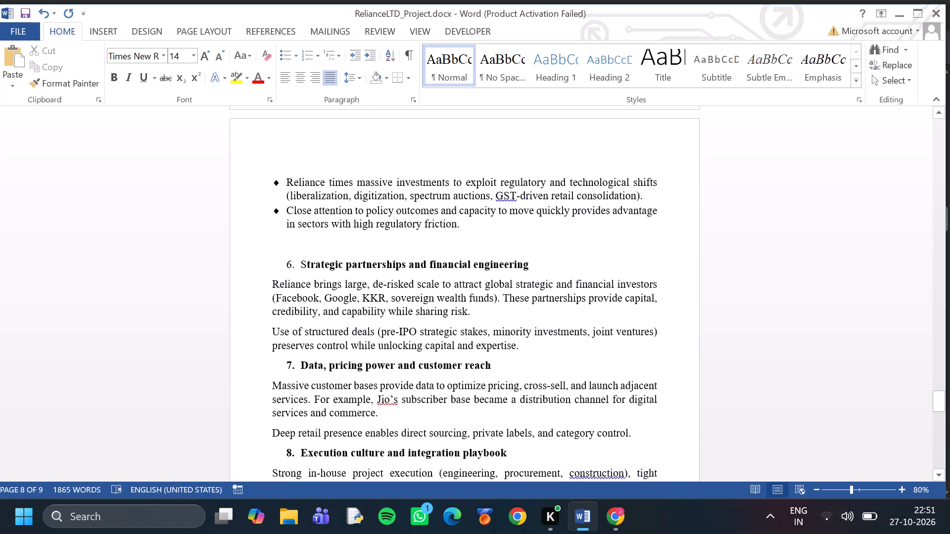
left_click(535, 350)
key("Return")
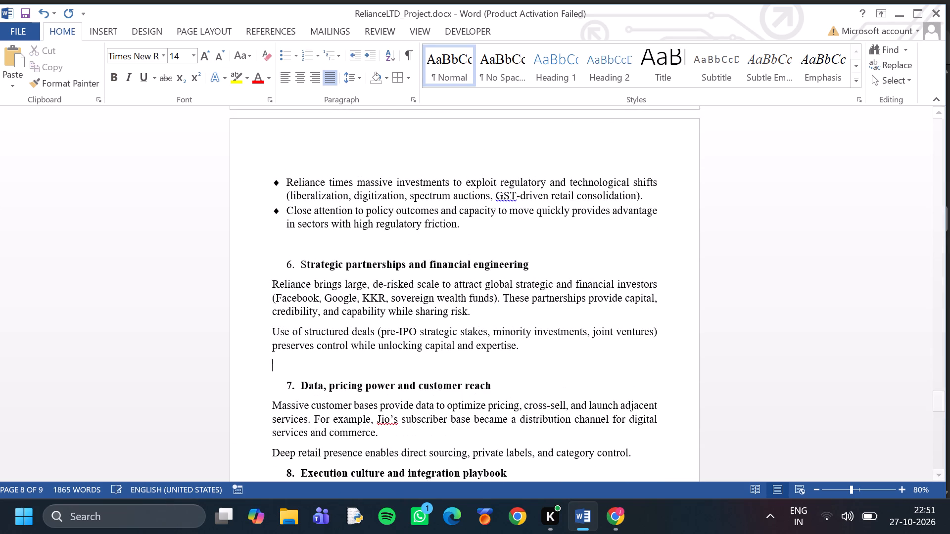
key("BackSpace")
key("Return")
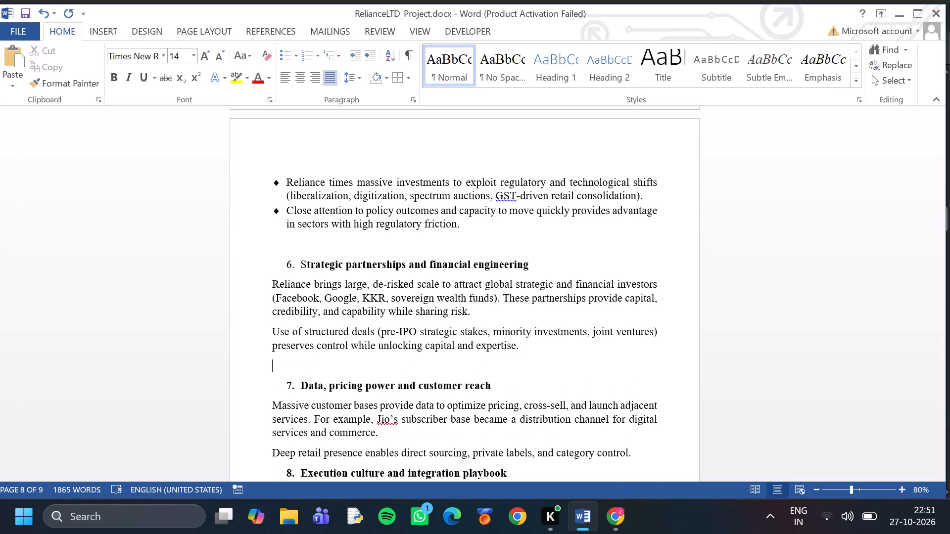
scroll(527, 342, "down", 2)
left_click(675, 397)
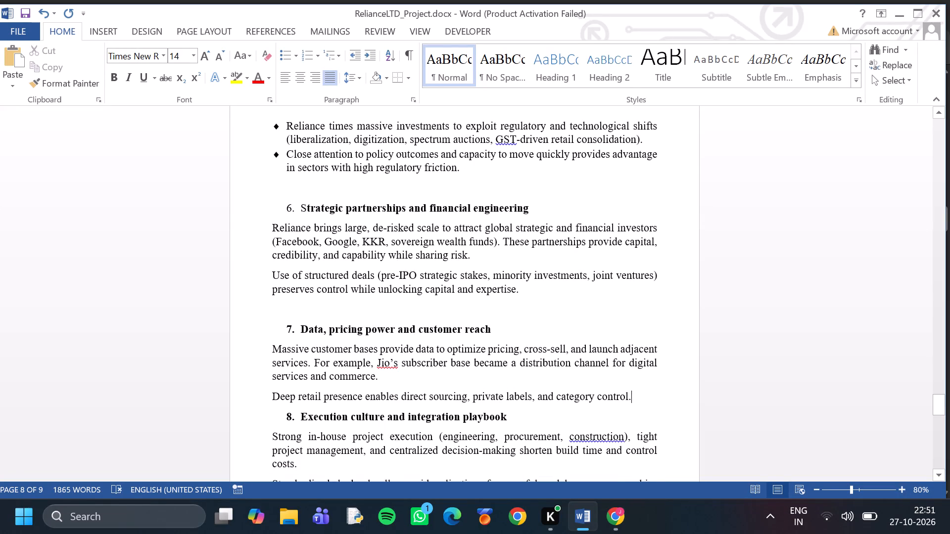
key("Return")
scroll(675, 395, "down", 4)
left_click(464, 404)
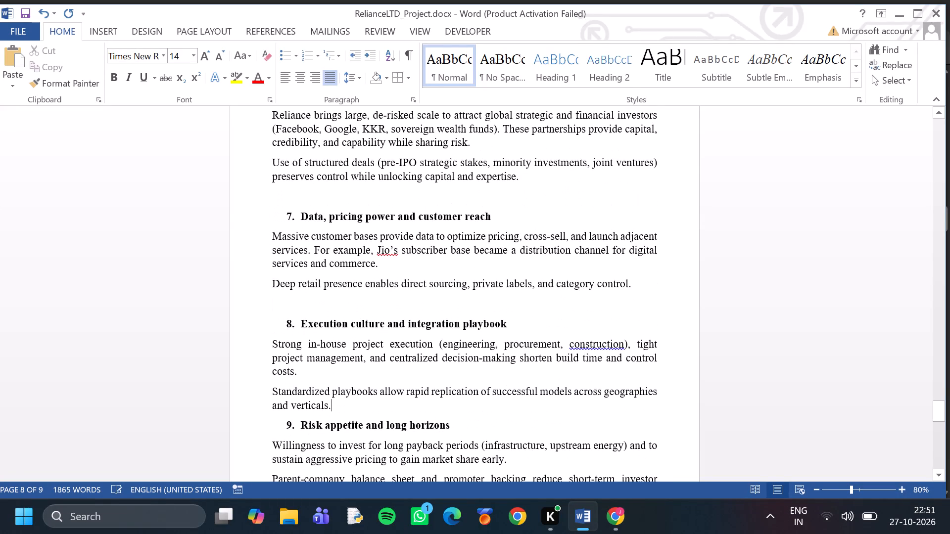
key("Return")
scroll(454, 401, "down", 5)
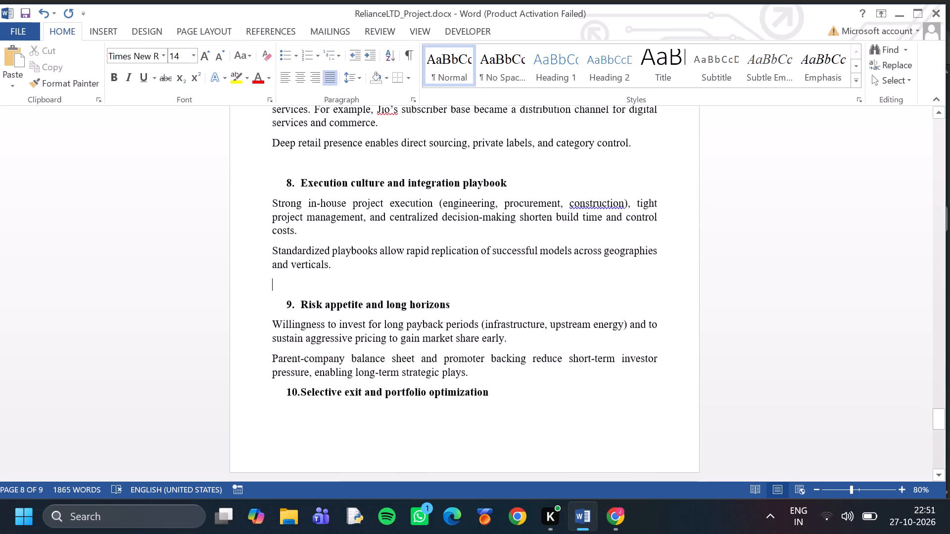
Add one blank line above heading 10, "Selective exit and portfolio optimization", after the last paragraph of section 9.
left_click(510, 363)
left_click(505, 369)
key("Return")
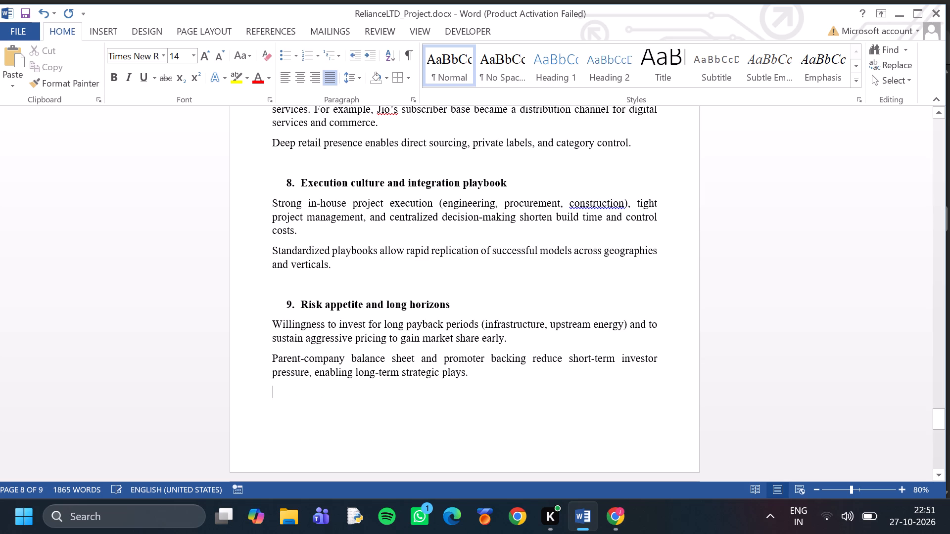
Apply diamond bullets to the body paragraphs under headings 6, 7 and 8, from "Reliance brings large" to "Standardized playbooks".
scroll(457, 361, "up", 2)
scroll(397, 323, "up", 11)
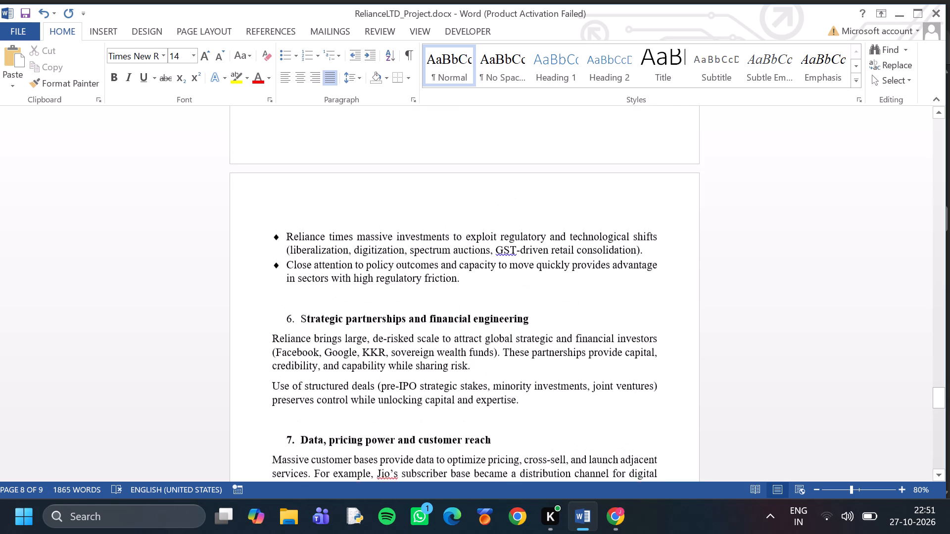
scroll(464, 340, "down", 1)
left_click_drag(533, 379, 179, 316)
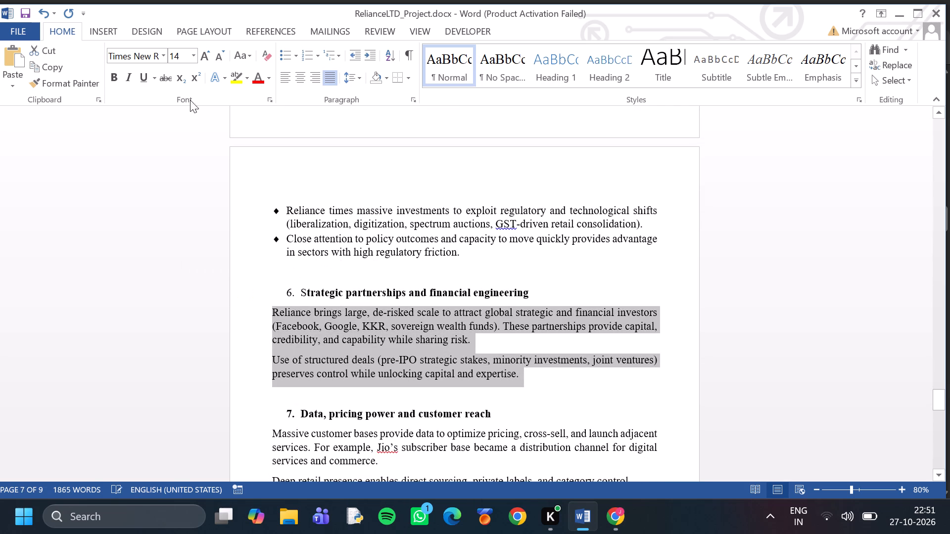
left_click(290, 55)
scroll(338, 197, "down", 3)
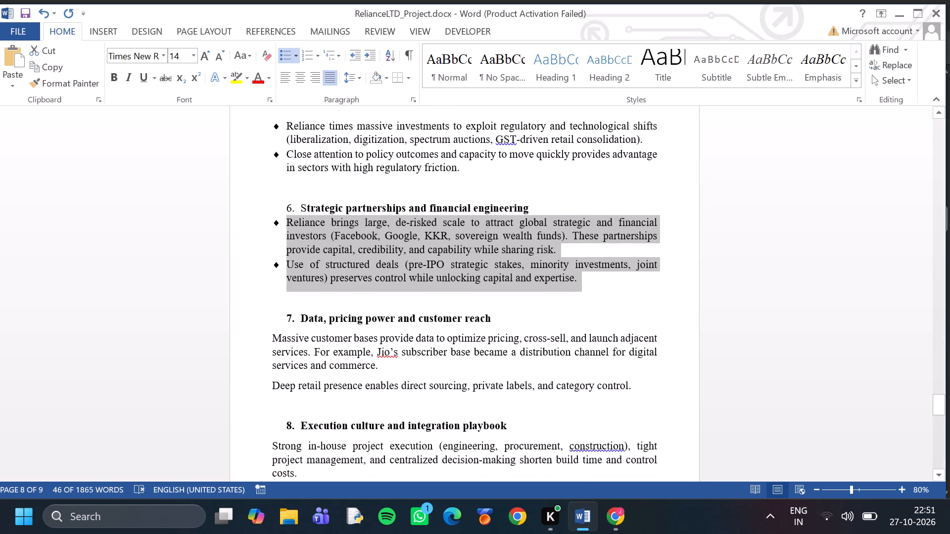
left_click_drag(247, 340, 342, 395)
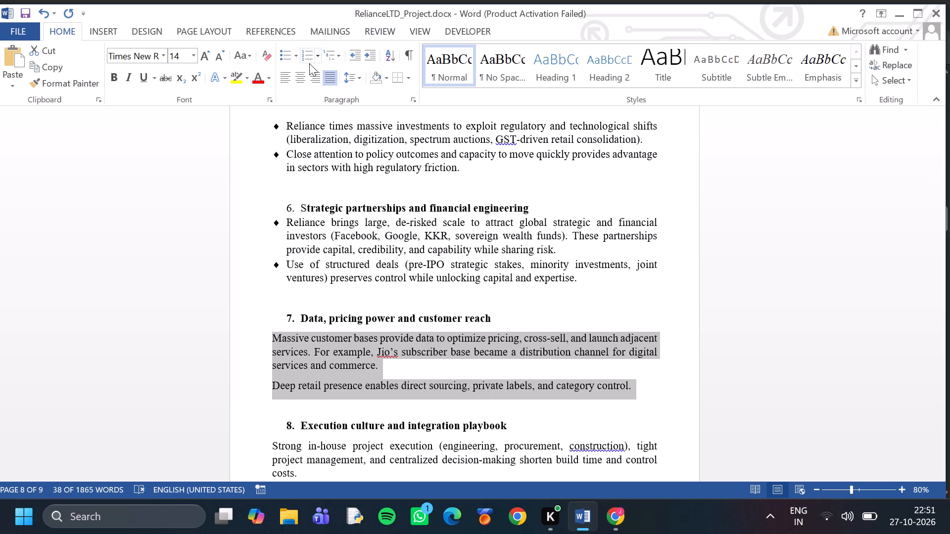
left_click(286, 60)
scroll(358, 307, "down", 4)
left_click_drag(266, 323, 279, 344)
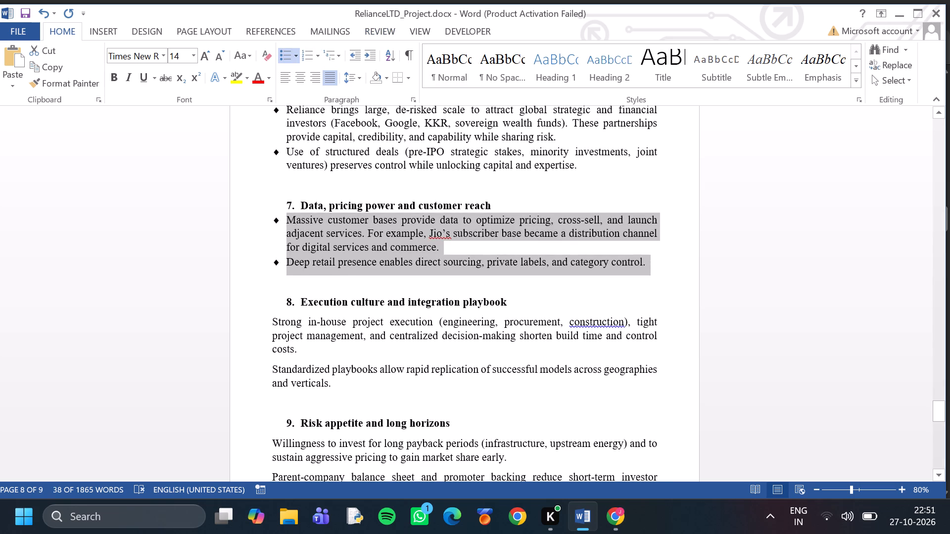
left_click_drag(279, 344, 323, 398)
left_click(287, 63)
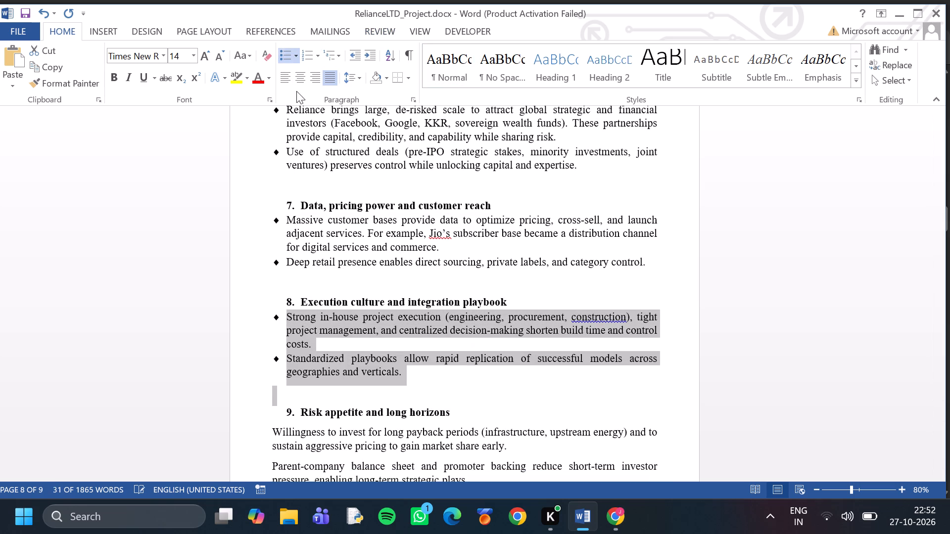
Apply diamond bullets to the two paragraphs under heading 9 and the "Reliance monetizes mature assets" paragraph under heading 10.
scroll(385, 312, "down", 5)
left_click_drag(255, 292, 296, 354)
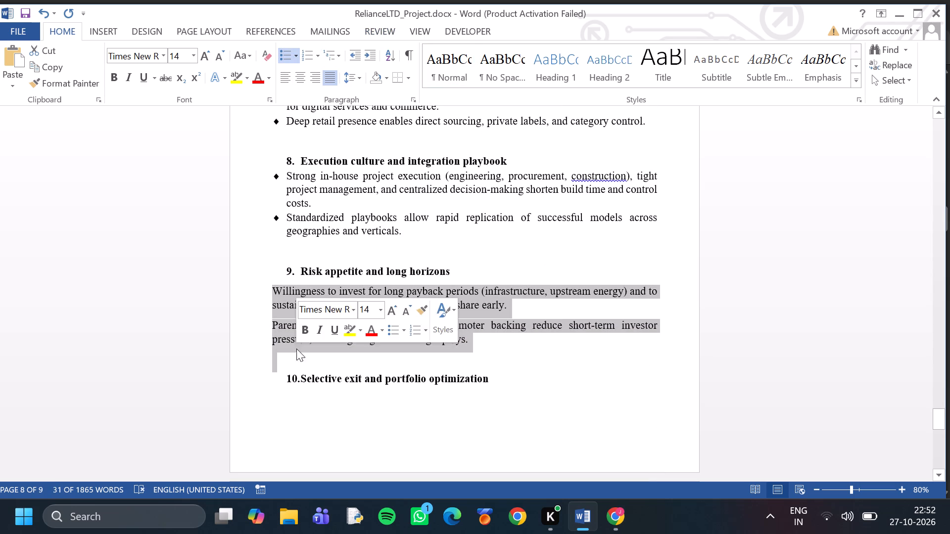
left_click(289, 56)
scroll(341, 244, "down", 3)
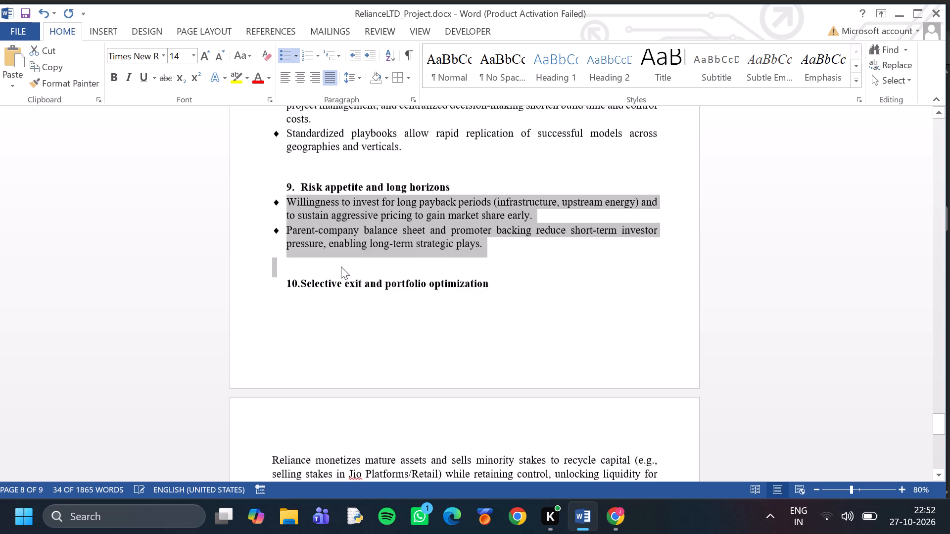
scroll(341, 267, "down", 5)
left_click_drag(262, 318, 307, 389)
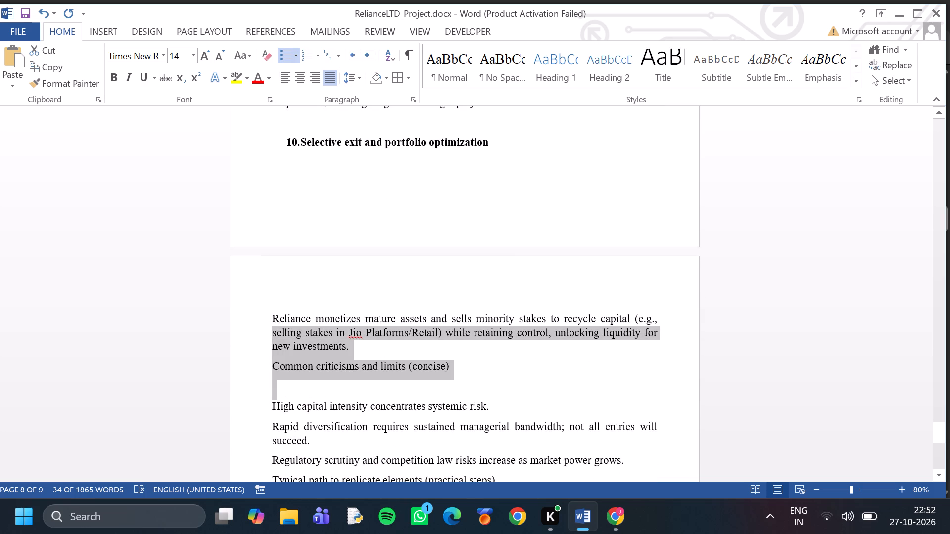
left_click_drag(307, 389, 322, 368)
left_click(322, 365)
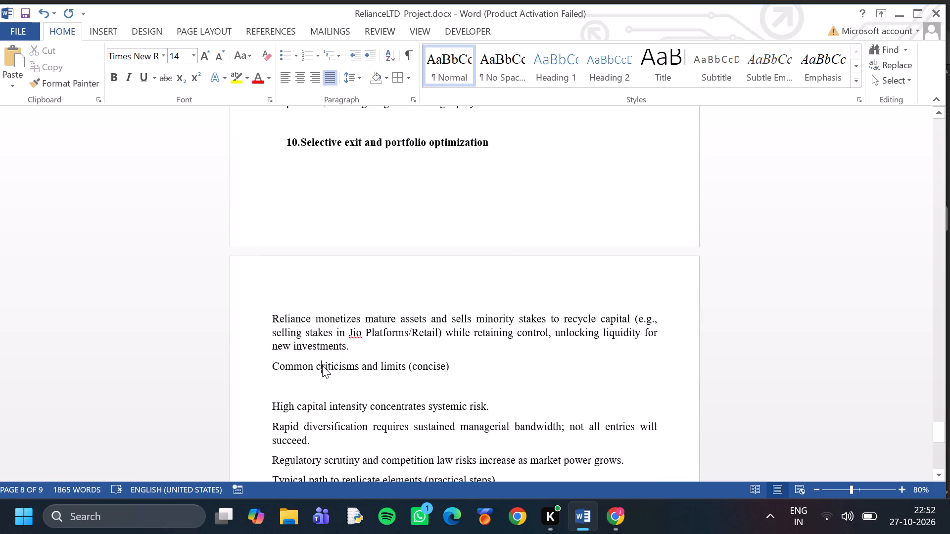
left_click_drag(265, 318, 350, 343)
left_click(283, 53)
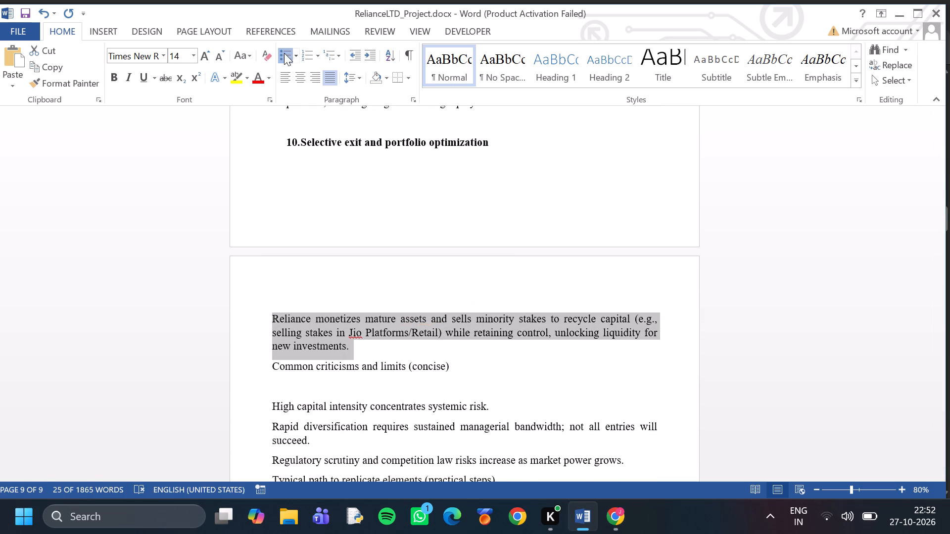
scroll(361, 280, "up", 1)
left_click(362, 278)
Justify all text from the introductory paragraph "Reliance's success reflects a repeatable business architecture" through the end of the document.
scroll(386, 326, "up", 2)
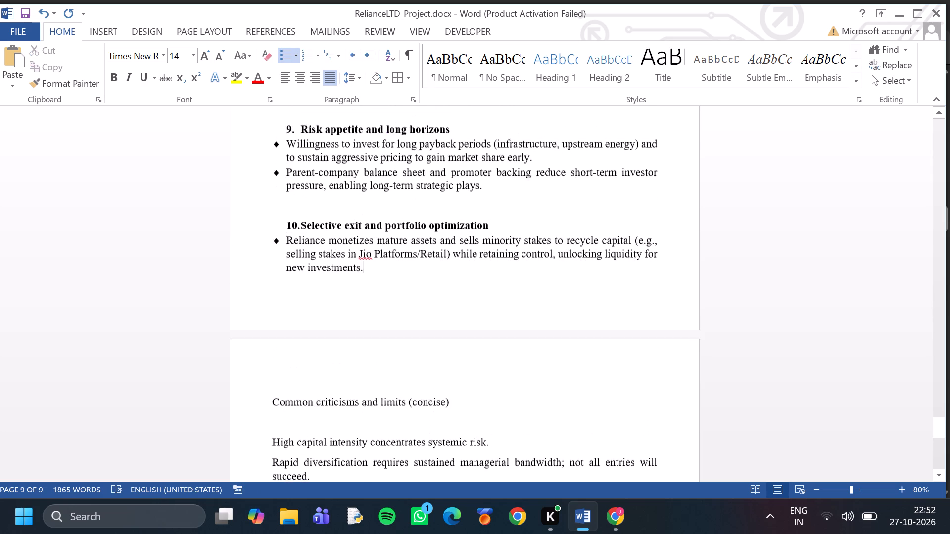
scroll(387, 324, "up", 18)
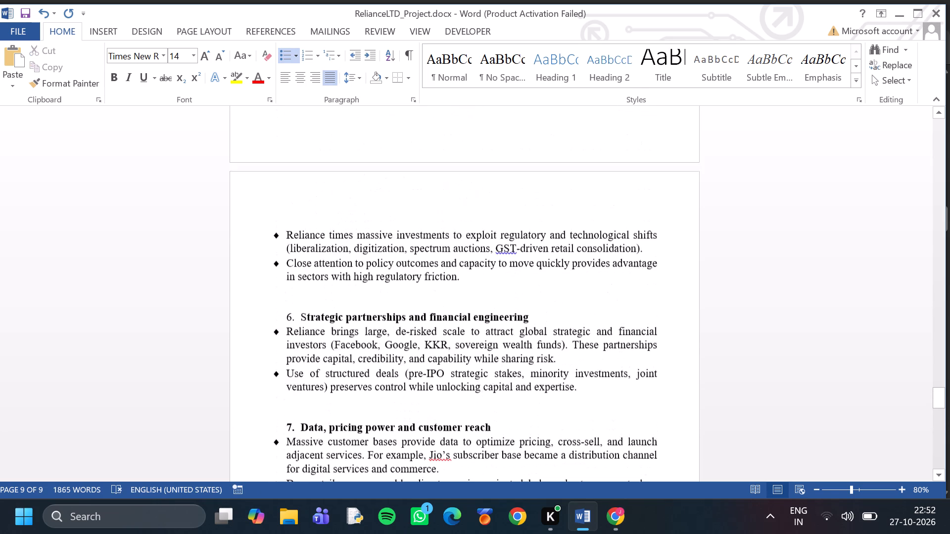
scroll(399, 294, "up", 11)
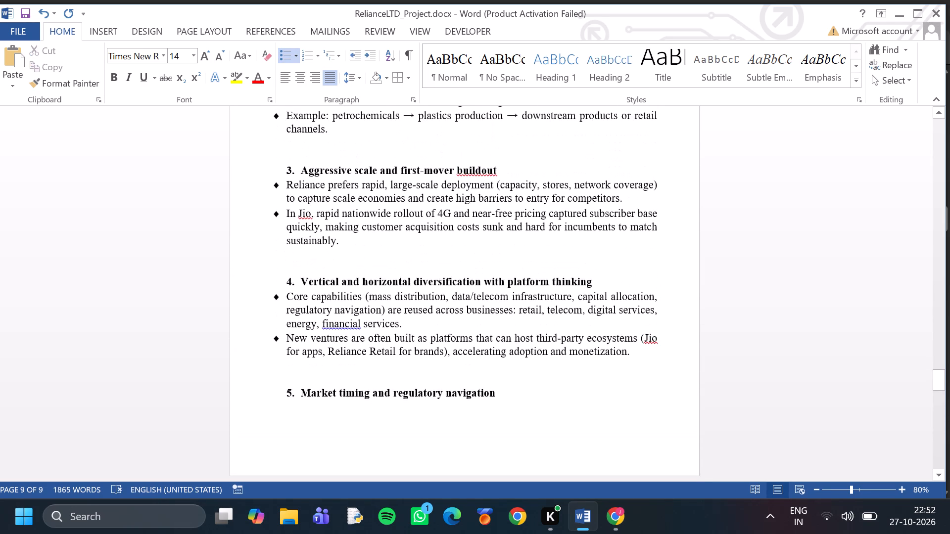
scroll(406, 284, "up", 11)
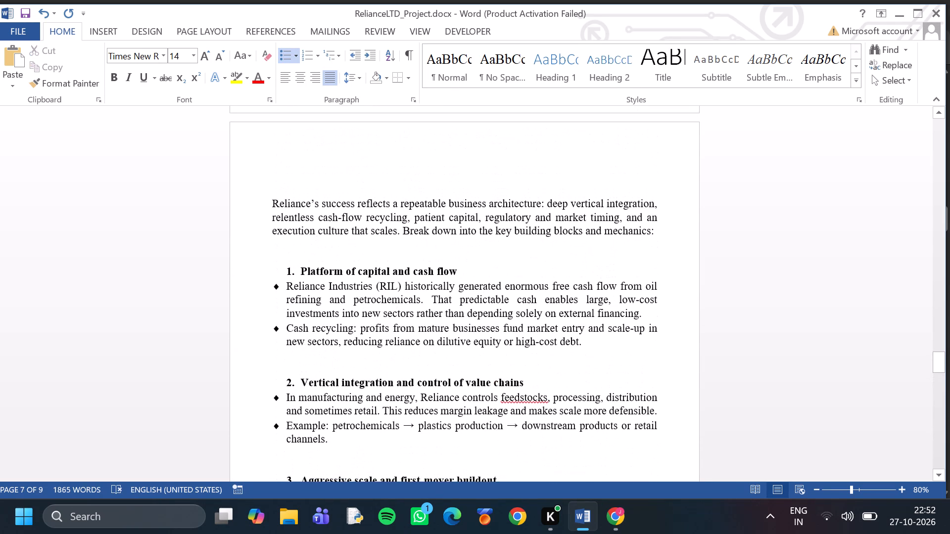
scroll(406, 284, "up", 1)
left_click(308, 233)
left_click(264, 229)
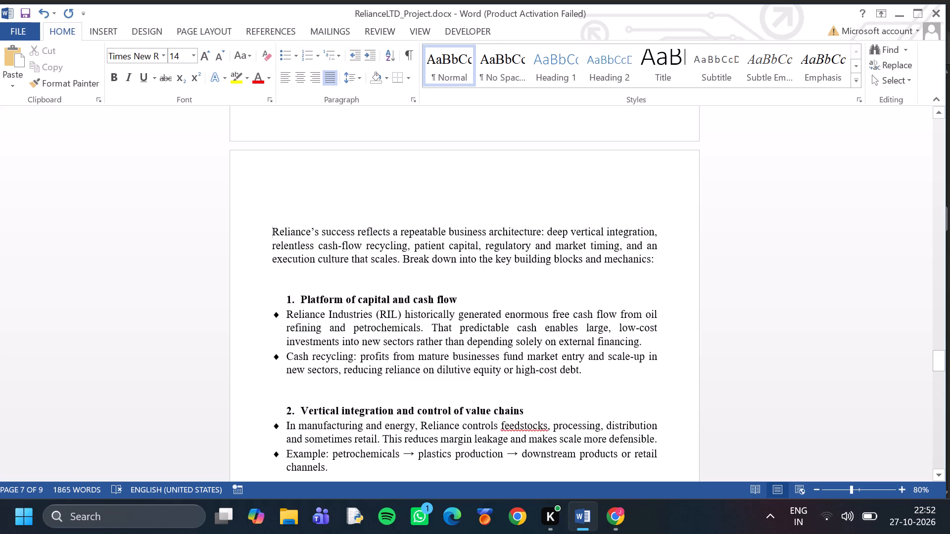
left_click_drag(264, 229, 672, 373)
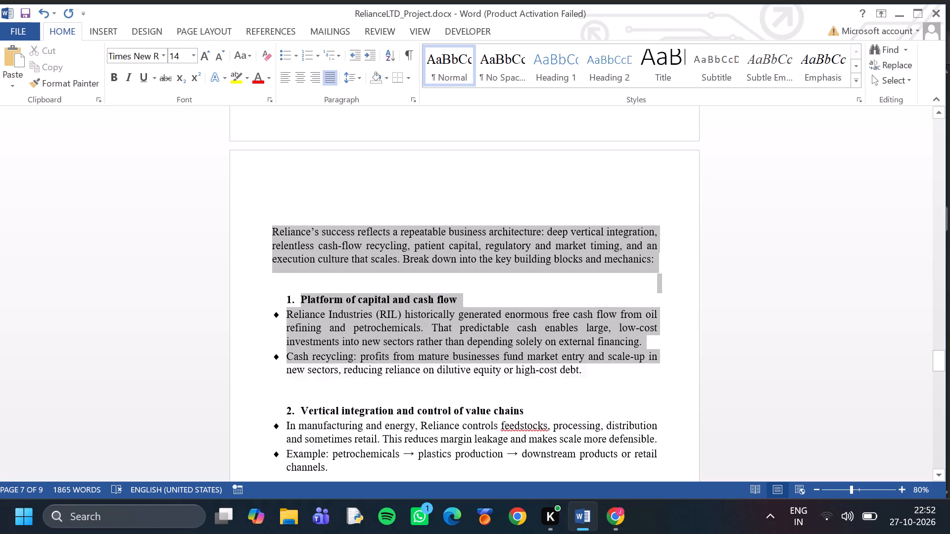
left_click_drag(672, 373, 681, 447)
left_click(333, 72)
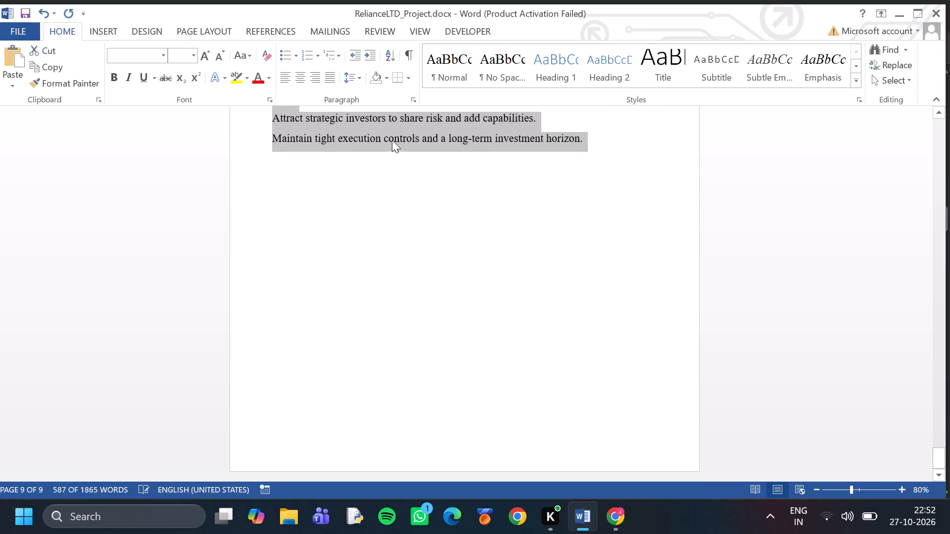
left_click(335, 81)
Set the whole selected business-model section to Times New Roman at size 14.
scroll(423, 175, "up", 2)
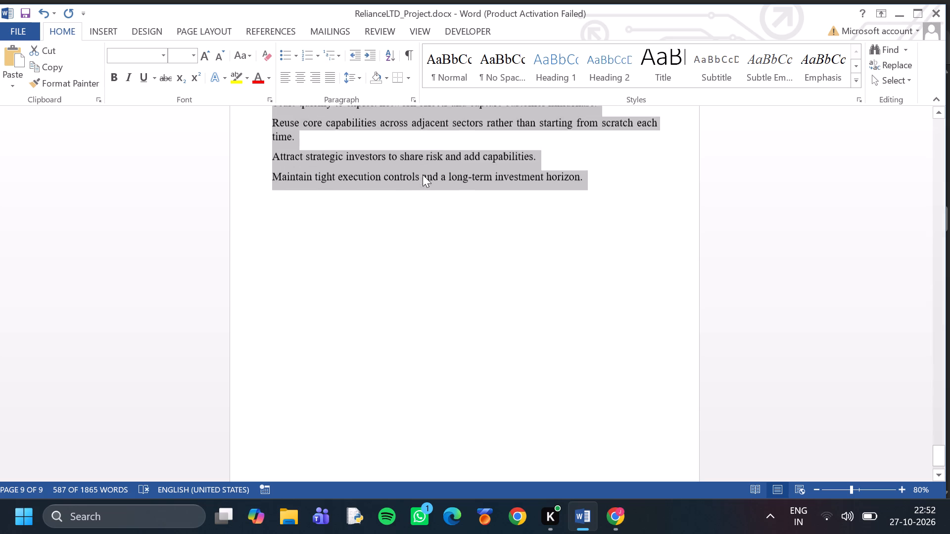
scroll(423, 175, "up", 8)
scroll(463, 205, "up", 1)
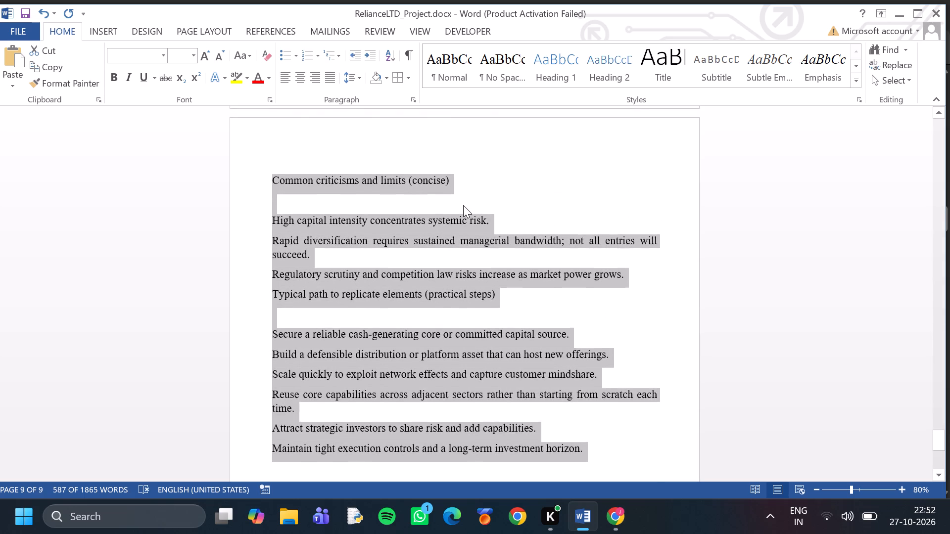
scroll(463, 205, "up", 7)
scroll(463, 205, "down", 2)
scroll(463, 205, "up", 1)
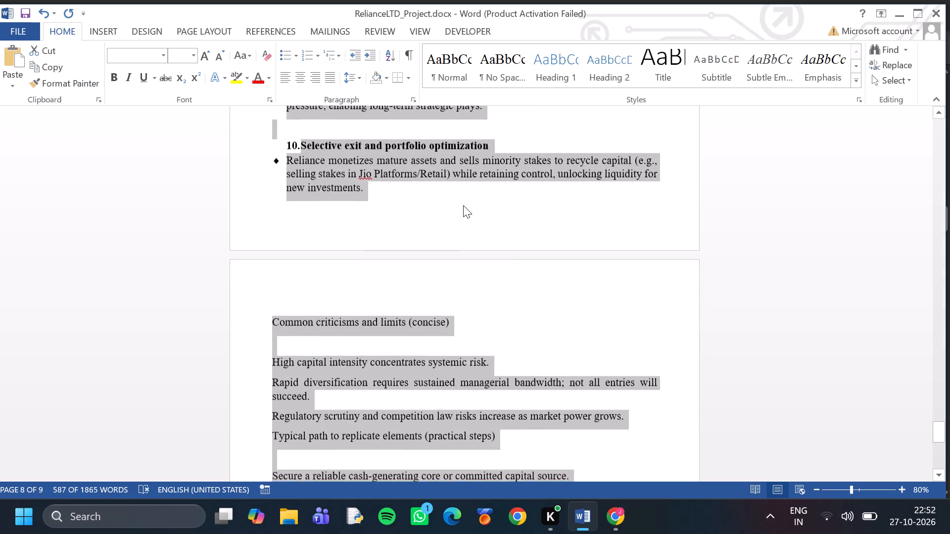
scroll(463, 205, "up", 12)
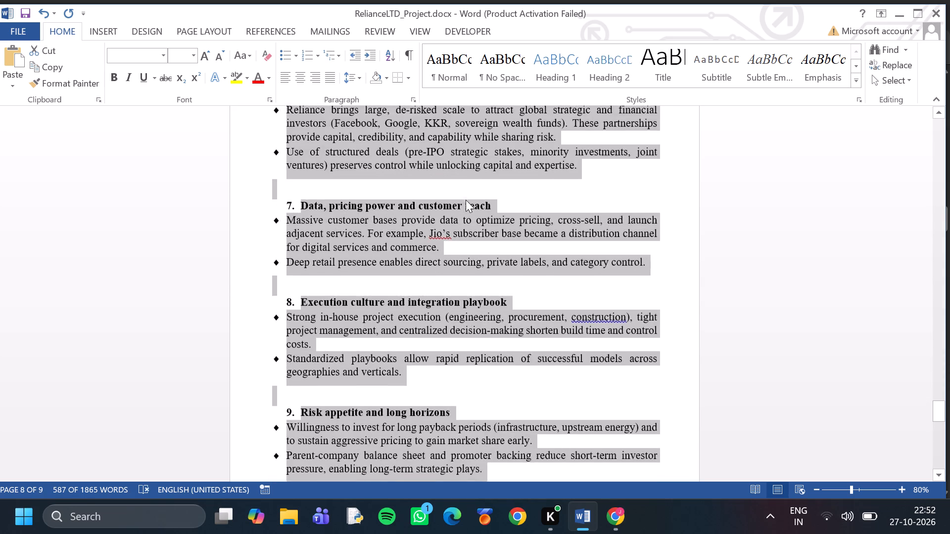
scroll(466, 200, "up", 9)
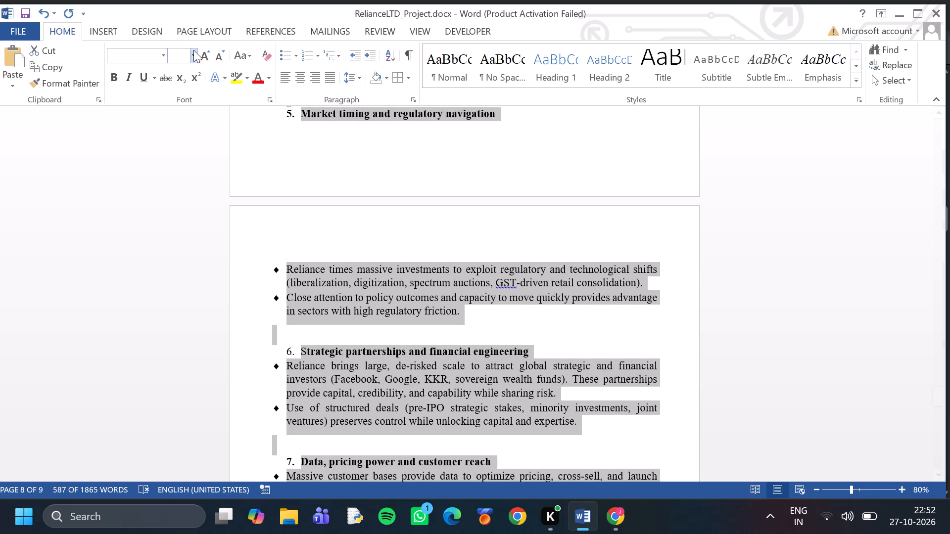
left_click(196, 56)
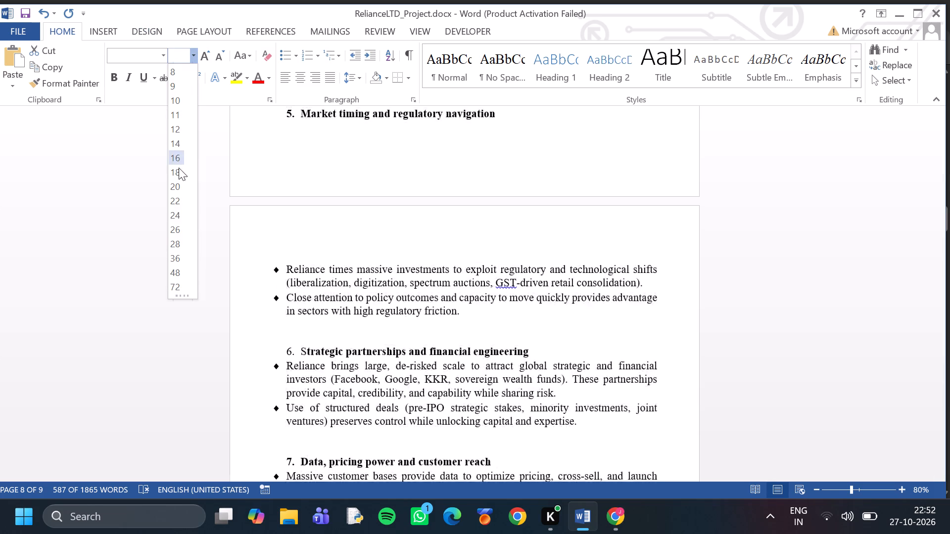
left_click(176, 145)
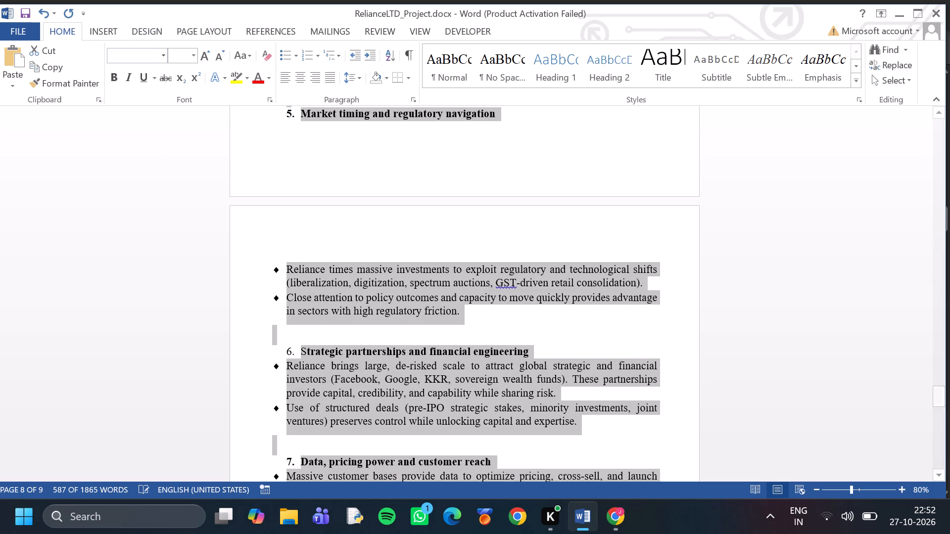
left_click(164, 55)
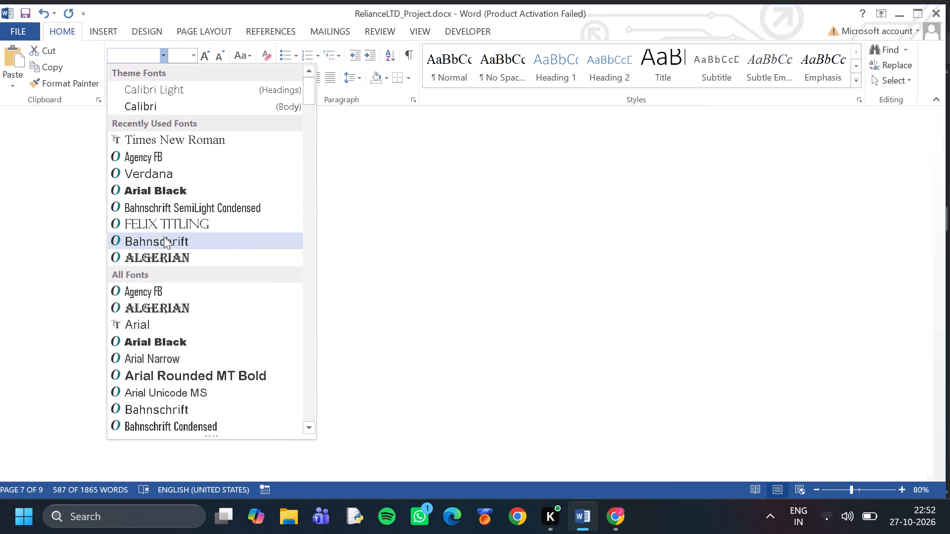
left_click(172, 135)
left_click(422, 280)
Review sections 5 back to 1 for consistent bold headings, diamond bullets and spacing between sections.
scroll(425, 274, "up", 1)
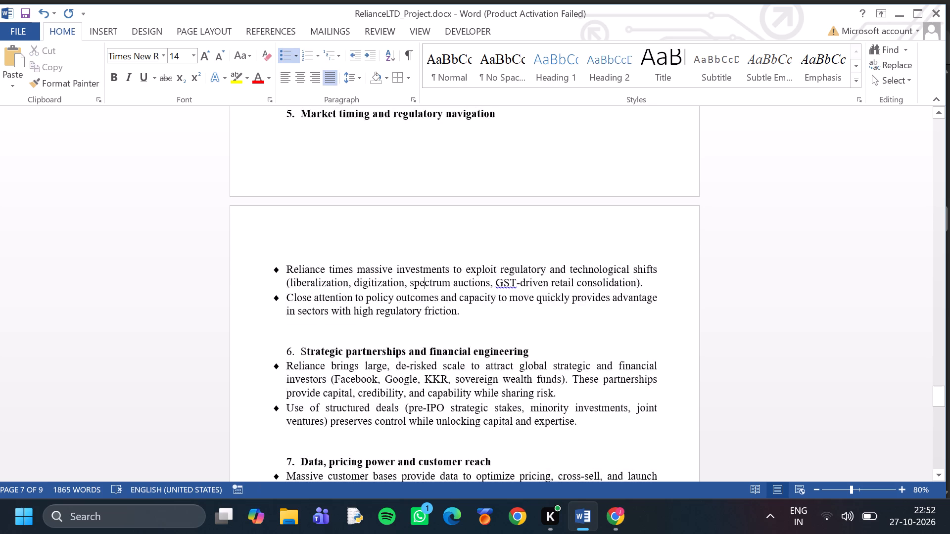
scroll(425, 274, "up", 5)
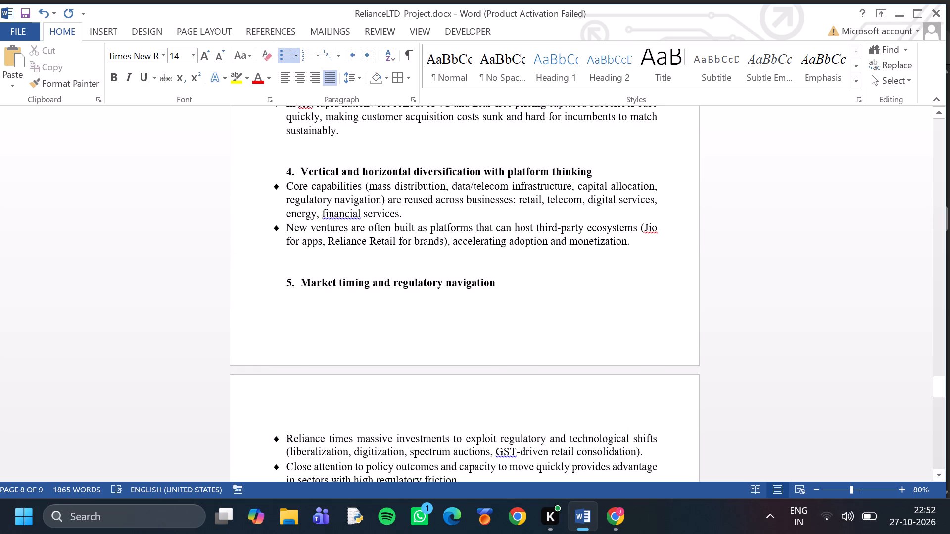
left_click(457, 267)
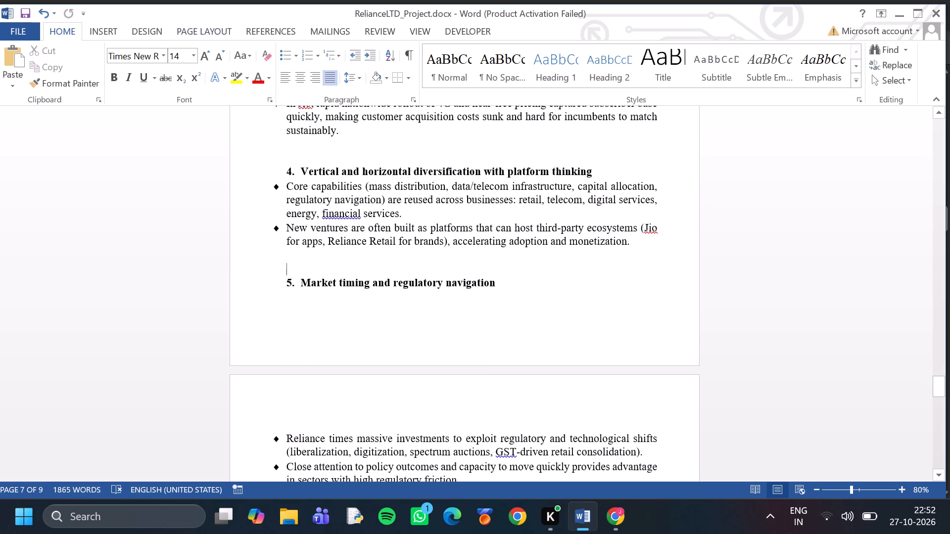
scroll(352, 185, "up", 2)
scroll(537, 263, "up", 1)
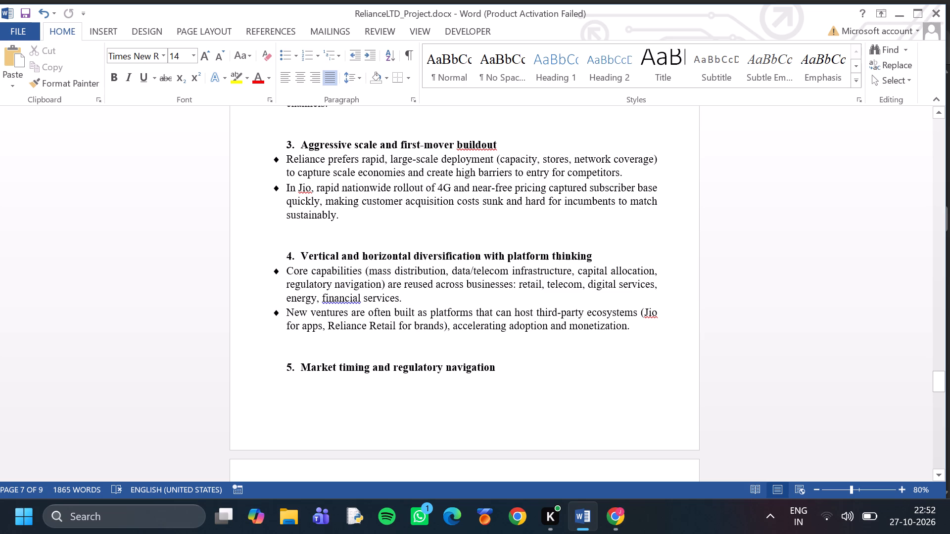
left_click(349, 296)
scroll(413, 276, "up", 3)
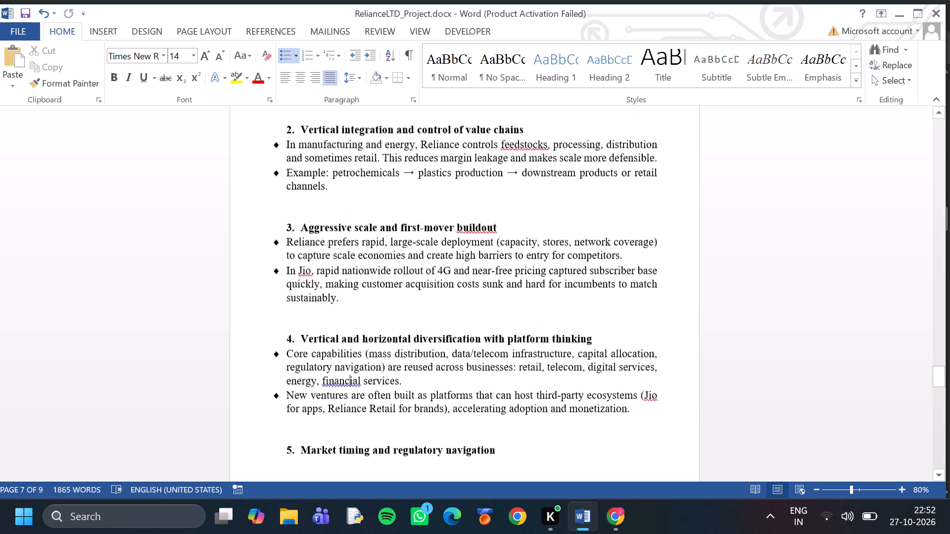
scroll(413, 276, "up", 6)
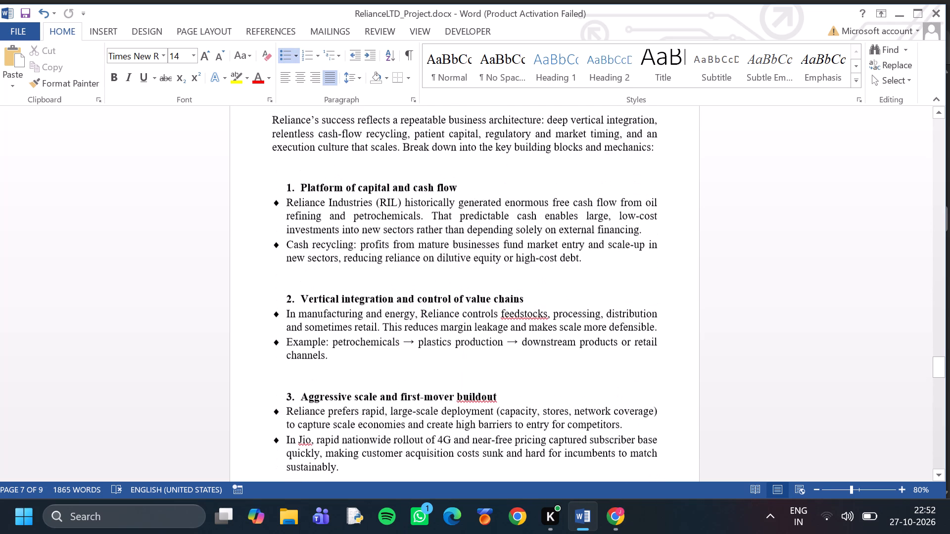
scroll(413, 275, "up", 2)
scroll(413, 272, "down", 1)
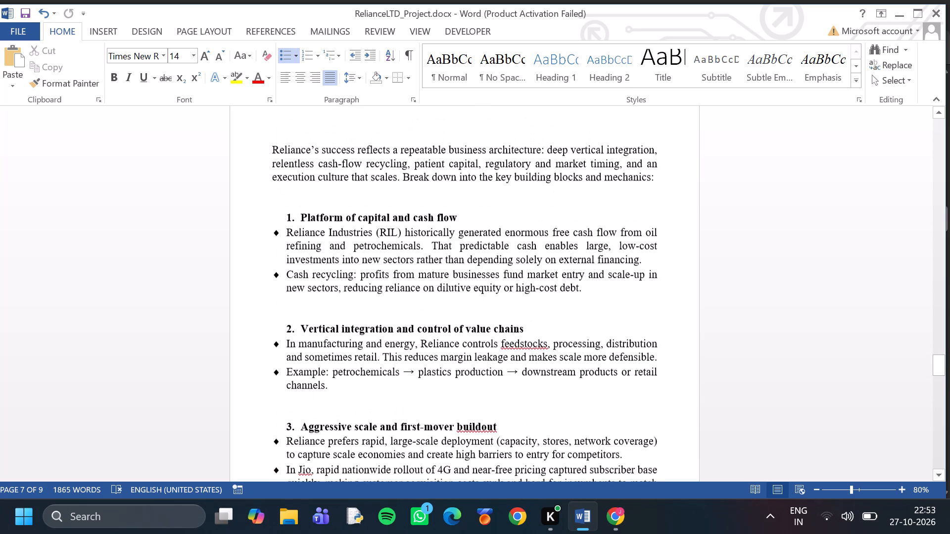
scroll(413, 272, "down", 8)
scroll(413, 272, "up", 7)
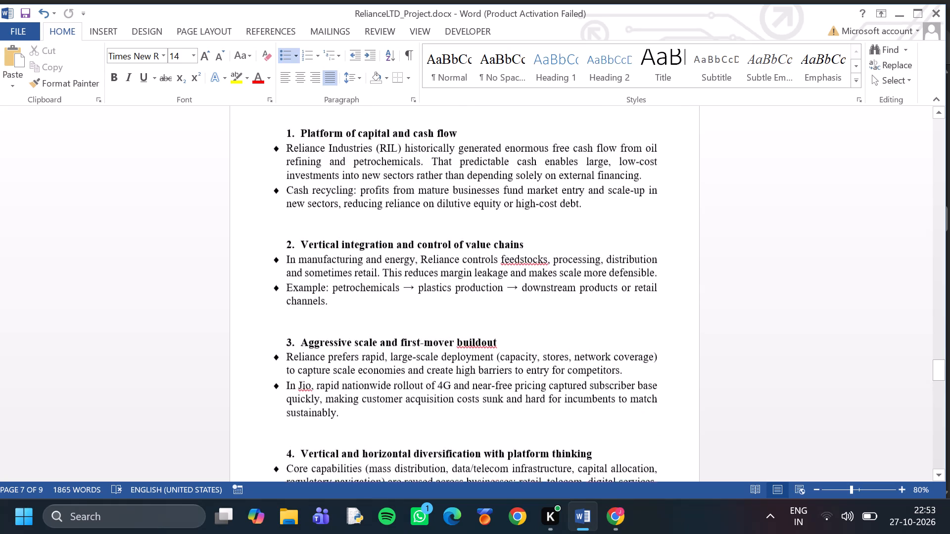
Delete the empty line above the introductory paragraph "Reliance's success reflects a repeatable business architecture".
scroll(413, 272, "up", 1)
scroll(413, 272, "down", 4)
scroll(413, 272, "up", 5)
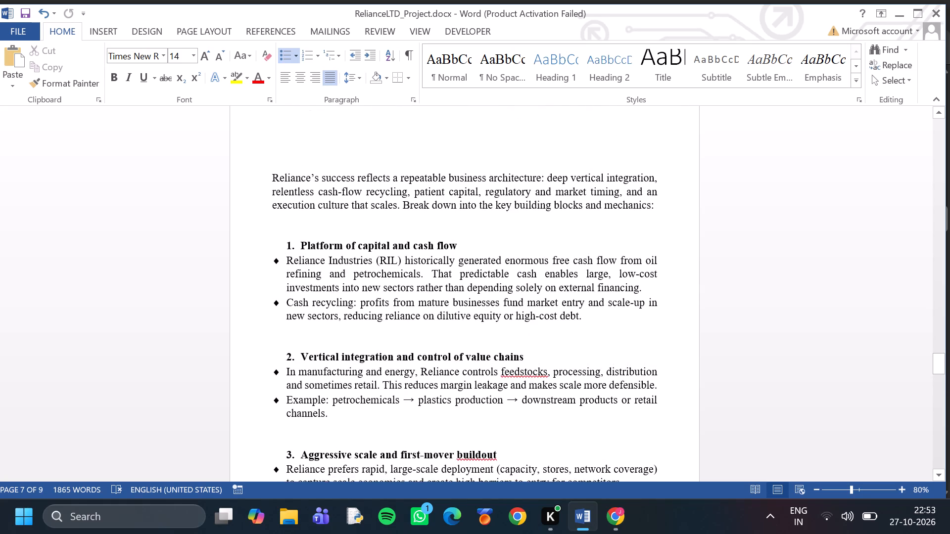
scroll(559, 215, "up", 2)
left_click(442, 200)
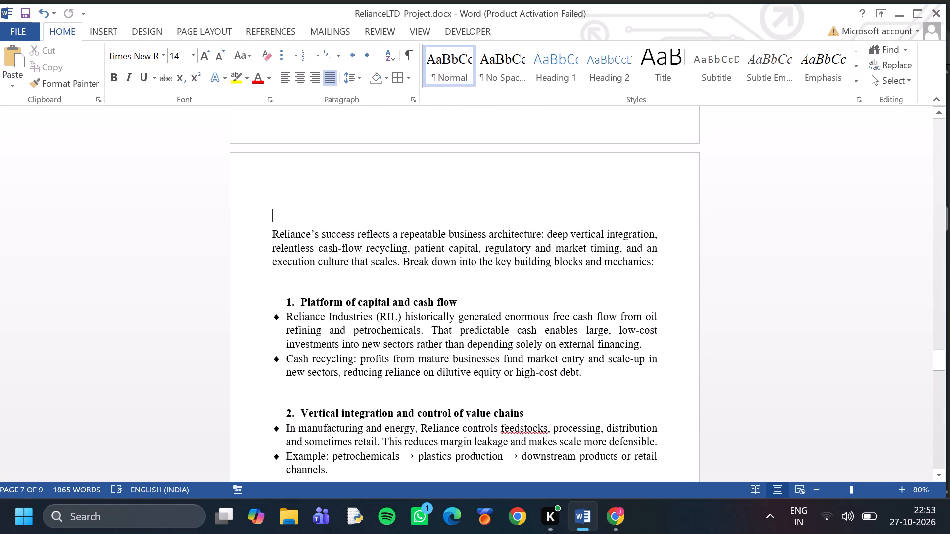
left_click(269, 234)
key("BackSpace")
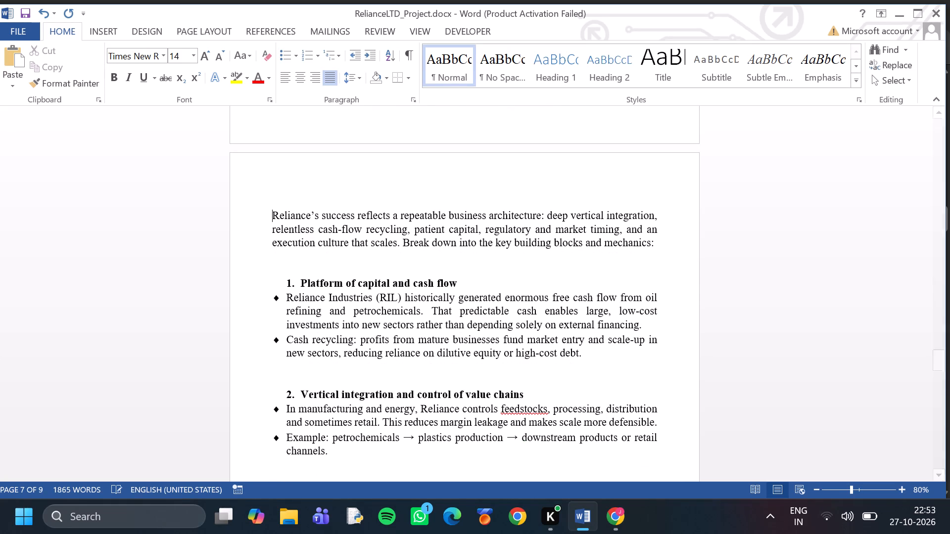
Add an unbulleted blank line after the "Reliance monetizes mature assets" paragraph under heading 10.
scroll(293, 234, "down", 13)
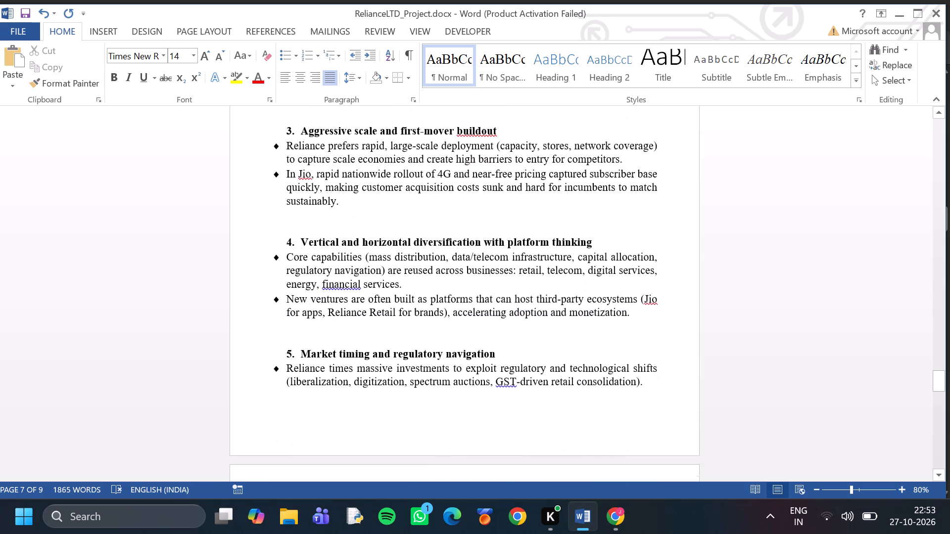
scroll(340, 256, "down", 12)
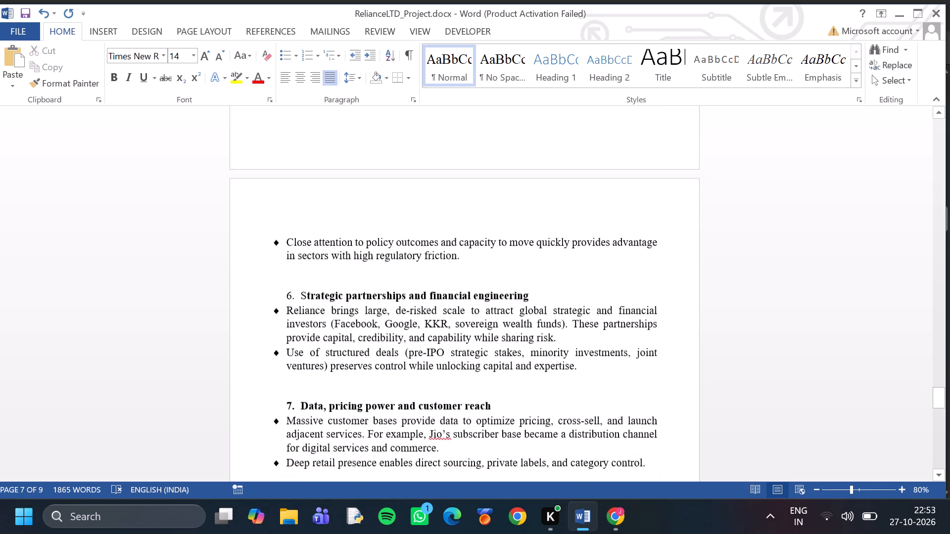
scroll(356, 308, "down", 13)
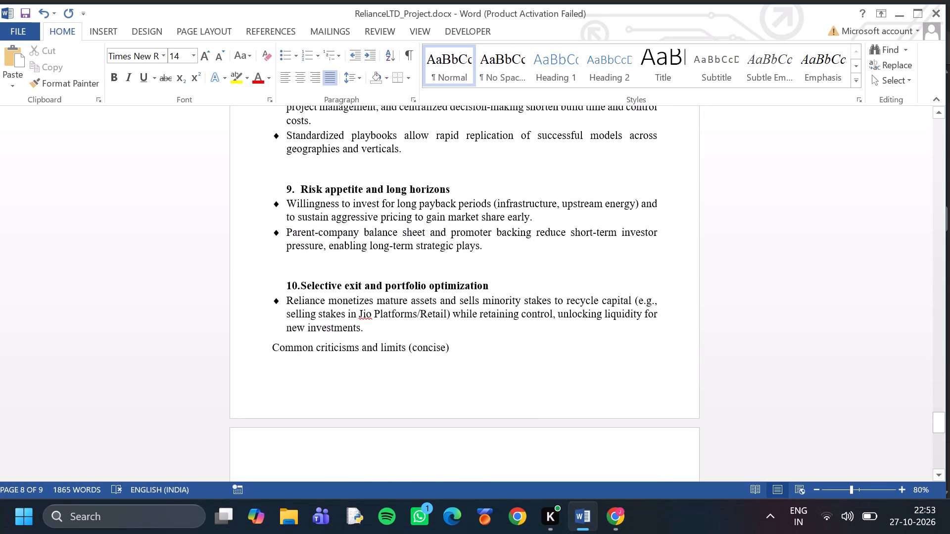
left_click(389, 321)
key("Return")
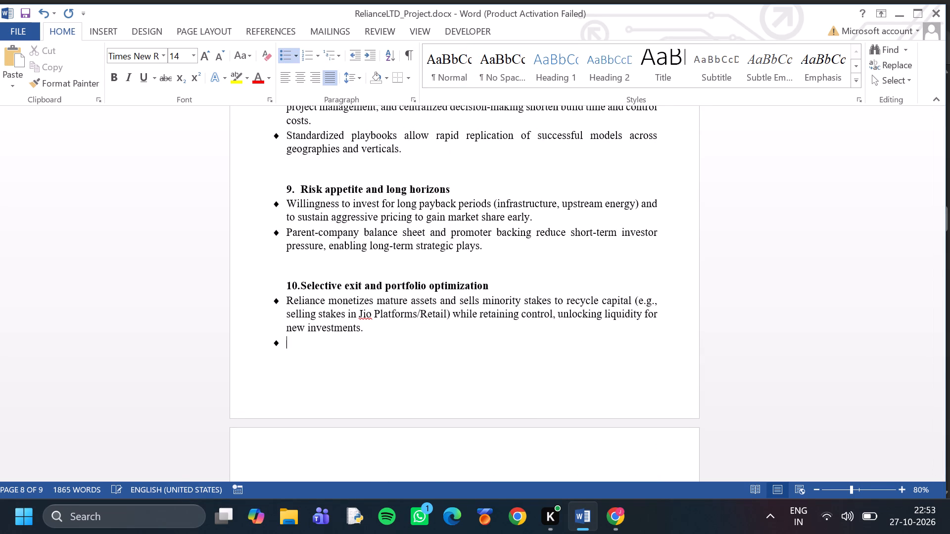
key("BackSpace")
Make the "Common criticisms and limits (concise)" heading bold.
scroll(394, 338, "down", 5)
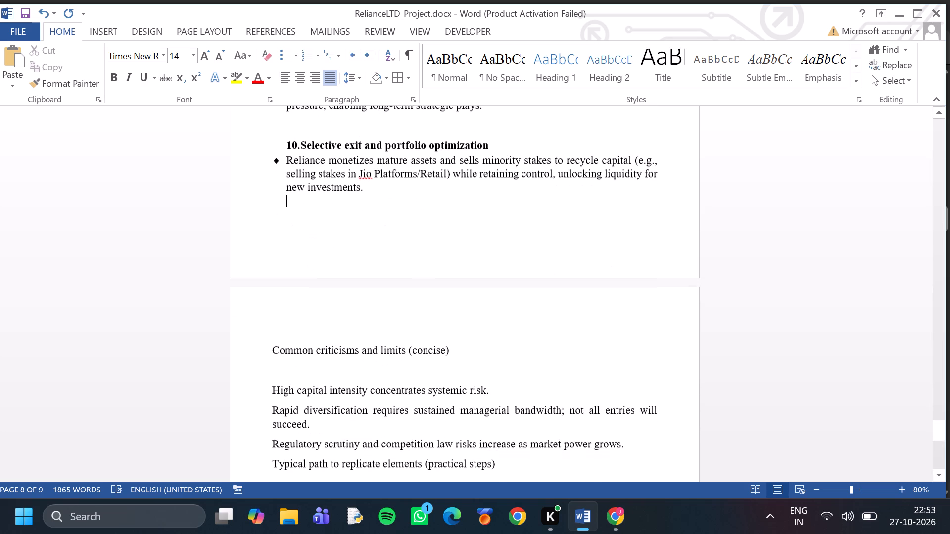
left_click_drag(464, 349, 239, 348)
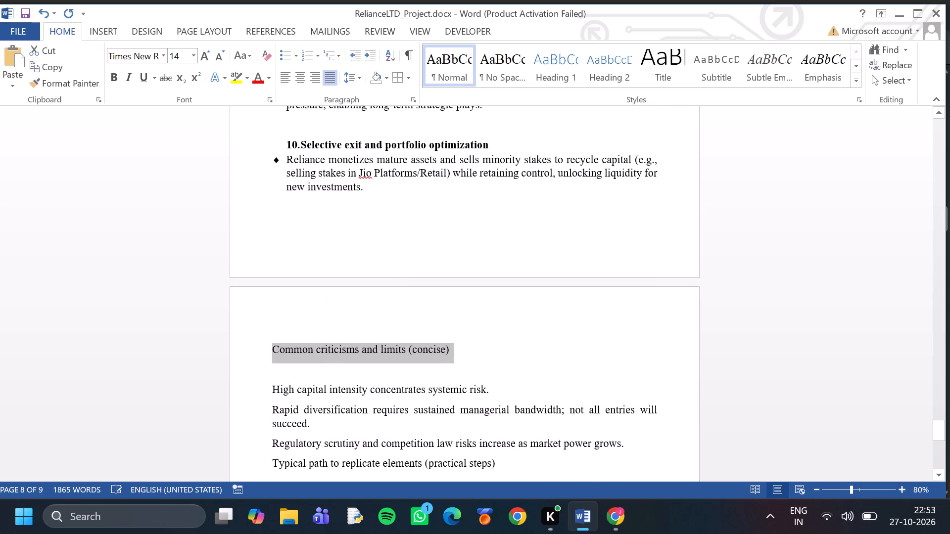
left_click(114, 80)
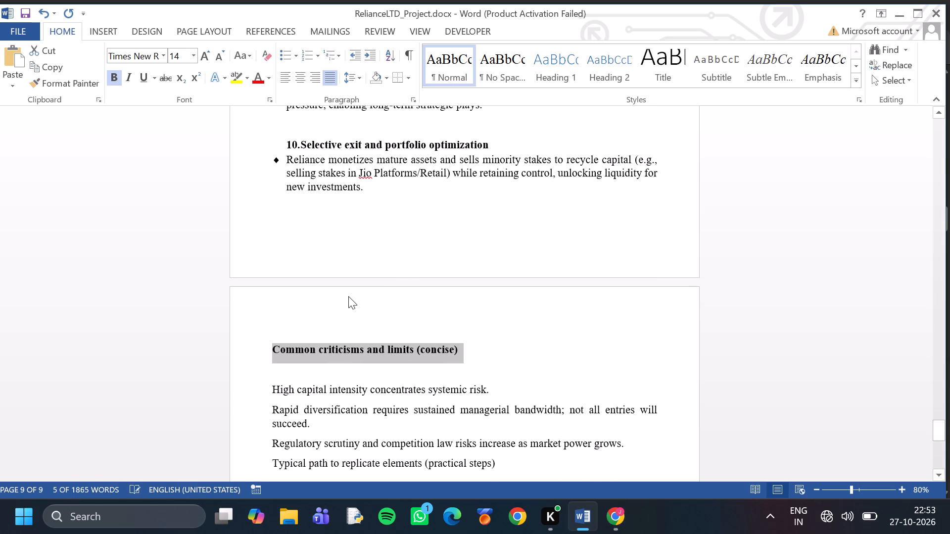
Review the numbered business-model sections for consistent headings, diamond bullets and spacing.
scroll(443, 338, "up", 3)
scroll(446, 333, "up", 20)
scroll(446, 333, "up", 6)
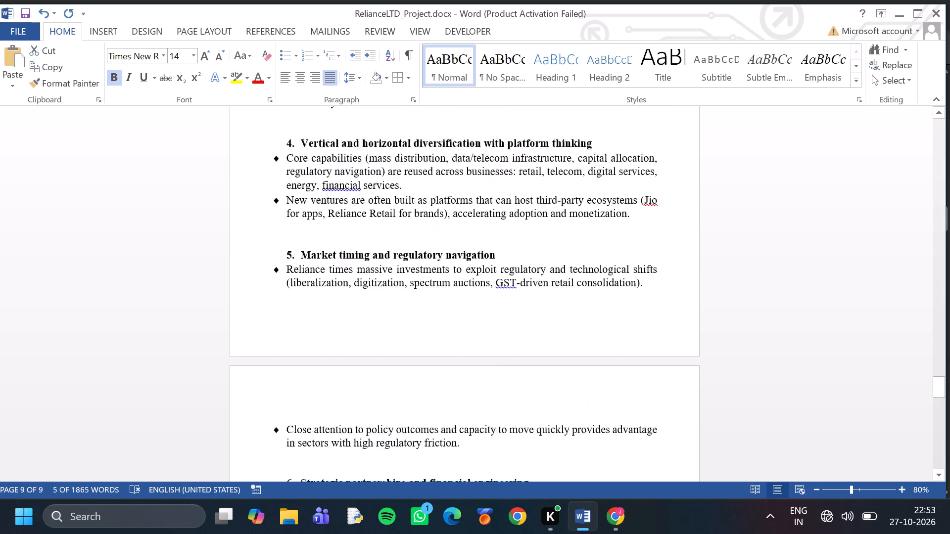
scroll(446, 333, "up", 16)
scroll(425, 319, "down", 2)
scroll(425, 319, "up", 1)
scroll(425, 319, "down", 4)
scroll(425, 319, "up", 3)
scroll(426, 278, "down", 4)
scroll(432, 292, "up", 1)
scroll(433, 293, "down", 6)
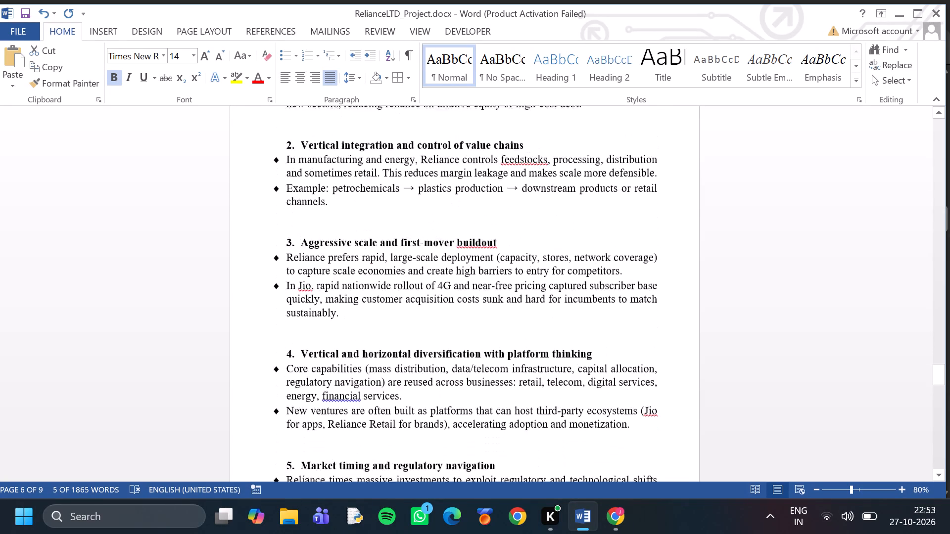
scroll(433, 292, "down", 9)
scroll(433, 290, "up", 1)
scroll(433, 290, "down", 19)
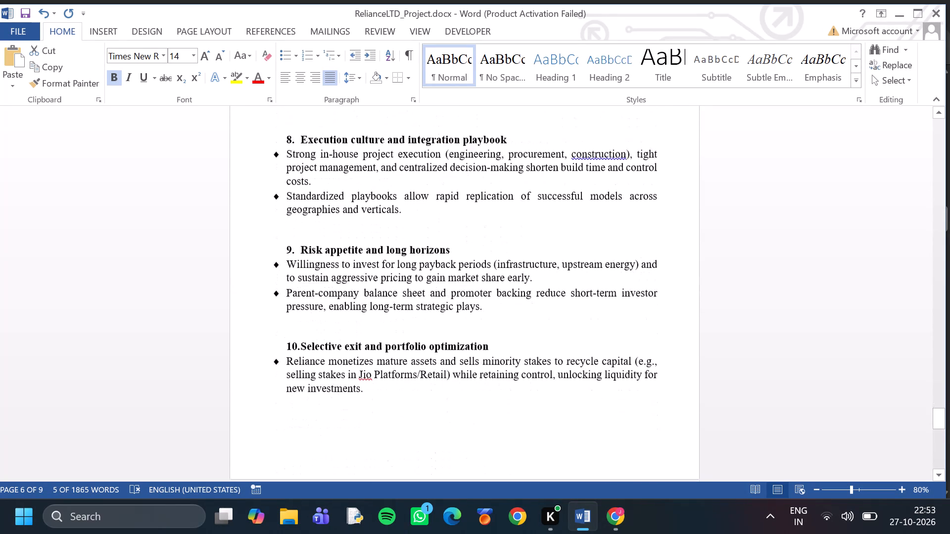
scroll(433, 290, "down", 9)
Check in the Quora answer in Chrome how the criticisms and practical-steps parts are structured, and return to Word.
left_click(612, 514)
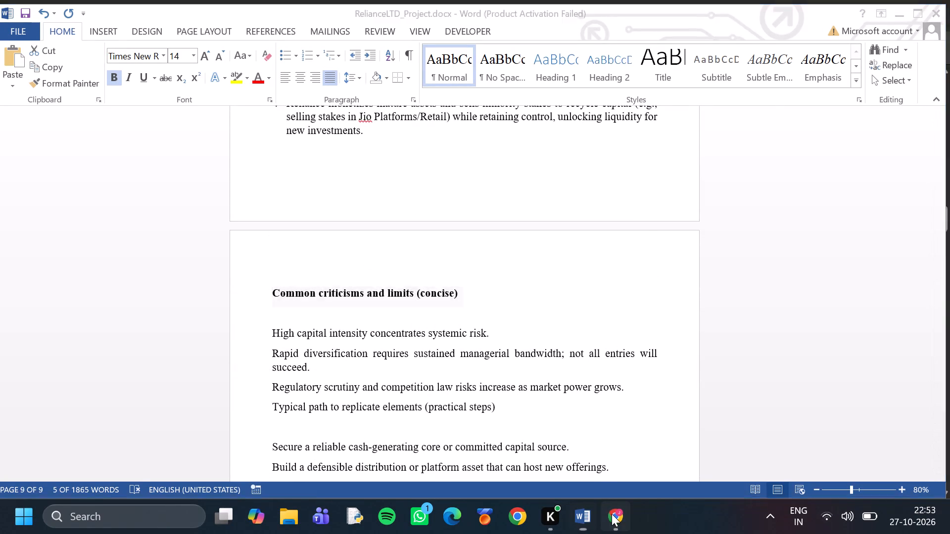
scroll(277, 255, "down", 3)
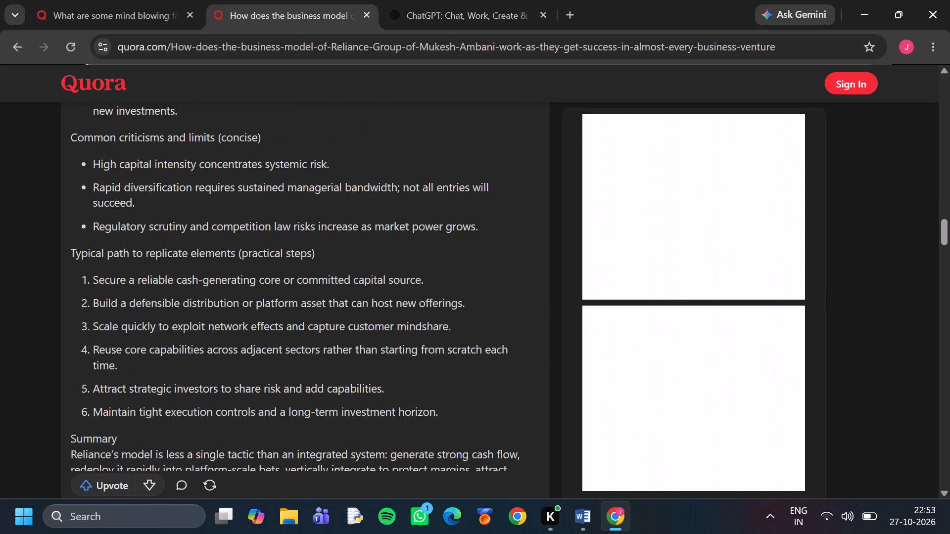
scroll(277, 255, "up", 1)
scroll(277, 255, "down", 1)
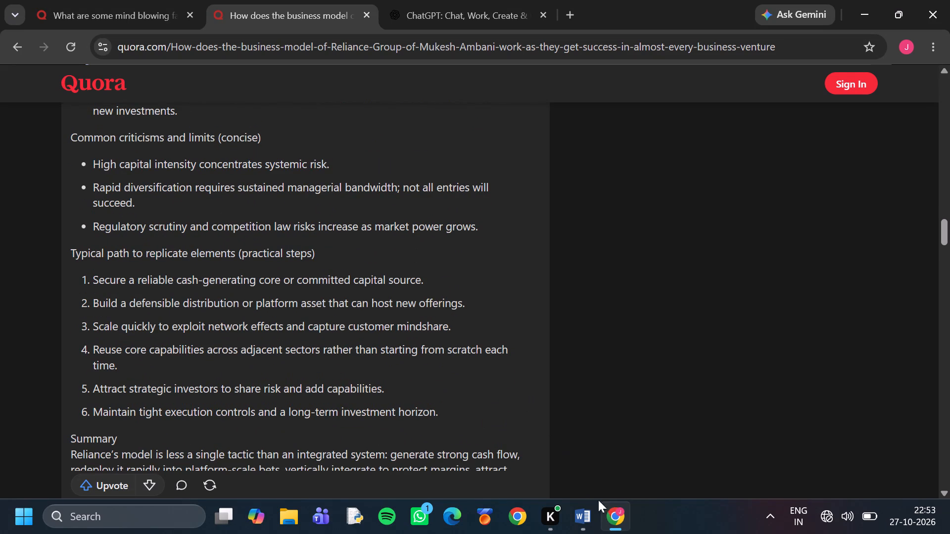
left_click(558, 452)
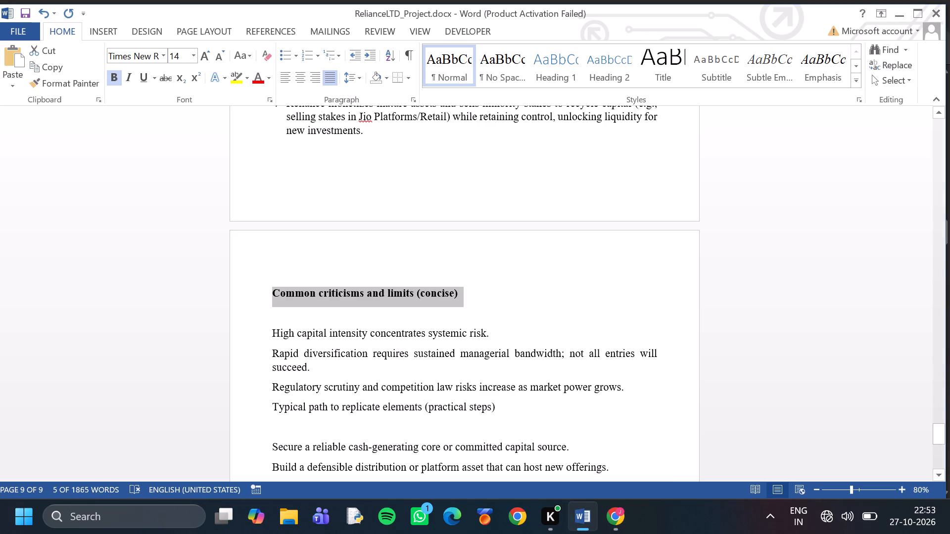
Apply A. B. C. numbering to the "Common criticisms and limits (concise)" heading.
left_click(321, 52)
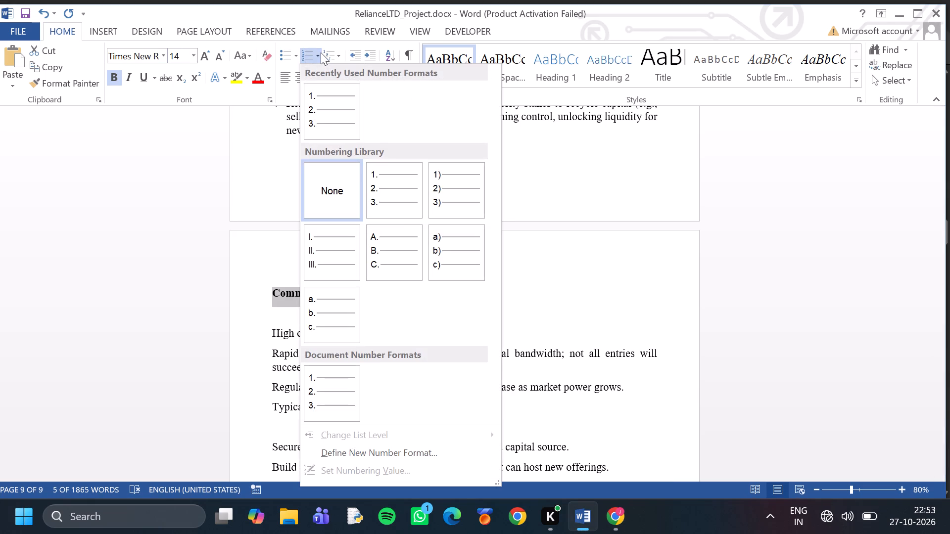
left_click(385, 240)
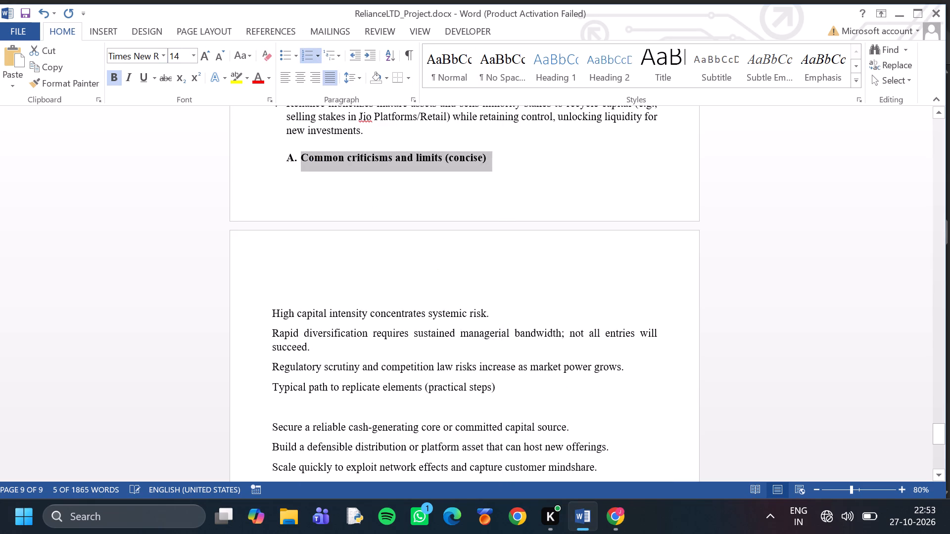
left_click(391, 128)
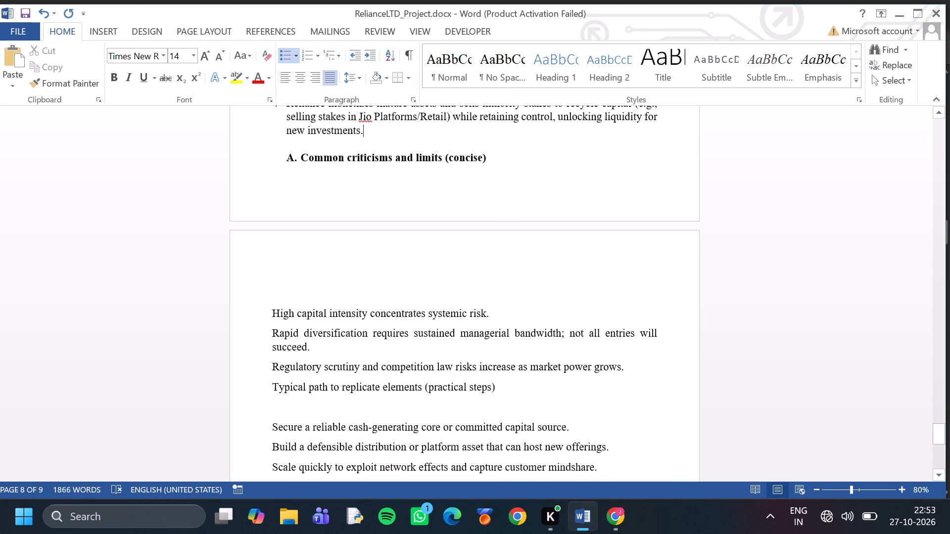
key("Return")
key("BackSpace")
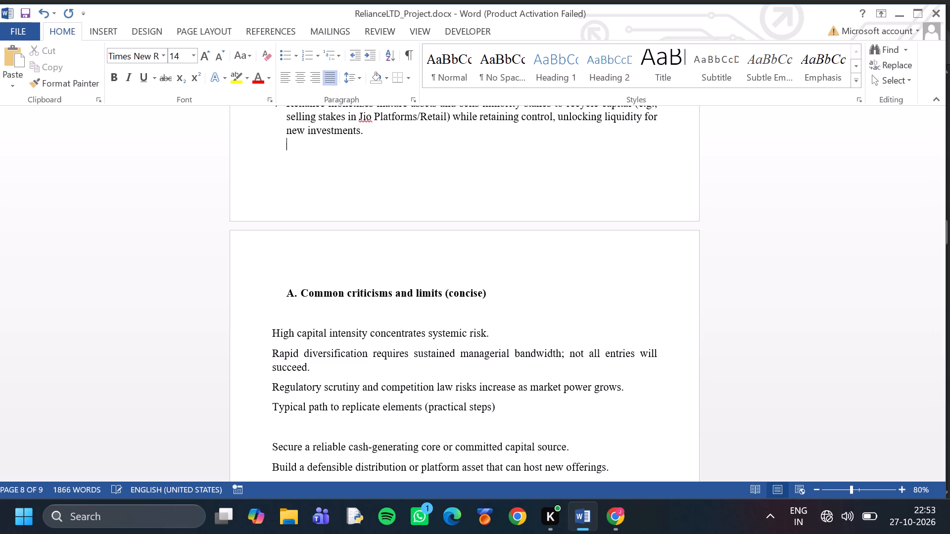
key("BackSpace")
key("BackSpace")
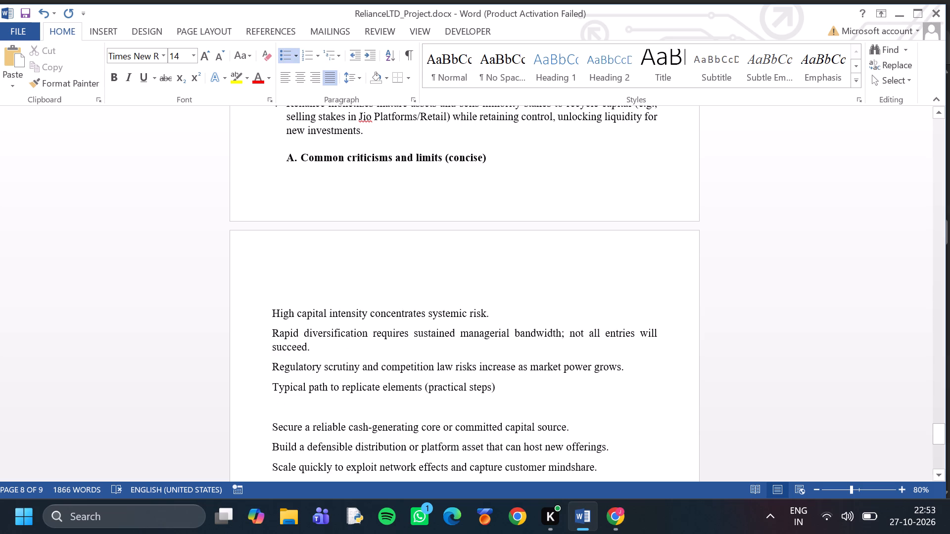
Insert a page break after the "Reliance monetizes mature assets" paragraph, before the "Common criticisms and limits (concise)" heading.
left_click(93, 19)
left_click(100, 28)
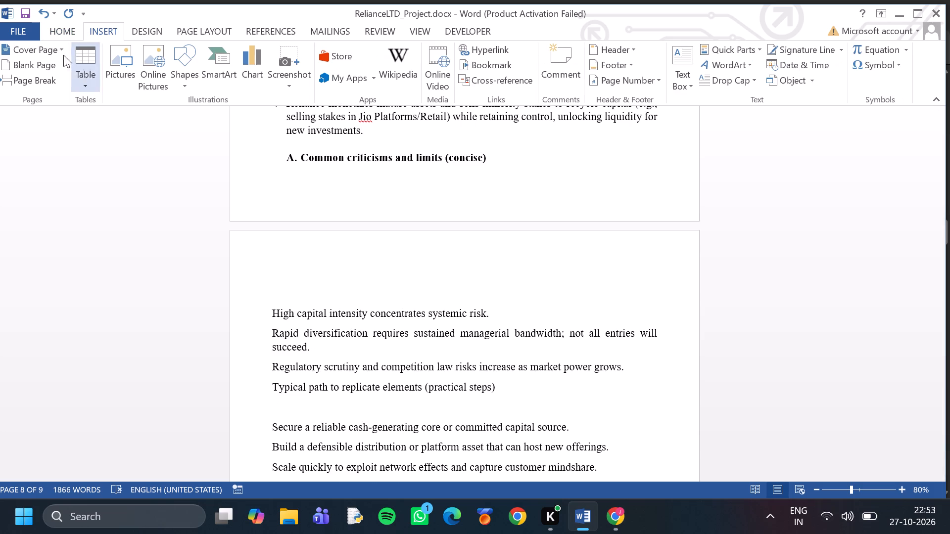
left_click(39, 76)
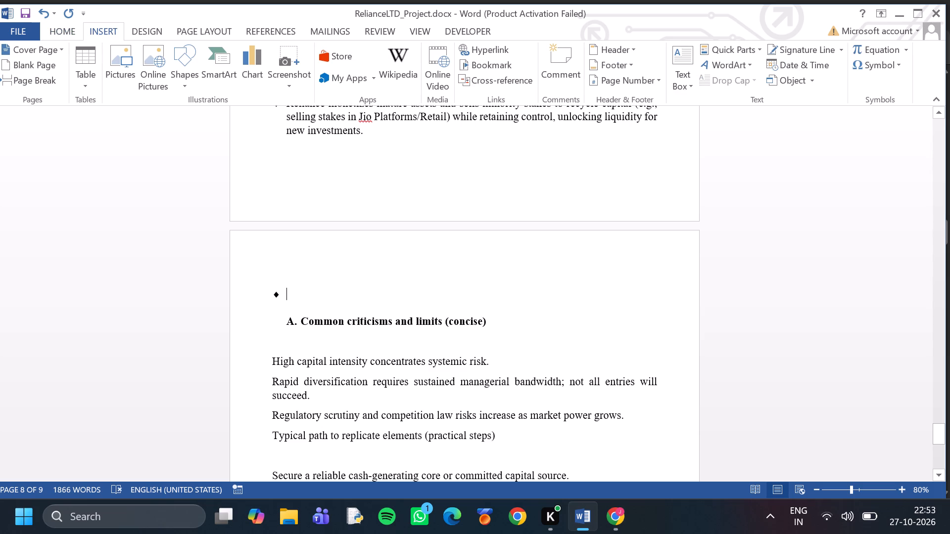
Remove the "Common criticisms and limits (concise)" heading's numbering and indent and the empty bullet and line above it, keeping the page break.
left_click(280, 325)
key("BackSpace")
key("BackSpace")
key("BackSpace")
key("BackSpace")
key("BackSpace")
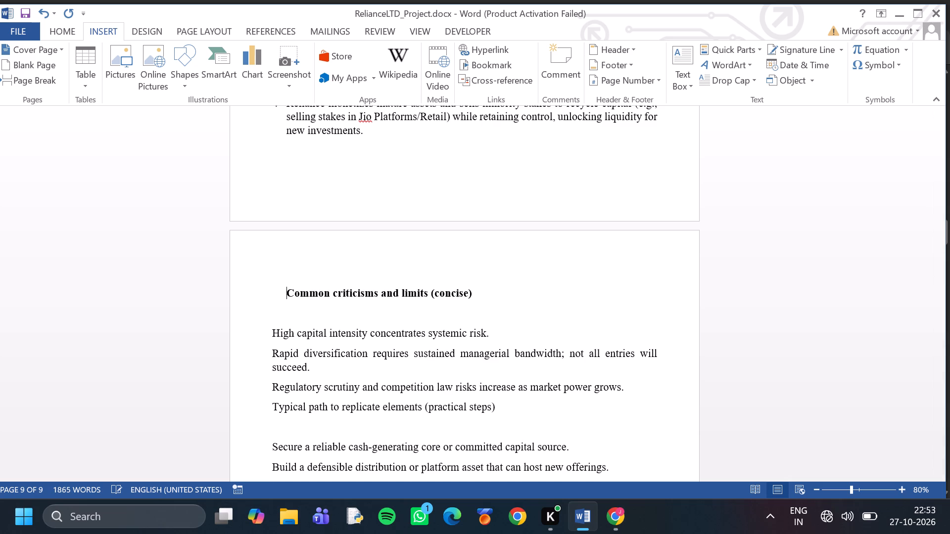
key("BackSpace")
key("BackSpace")
key("BackSpace")
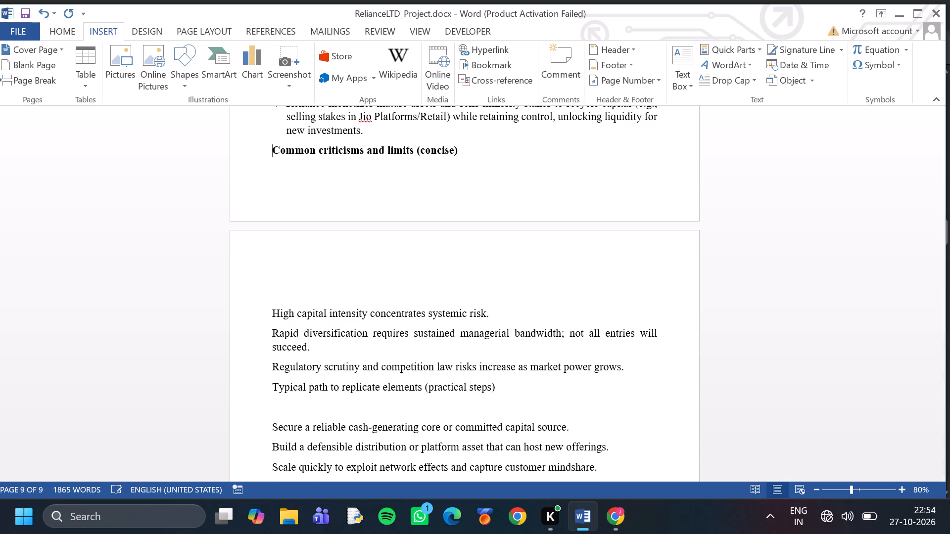
key("ctrl+z")
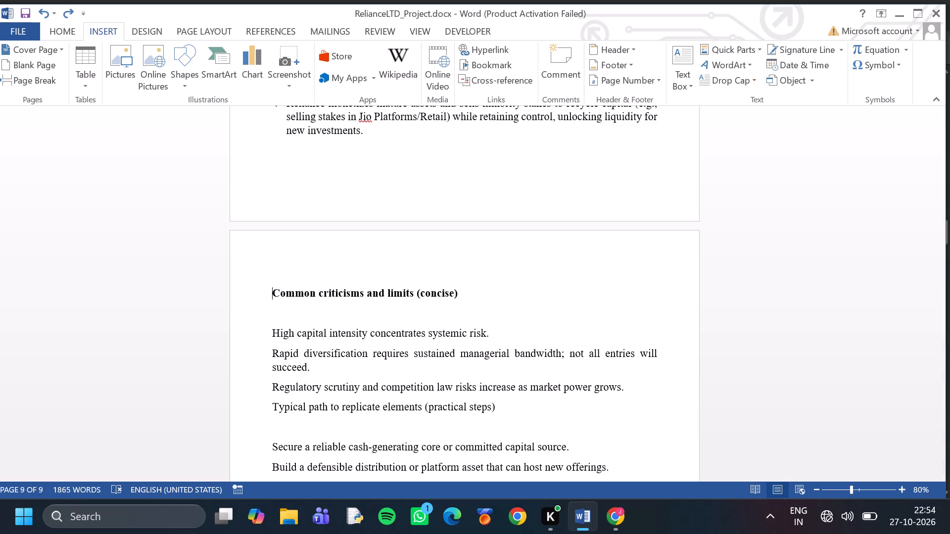
Apply A. B. C. numbering to the "Common criticisms and limits (concise)" heading at the start of the new page.
left_click(101, 27)
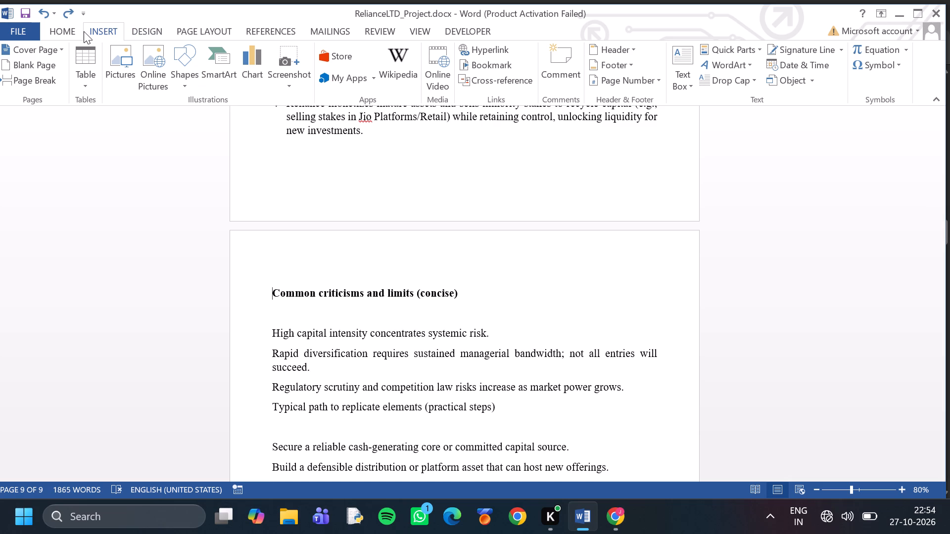
left_click(84, 31)
left_click(74, 31)
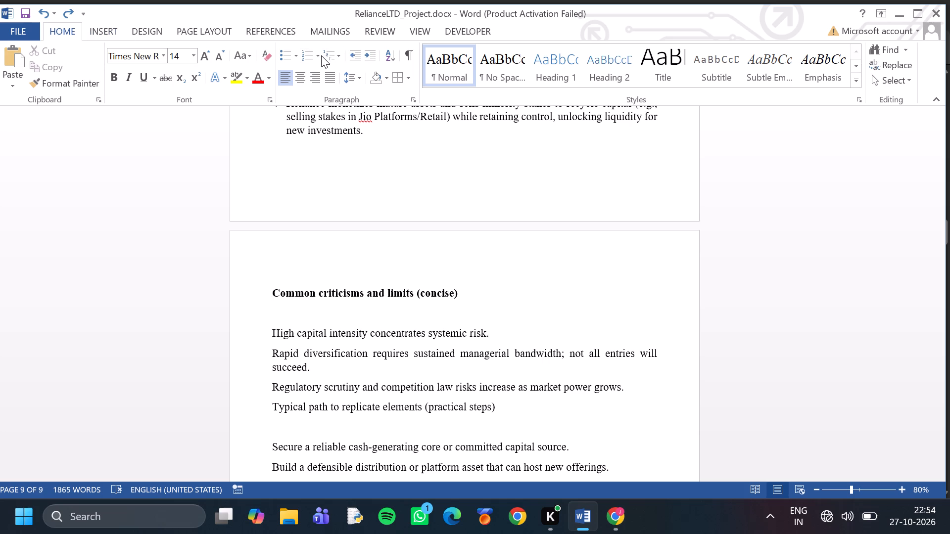
left_click(320, 56)
left_click(343, 114)
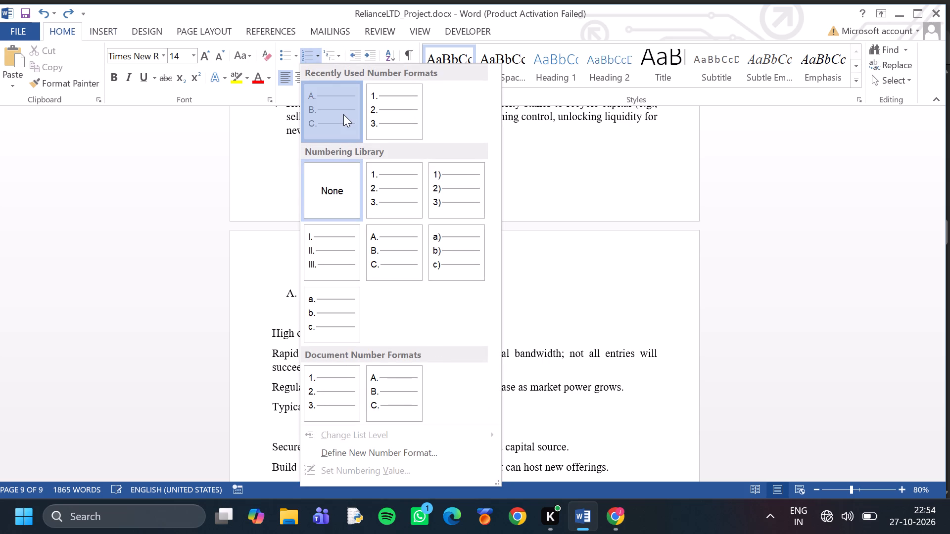
Compare the closing criticisms and practical-steps paragraphs with the list structure in the Quora answer in Chrome, and return to Word.
scroll(369, 273, "down", 1)
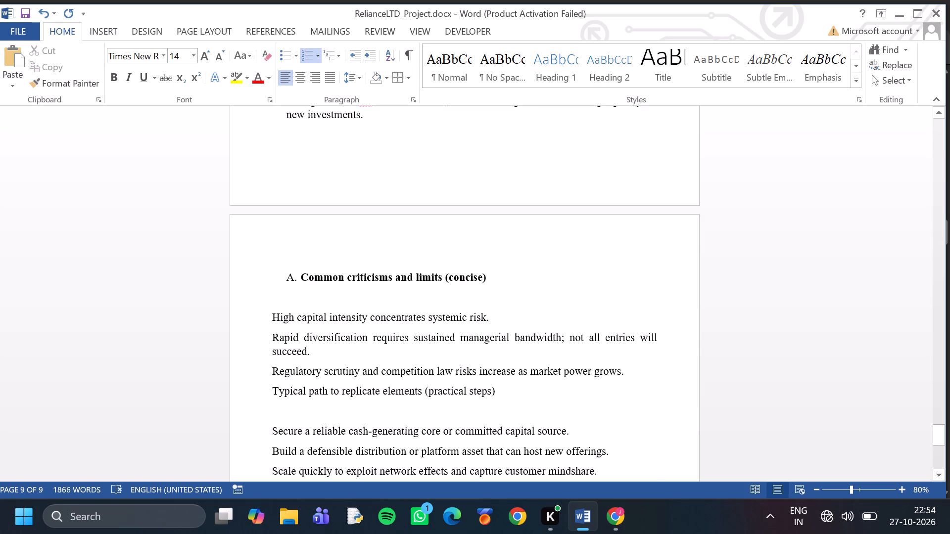
scroll(363, 281, "down", 3)
scroll(341, 314, "down", 3)
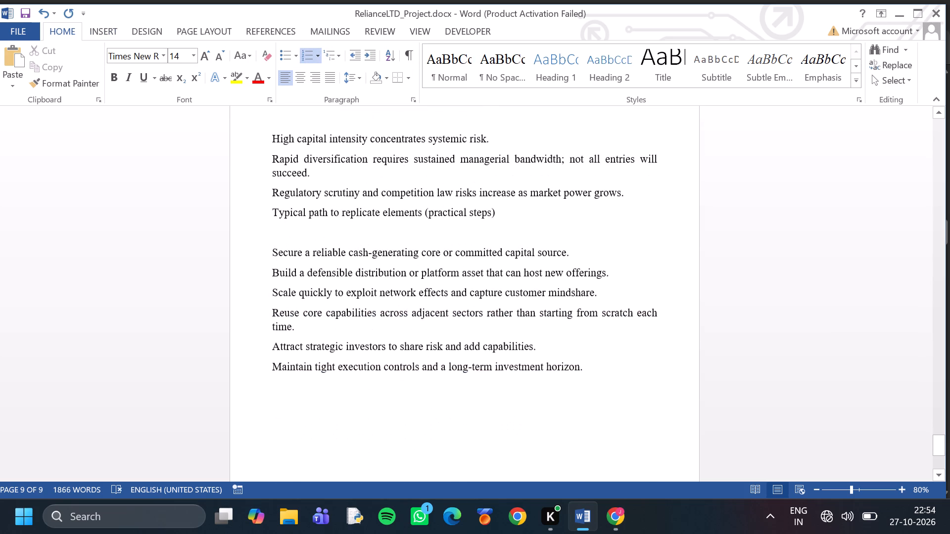
scroll(341, 314, "up", 1)
left_click(644, 528)
left_click(632, 525)
left_click(625, 527)
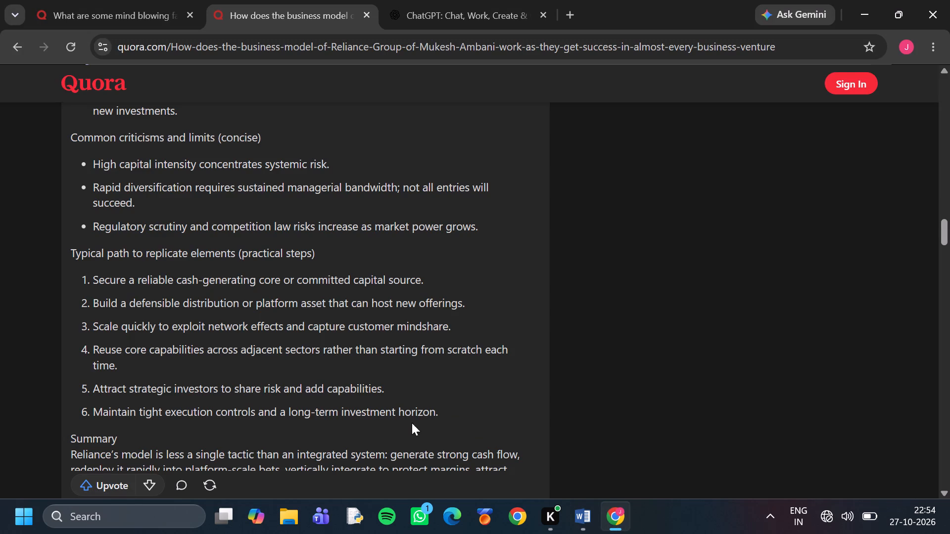
left_click(572, 514)
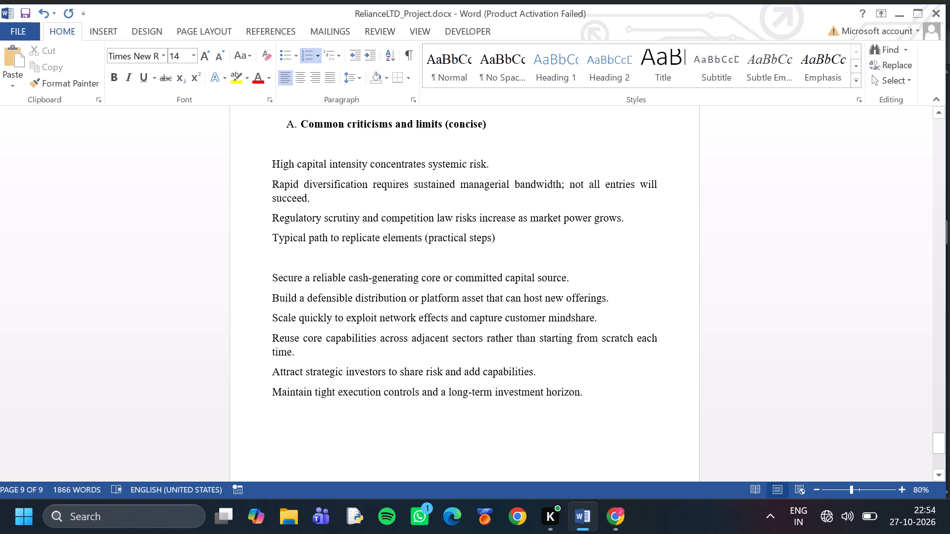
Add the "Typical path to replicate elements (practical steps)" heading to the lettered list as item B and make it bold.
left_click_drag(260, 239, 459, 256)
left_click(269, 225)
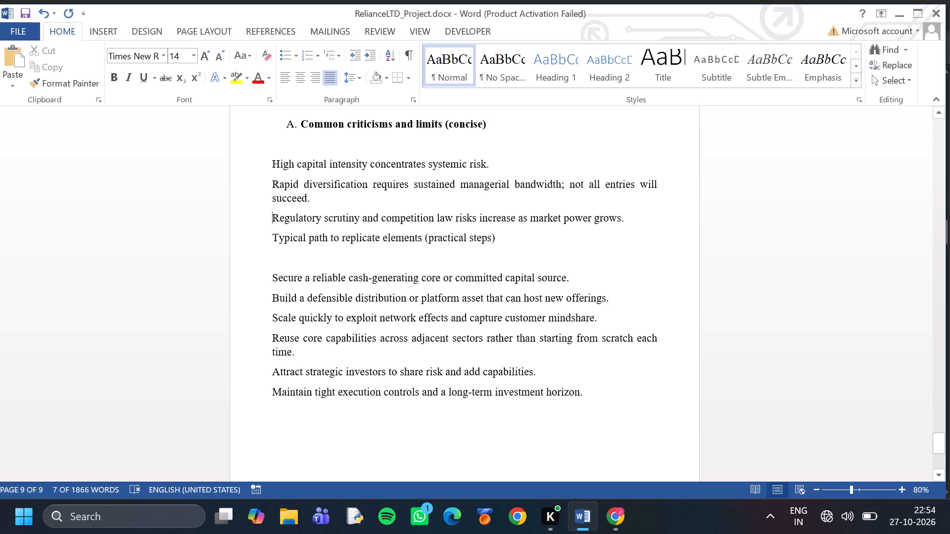
left_click_drag(260, 235, 464, 233)
left_click(303, 57)
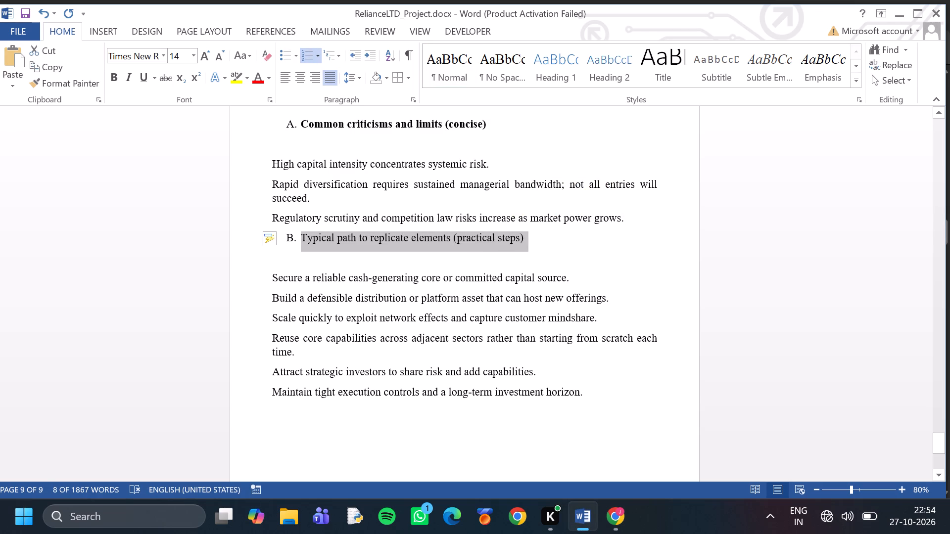
left_click(120, 79)
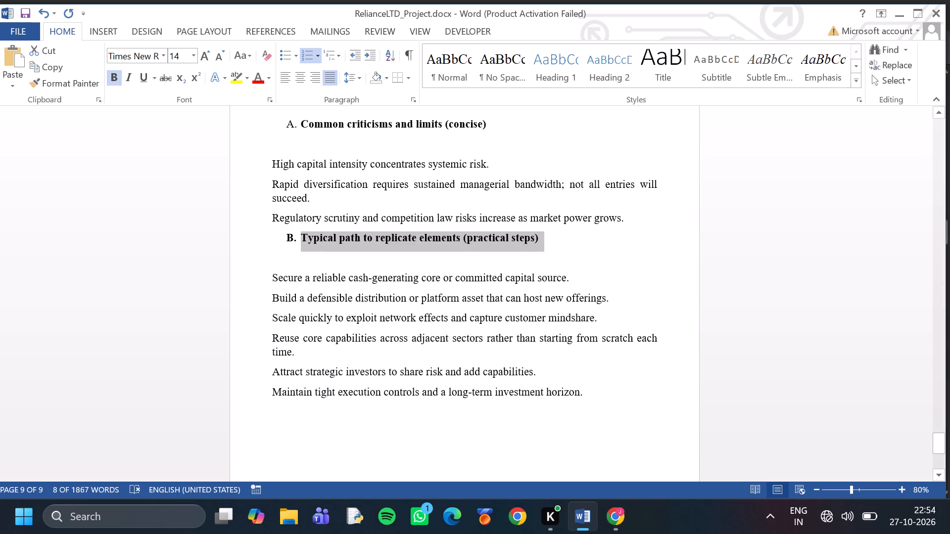
Insert a blank line after the "Regulatory scrutiny and competition law risks" paragraph, above heading B.
left_click(629, 215)
key("Return")
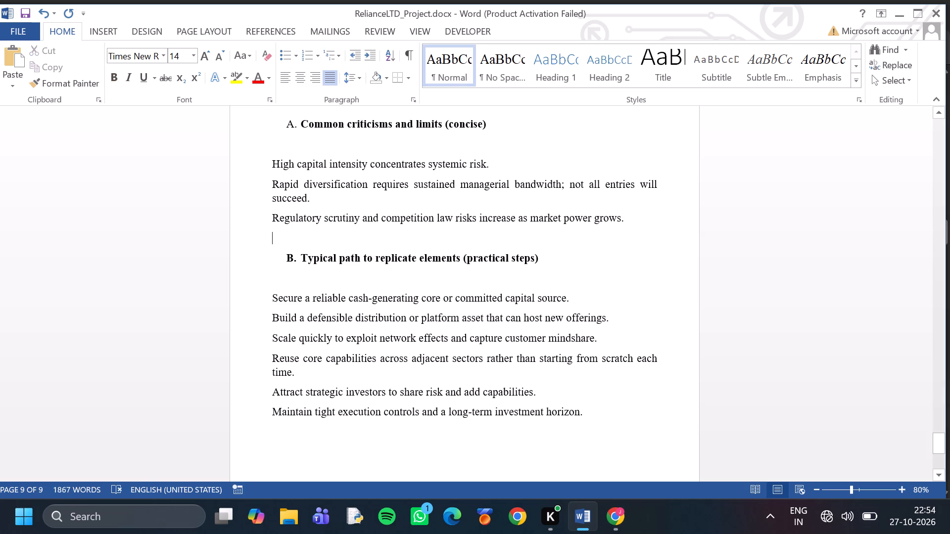
Apply diamond bullets to the three criticisms paragraphs and the six practical-steps paragraphs, from "Secure a reliable" to "Maintain tight execution".
left_click_drag(250, 169, 269, 213)
left_click(283, 57)
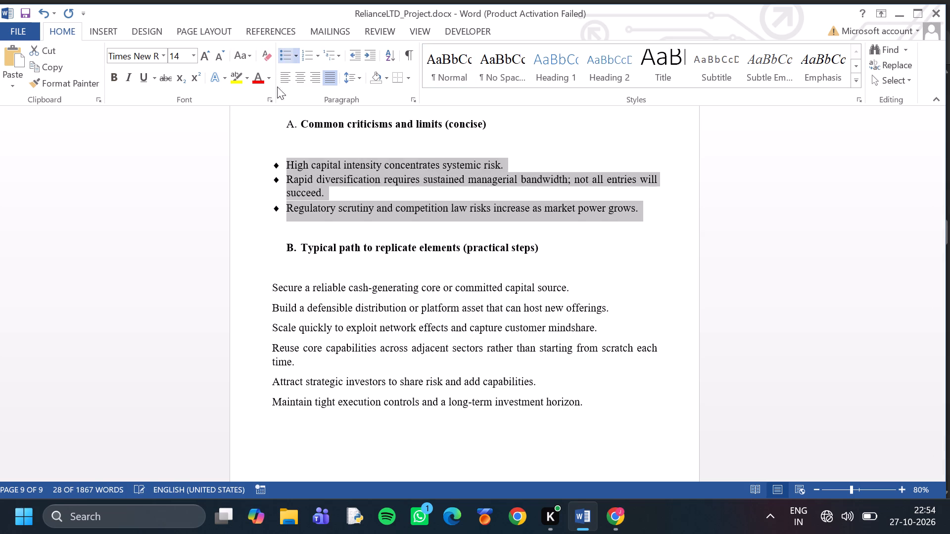
left_click_drag(263, 290, 344, 414)
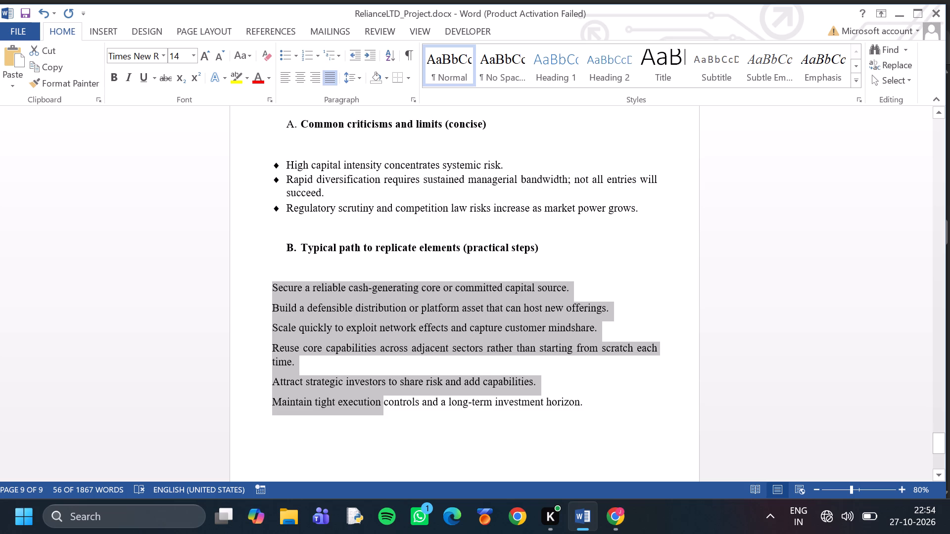
left_click(285, 61)
left_click(304, 313)
Set the line spacing to 1.15 for the bulleted paragraphs under headings A and B.
scroll(306, 300, "up", 2)
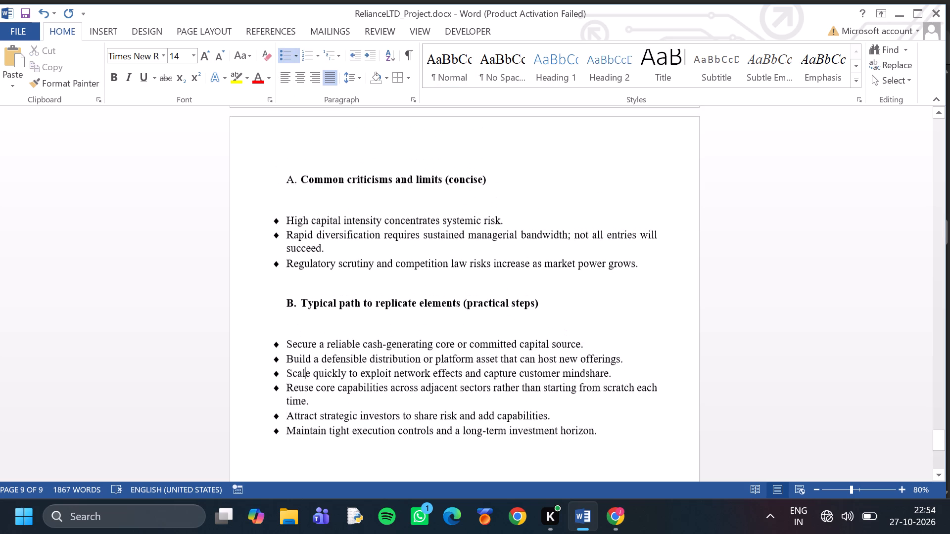
scroll(323, 295, "up", 2)
left_click(338, 290)
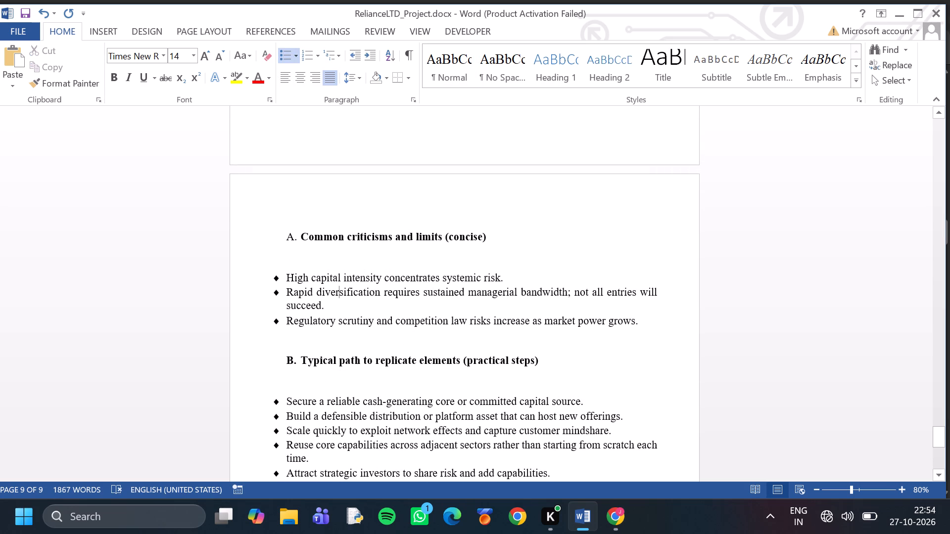
left_click_drag(667, 332, 303, 272)
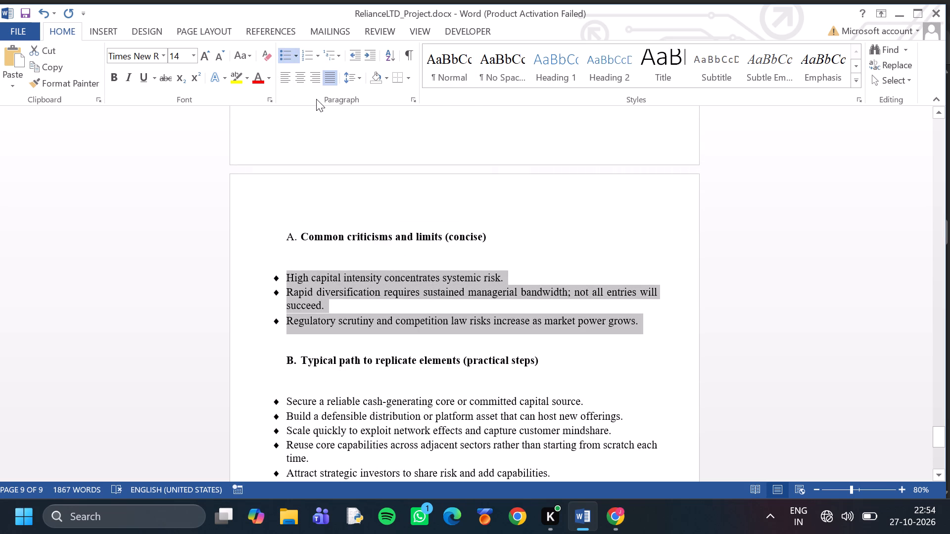
left_click(355, 73)
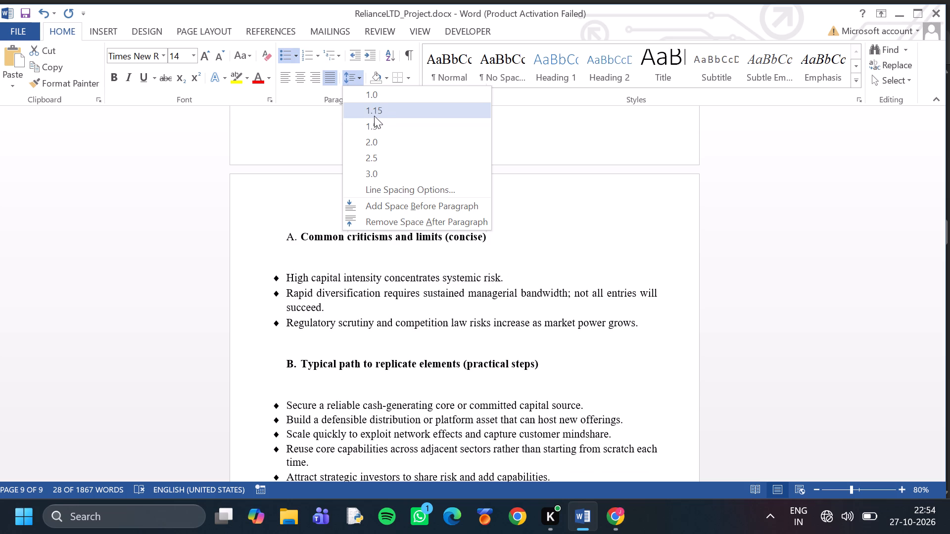
left_click(362, 113)
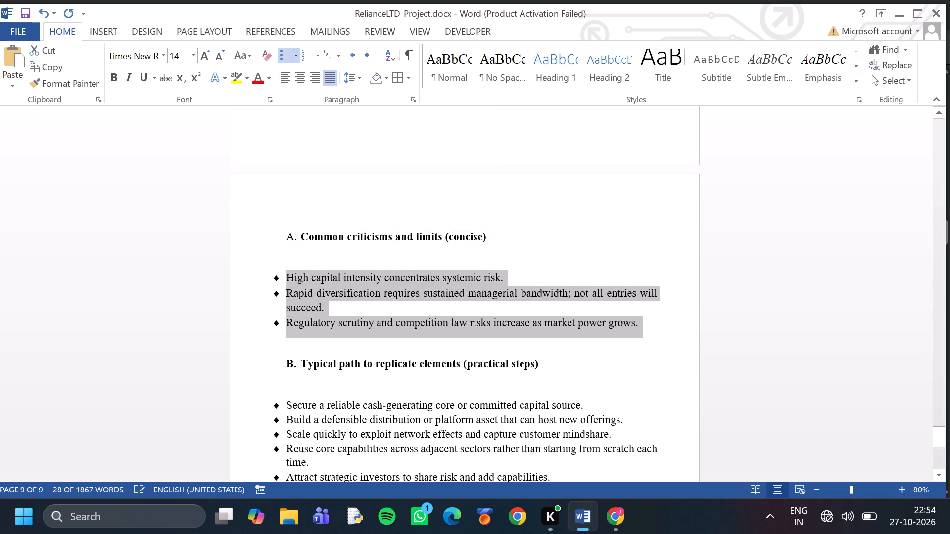
scroll(401, 327, "down", 3)
left_click_drag(288, 319, 592, 437)
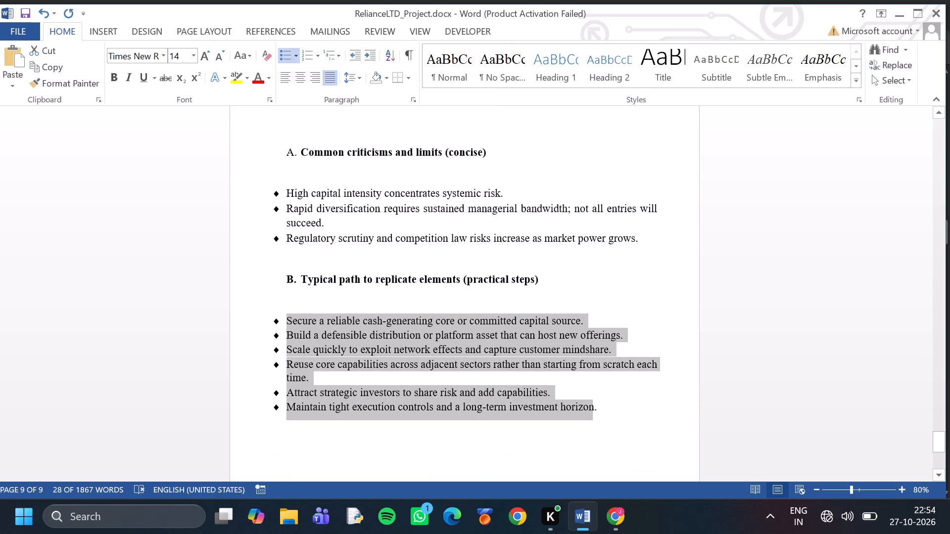
left_click_drag(592, 437, 593, 437)
left_click(359, 75)
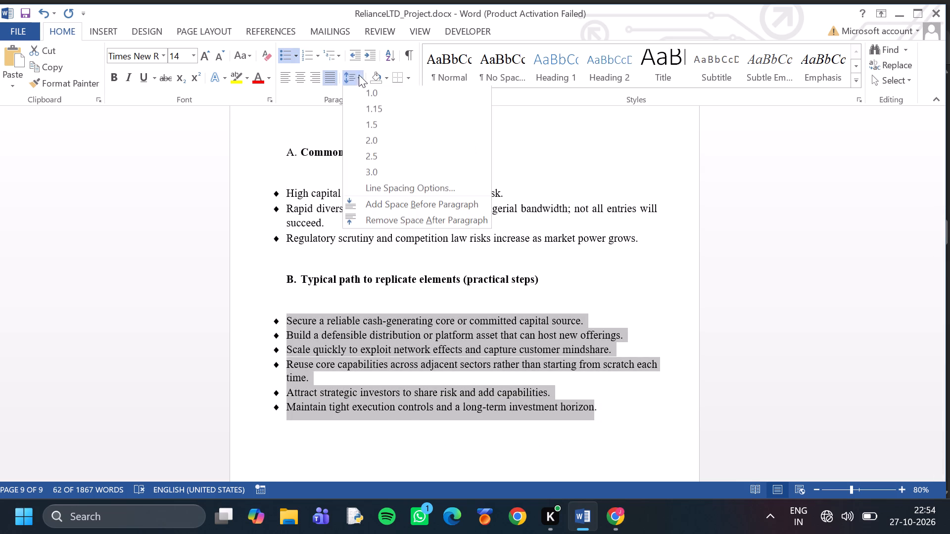
left_click(384, 112)
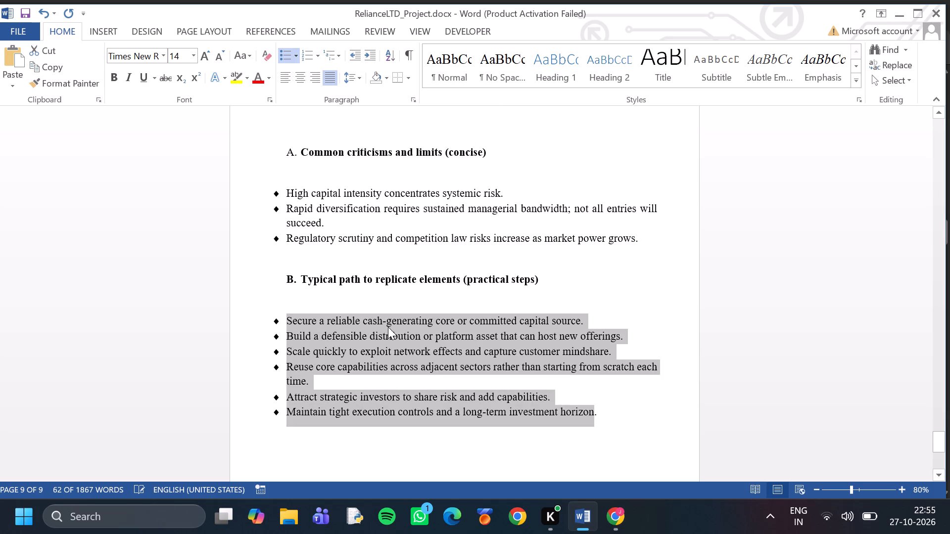
Set the line spacing to 1.15 for the business-model section, from the "Reliance's success reflects" introduction through the item 10 paragraph.
scroll(388, 327, "up", 12)
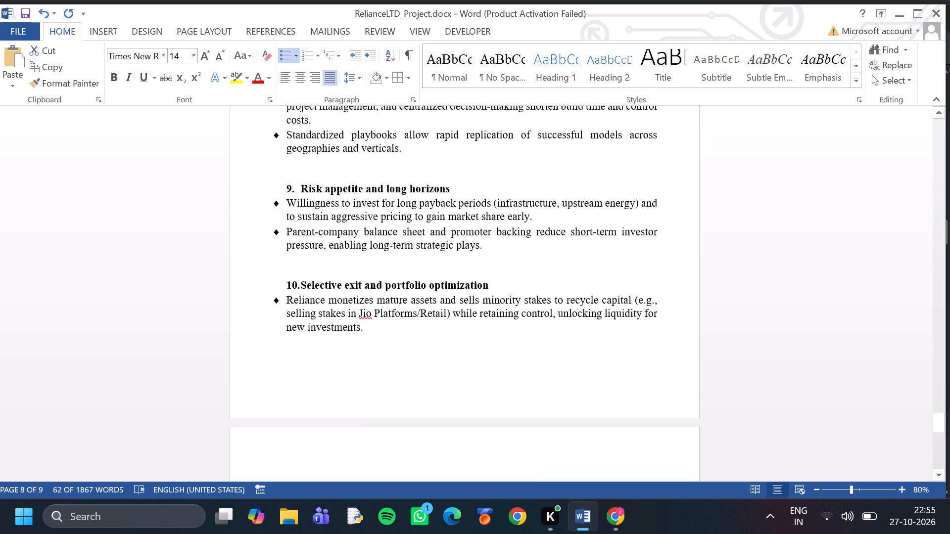
scroll(401, 295, "up", 2)
left_click_drag(435, 383, 432, 382)
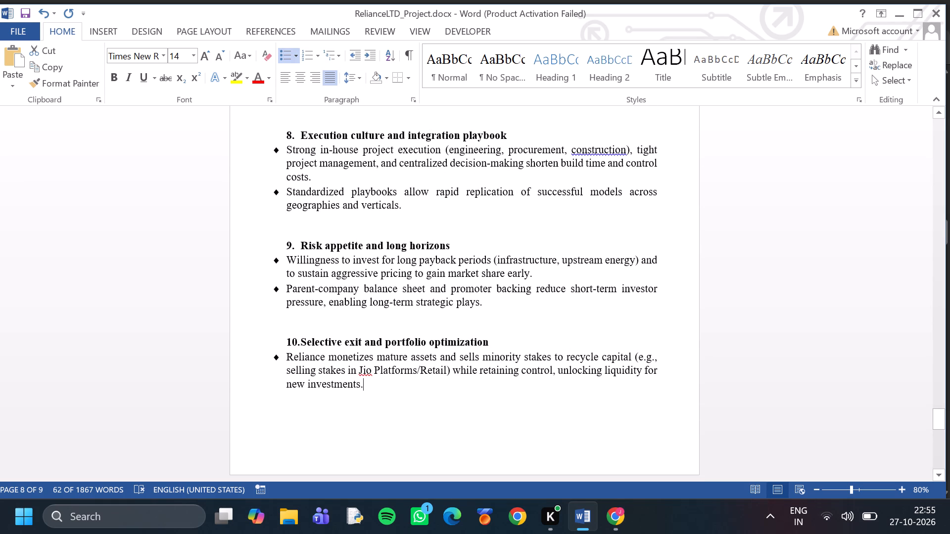
left_click_drag(432, 382, 310, 93)
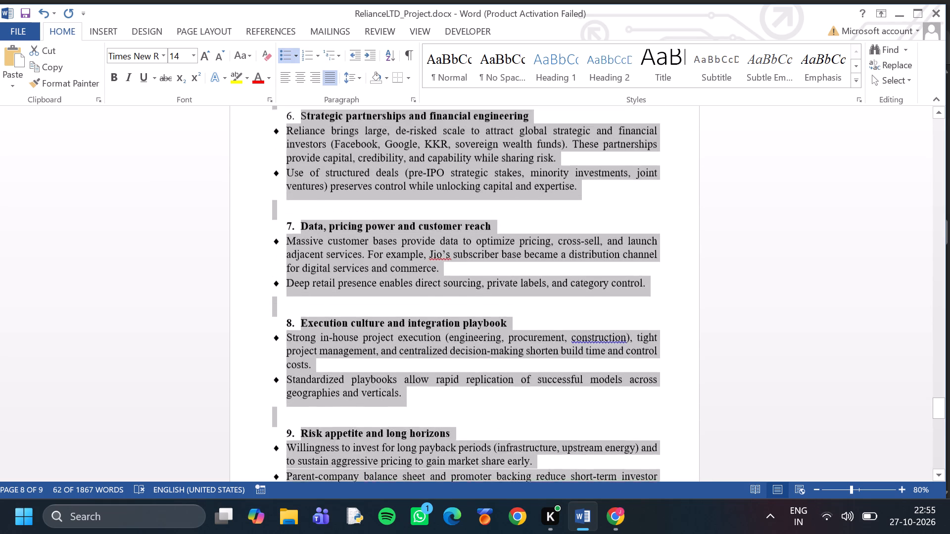
left_click_drag(310, 93, 311, 135)
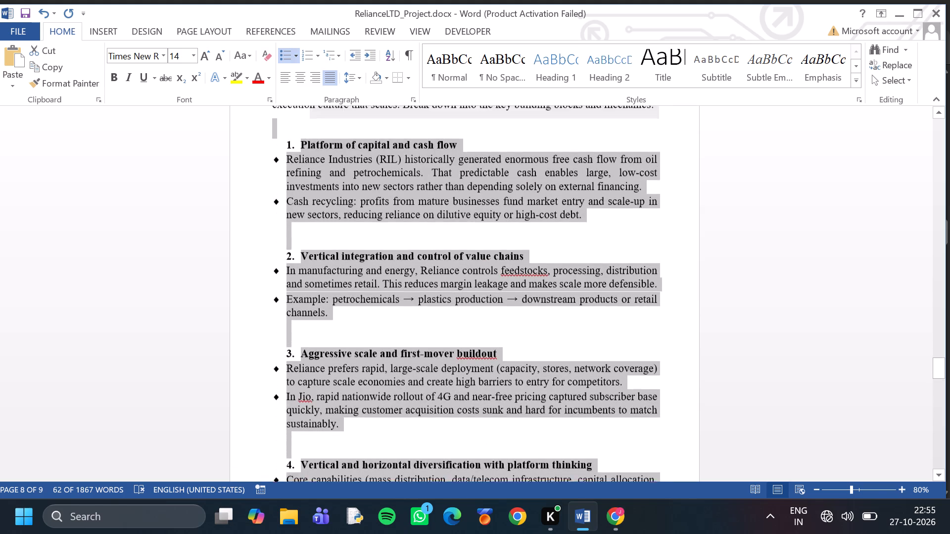
left_click_drag(311, 135, 278, 174)
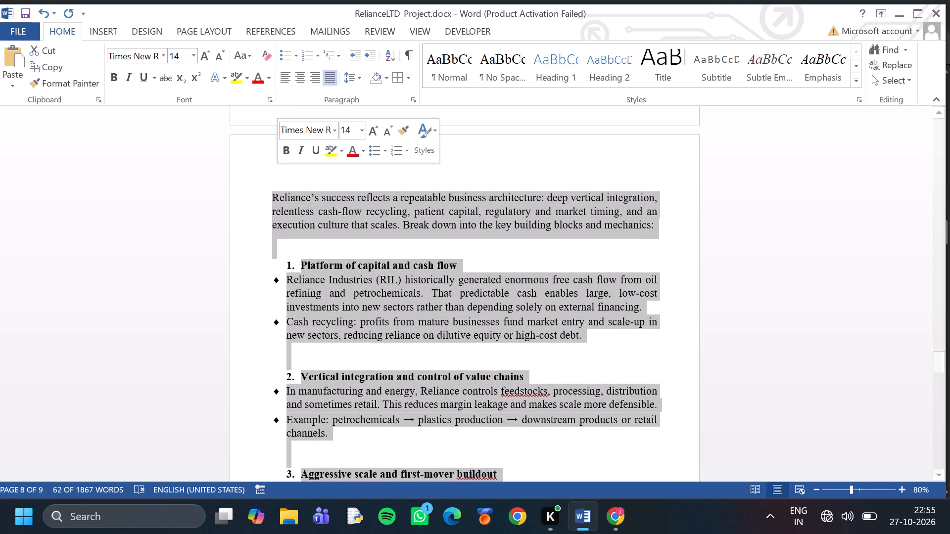
left_click(348, 79)
left_click(380, 111)
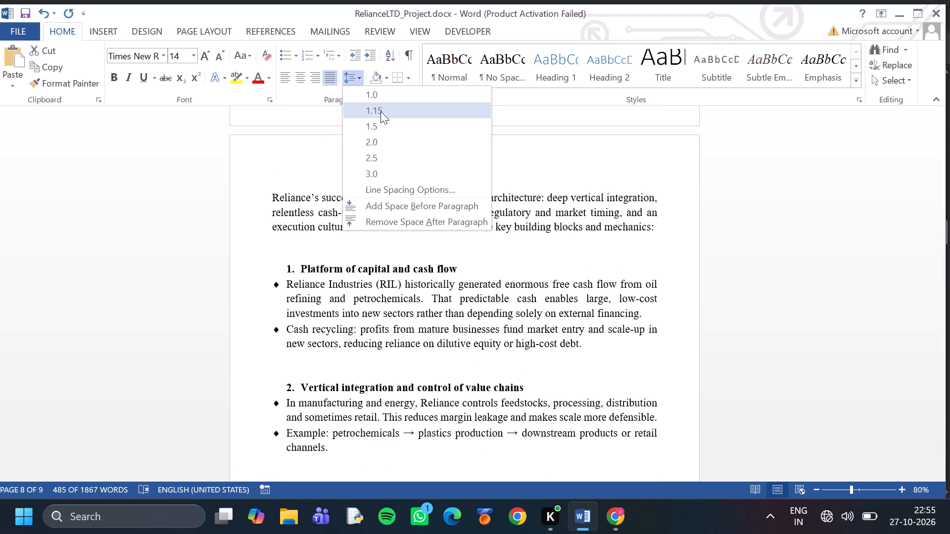
Insert a page break on the empty line above the "Market timing and regulatory navigation" heading.
scroll(397, 284, "down", 16)
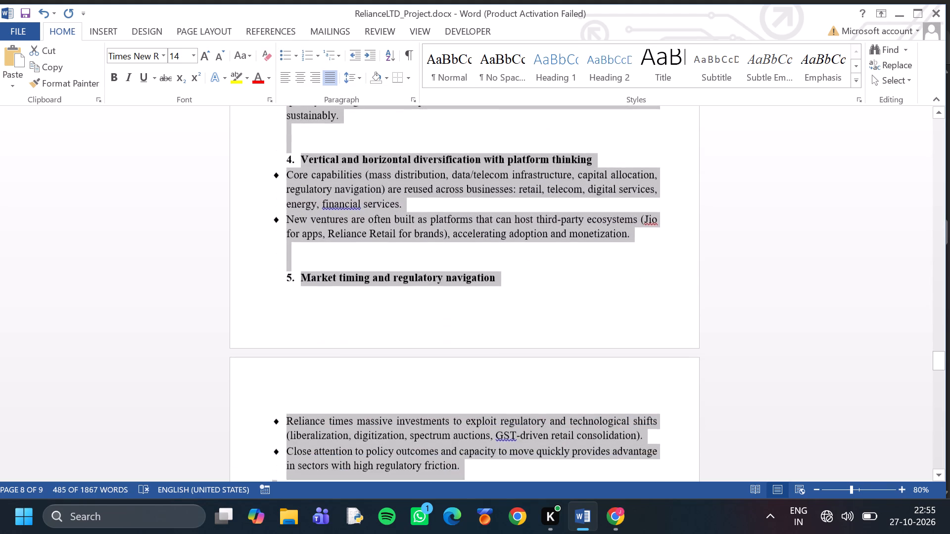
scroll(393, 315, "down", 6)
scroll(393, 315, "up", 8)
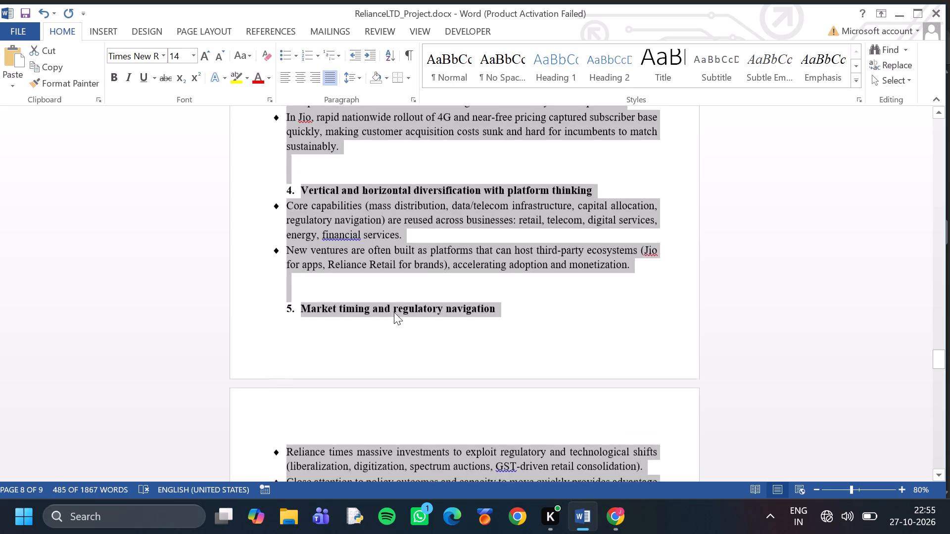
left_click(389, 310)
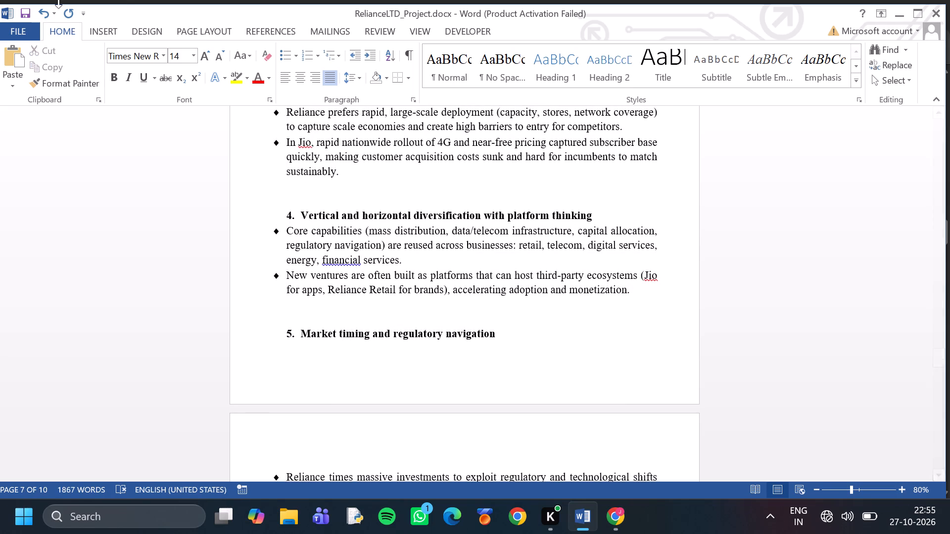
left_click(110, 33)
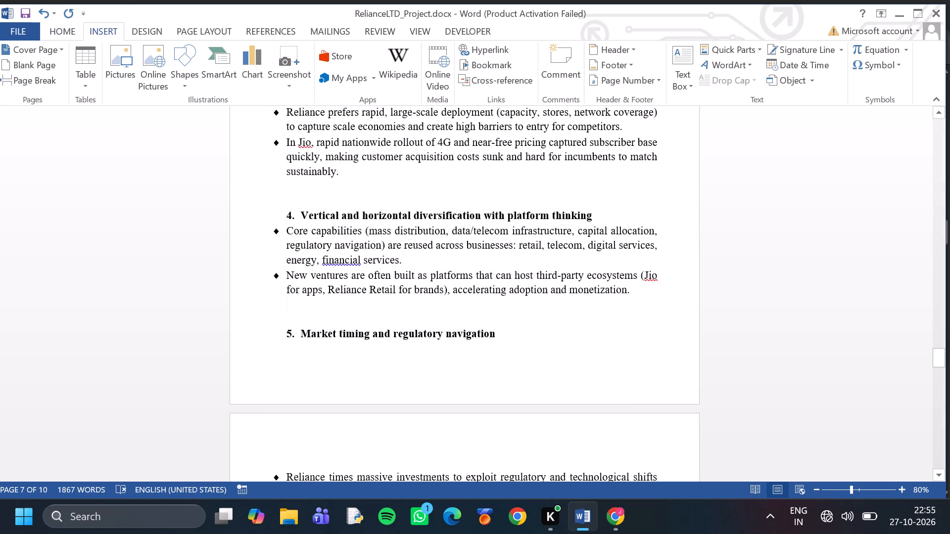
left_click(276, 335)
left_click(312, 320)
left_click(44, 79)
Remove the "Market timing and regulatory navigation" heading's numbering and indent and the empty line above it, keeping the page break.
scroll(280, 275, "down", 4)
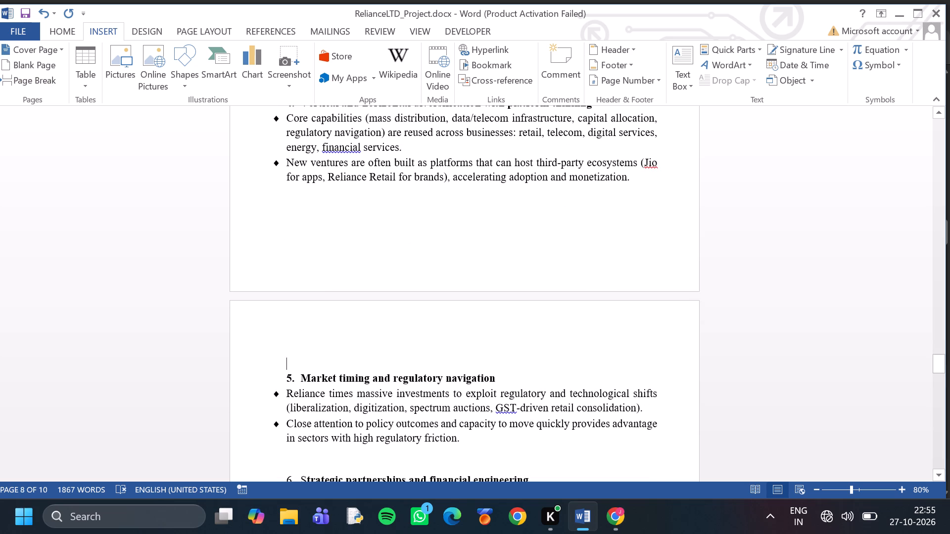
left_click(285, 378)
key("BackSpace")
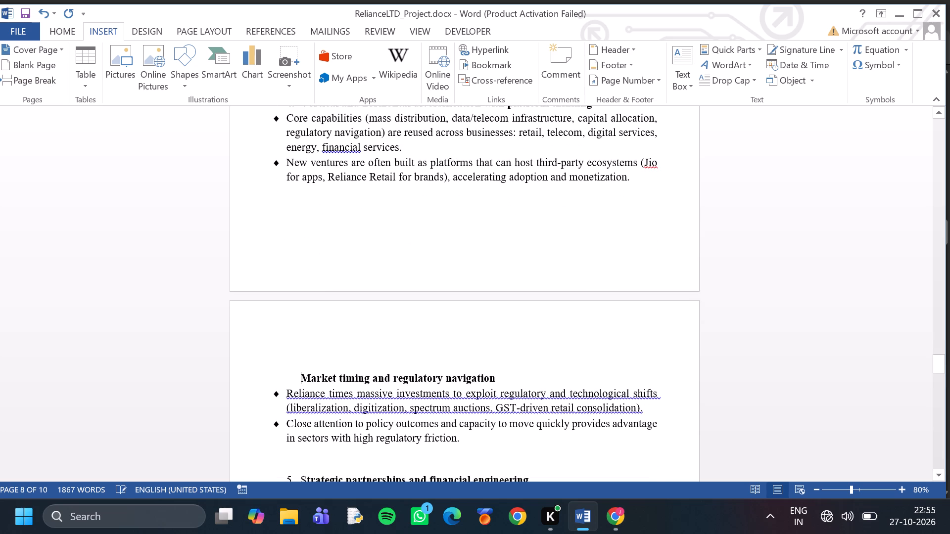
key("BackSpace")
key("BackSpace")
key("BackSpace")
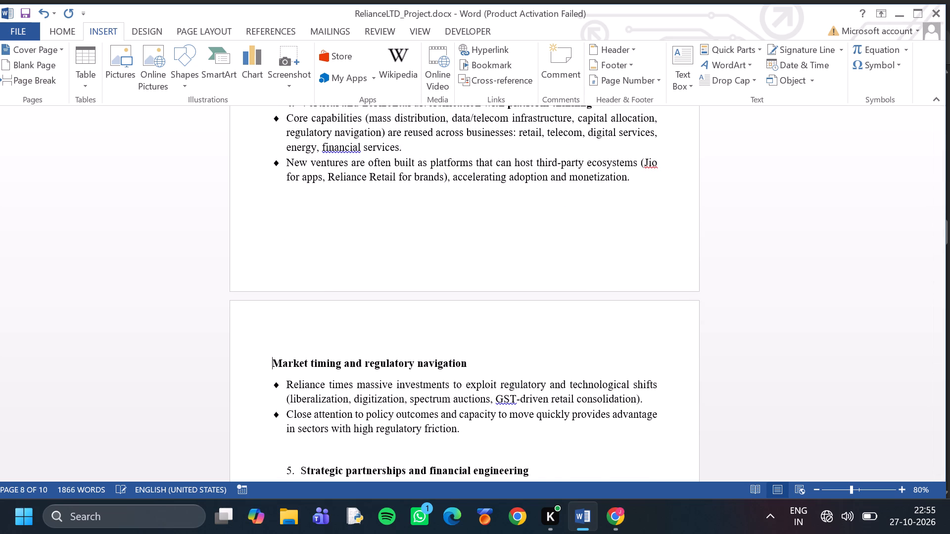
key("BackSpace")
key("ctrl+z")
Apply 1. 2. 3. numbering to the "Market timing and regulatory navigation" heading at the start of the new page.
left_click(74, 32)
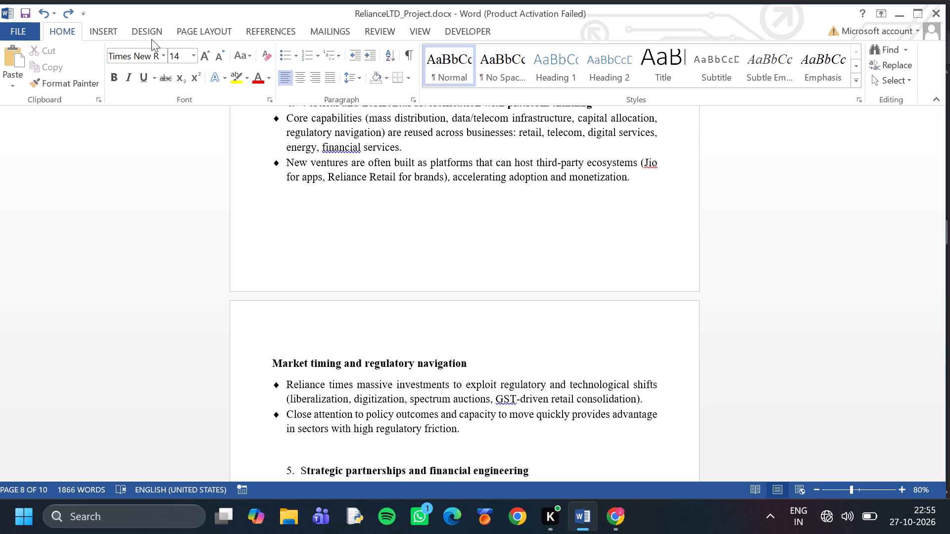
left_click(310, 54)
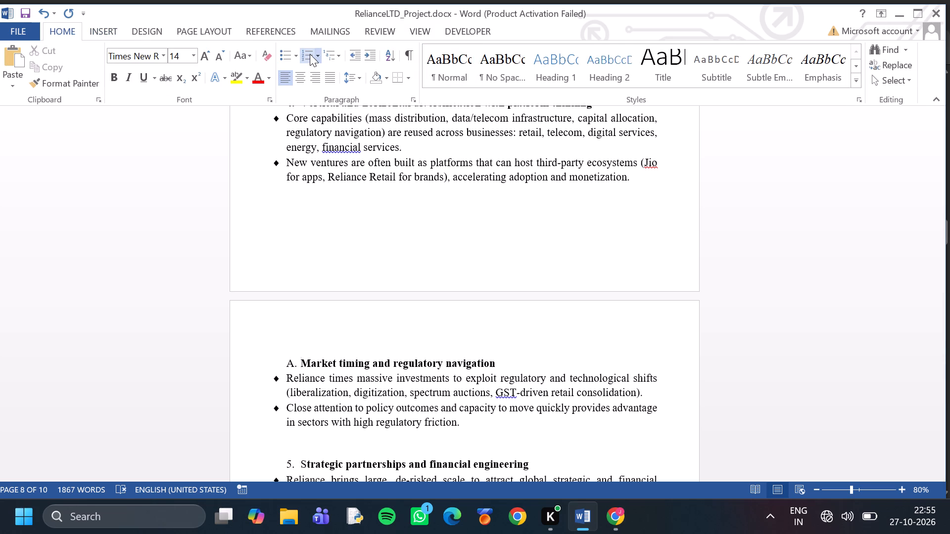
left_click(316, 52)
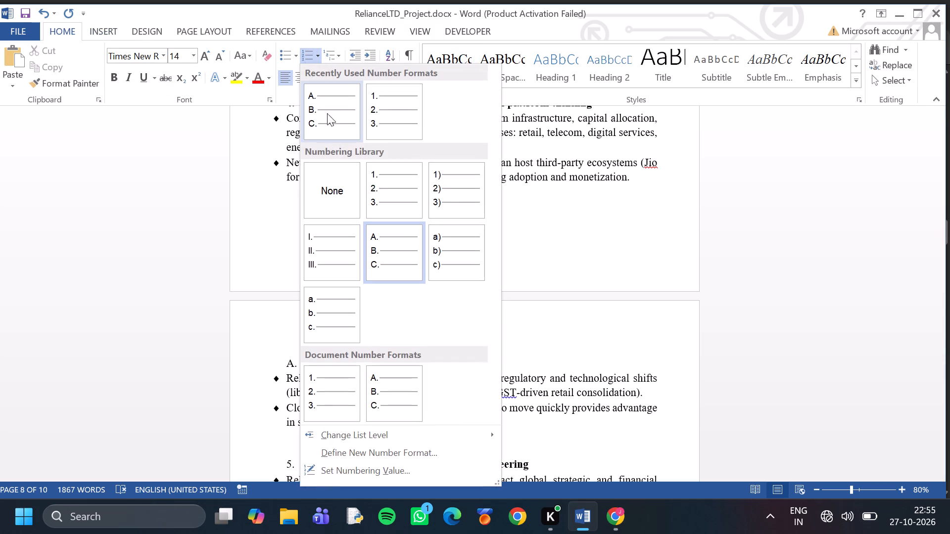
left_click(399, 197)
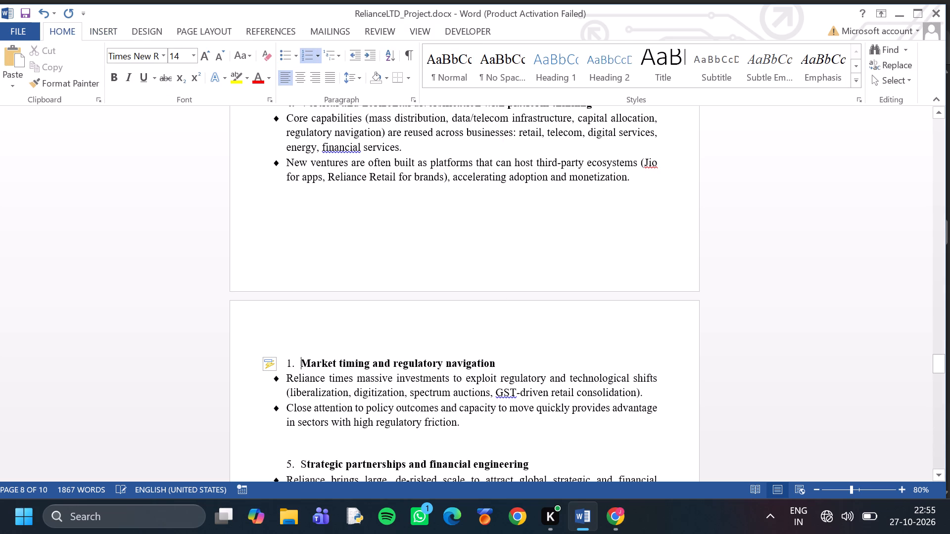
Set the numbering value of the "Market timing and regulatory navigation" heading to 5.
left_click(317, 54)
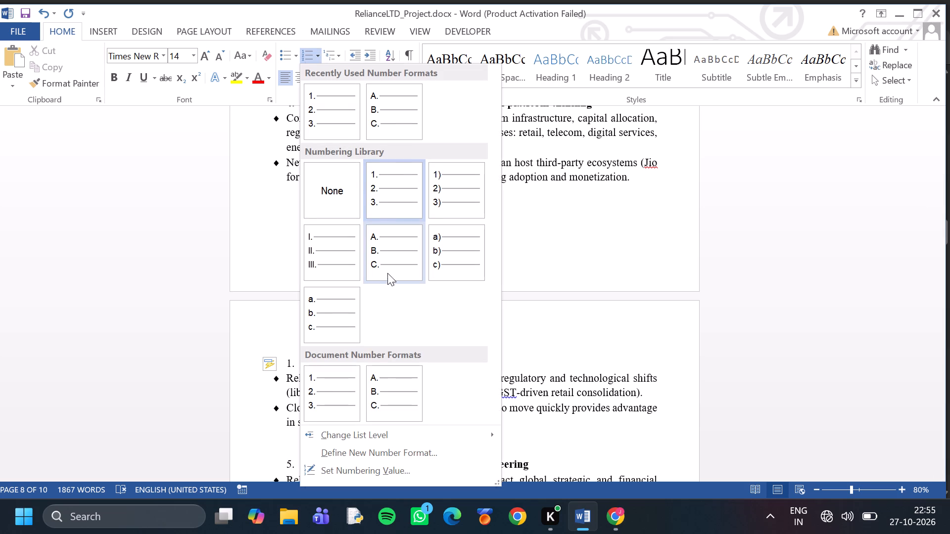
scroll(406, 346, "down", 2)
left_click(381, 464)
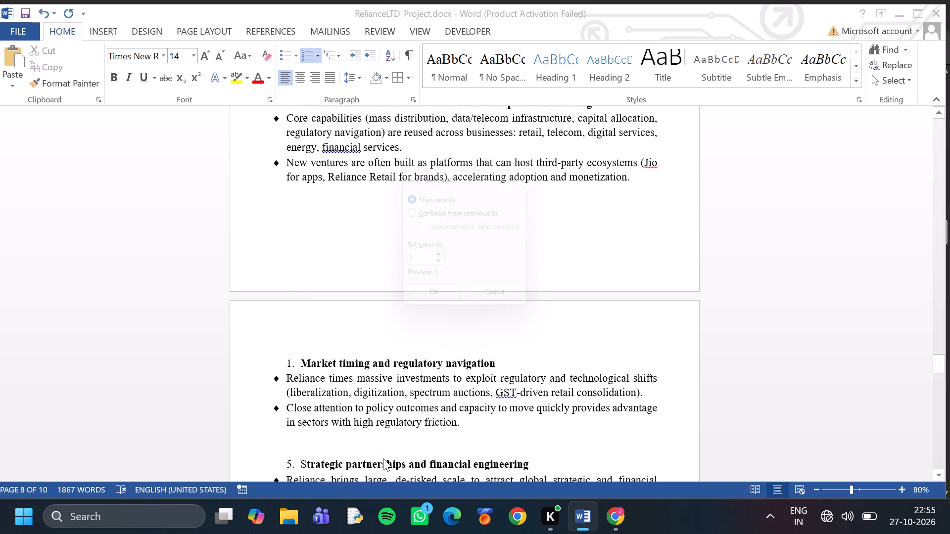
triple_click(438, 255)
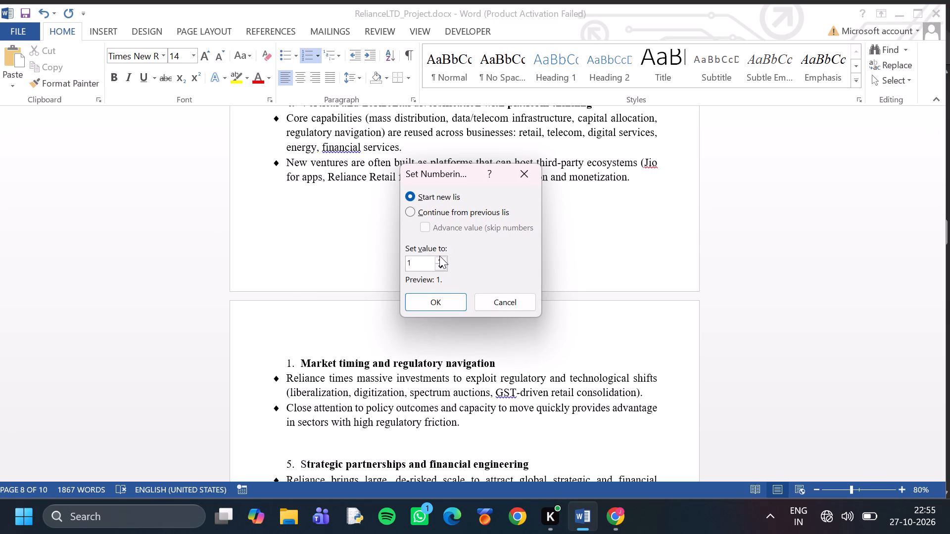
triple_click(441, 257)
left_click(441, 257)
left_click(440, 300)
Make the list numbers of the business-model headings bold, including those for "Market timing" and "Strategic partnerships".
scroll(424, 309, "down", 2)
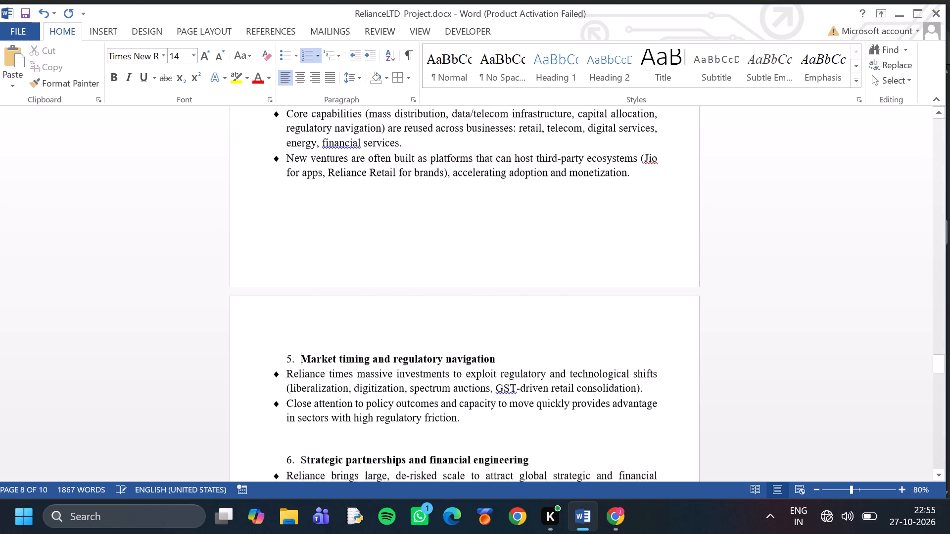
scroll(423, 310, "down", 11)
scroll(415, 302, "up", 1)
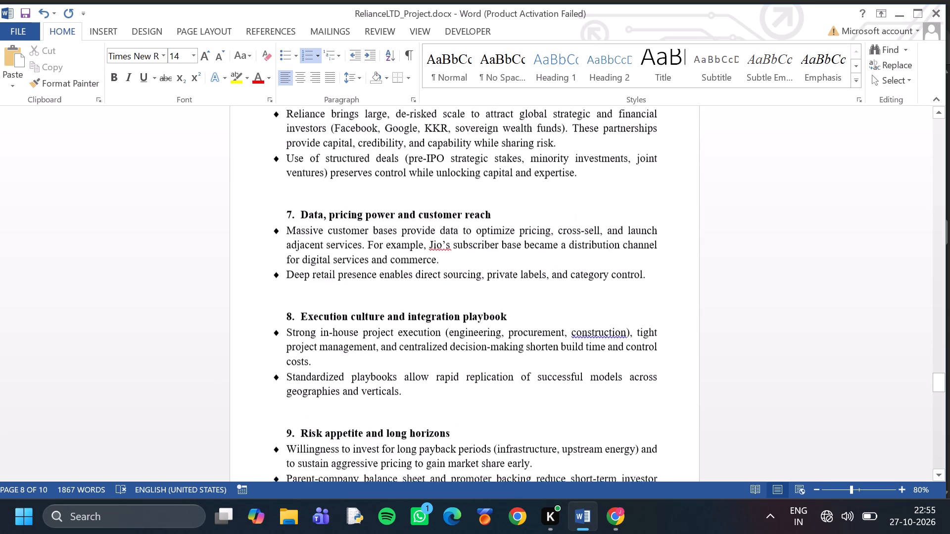
scroll(415, 302, "up", 3)
double_click(289, 210)
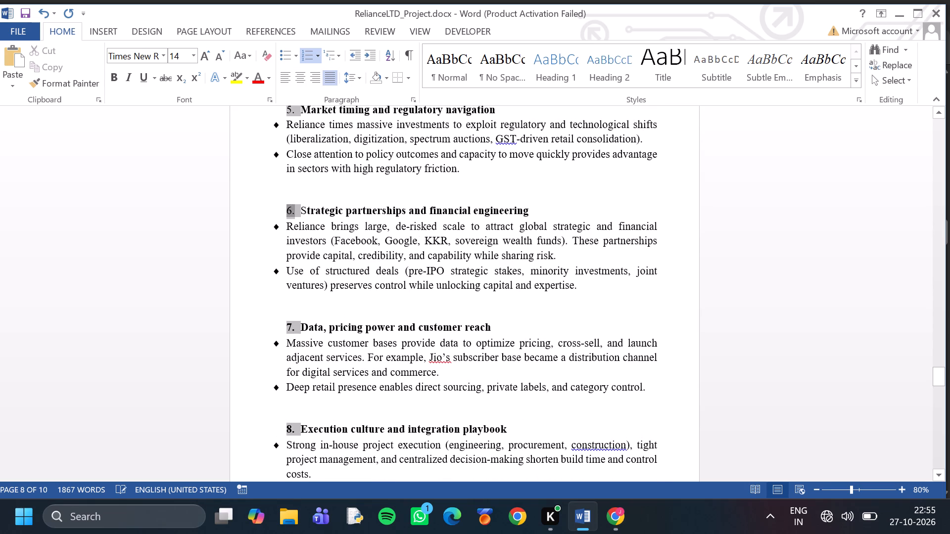
left_click(107, 77)
left_click(387, 256)
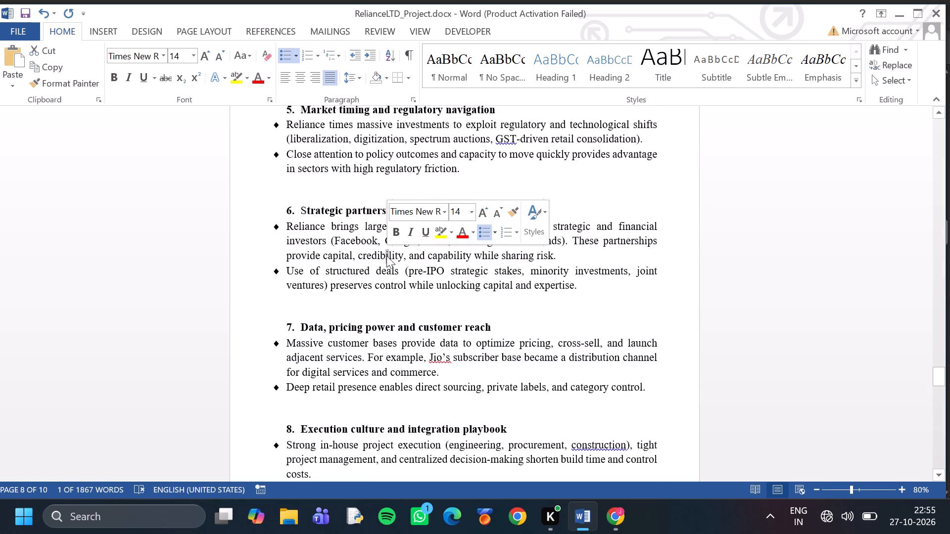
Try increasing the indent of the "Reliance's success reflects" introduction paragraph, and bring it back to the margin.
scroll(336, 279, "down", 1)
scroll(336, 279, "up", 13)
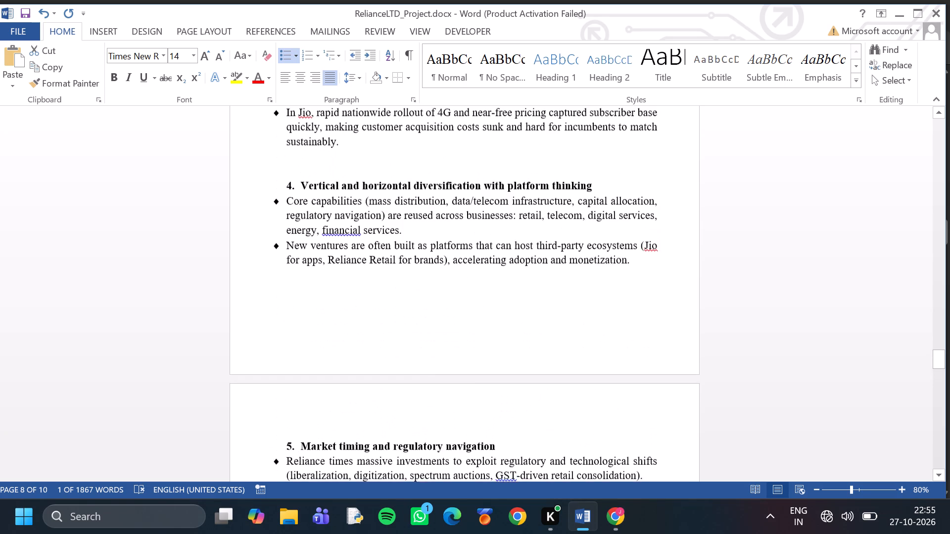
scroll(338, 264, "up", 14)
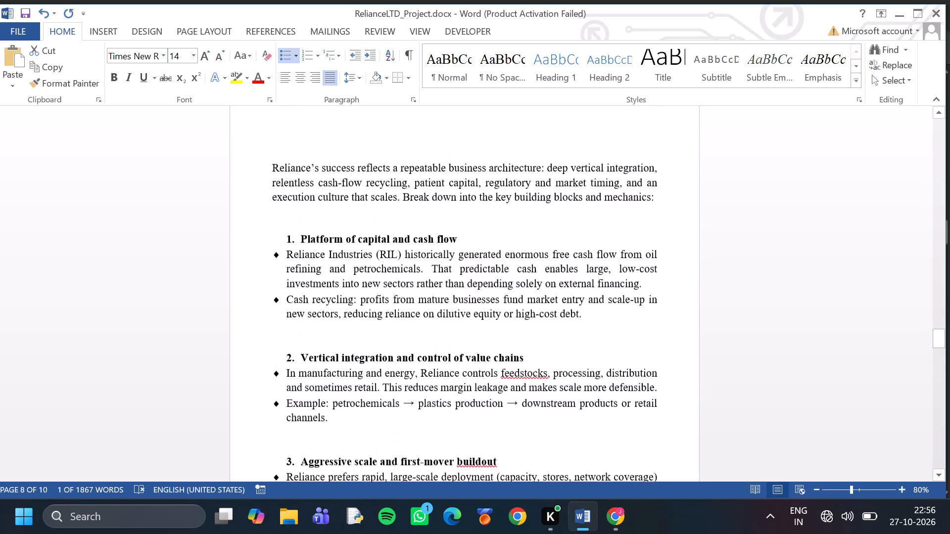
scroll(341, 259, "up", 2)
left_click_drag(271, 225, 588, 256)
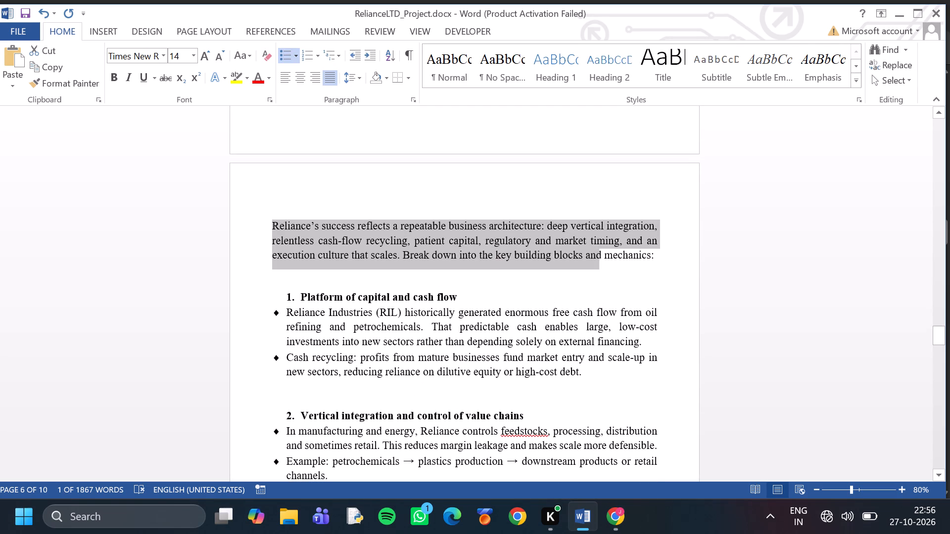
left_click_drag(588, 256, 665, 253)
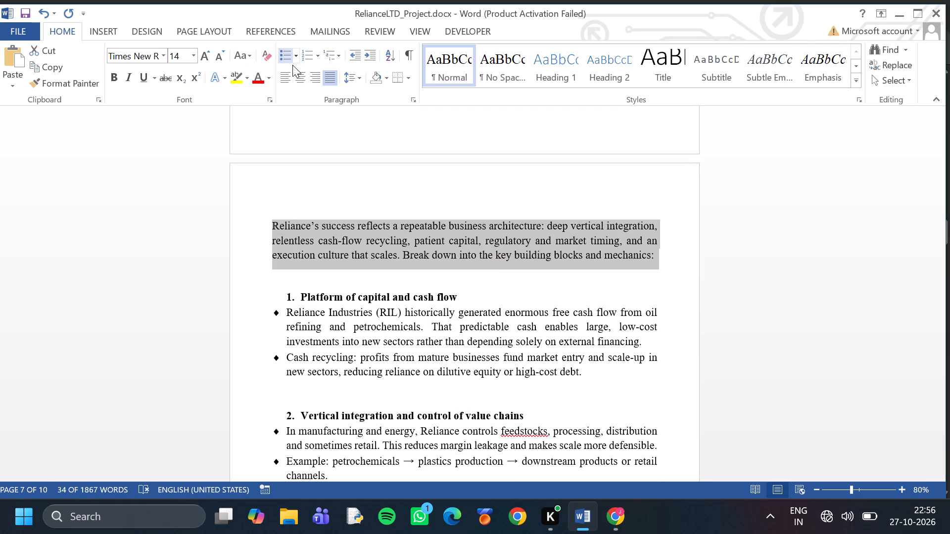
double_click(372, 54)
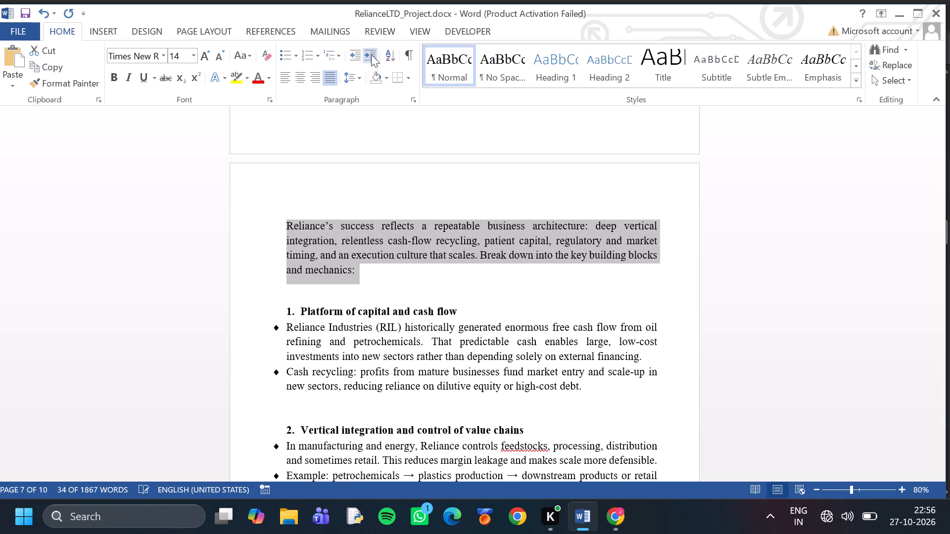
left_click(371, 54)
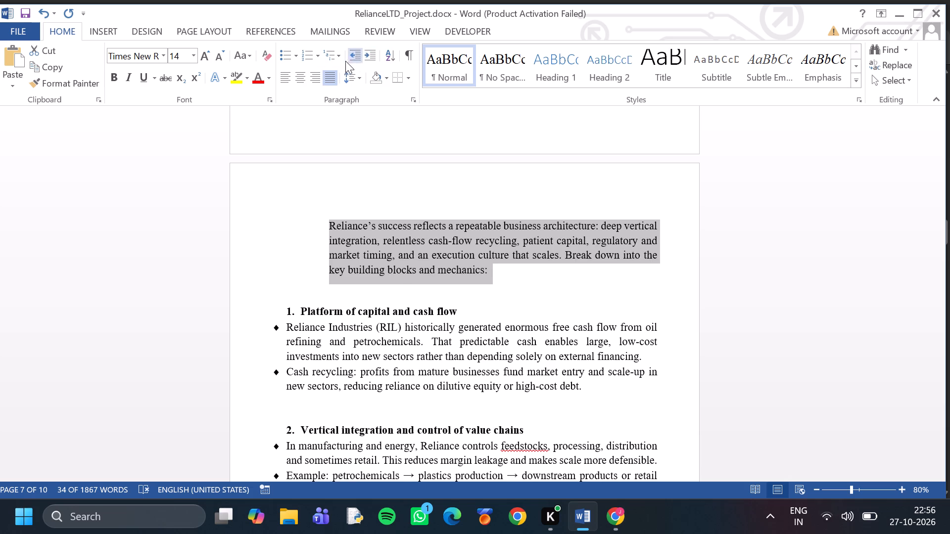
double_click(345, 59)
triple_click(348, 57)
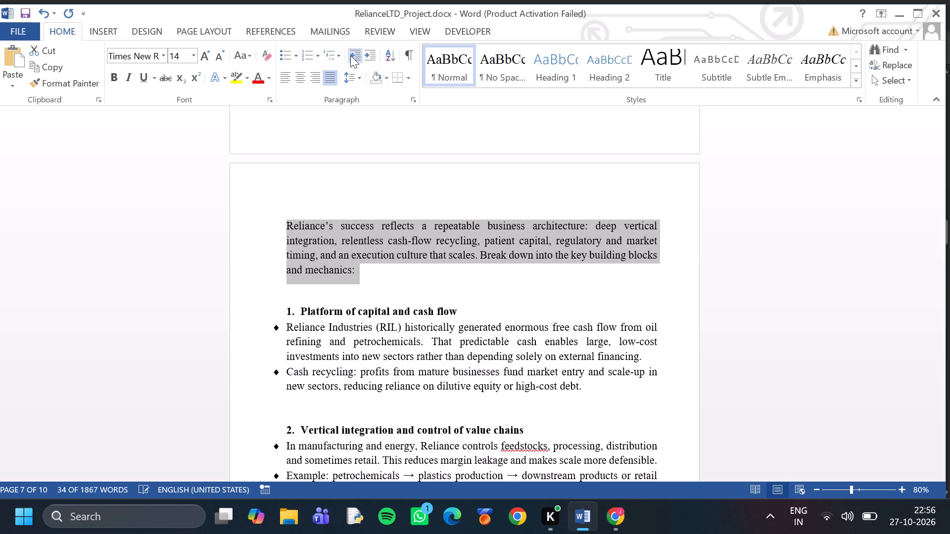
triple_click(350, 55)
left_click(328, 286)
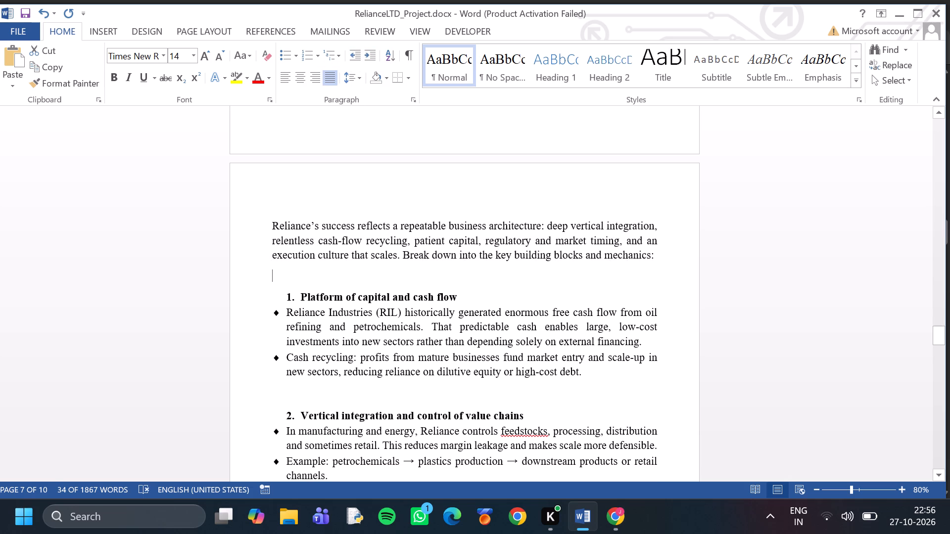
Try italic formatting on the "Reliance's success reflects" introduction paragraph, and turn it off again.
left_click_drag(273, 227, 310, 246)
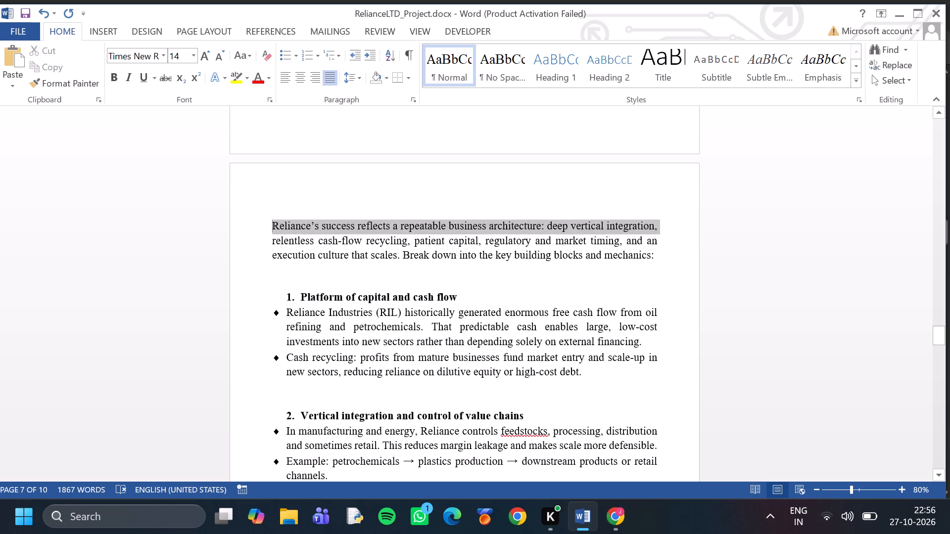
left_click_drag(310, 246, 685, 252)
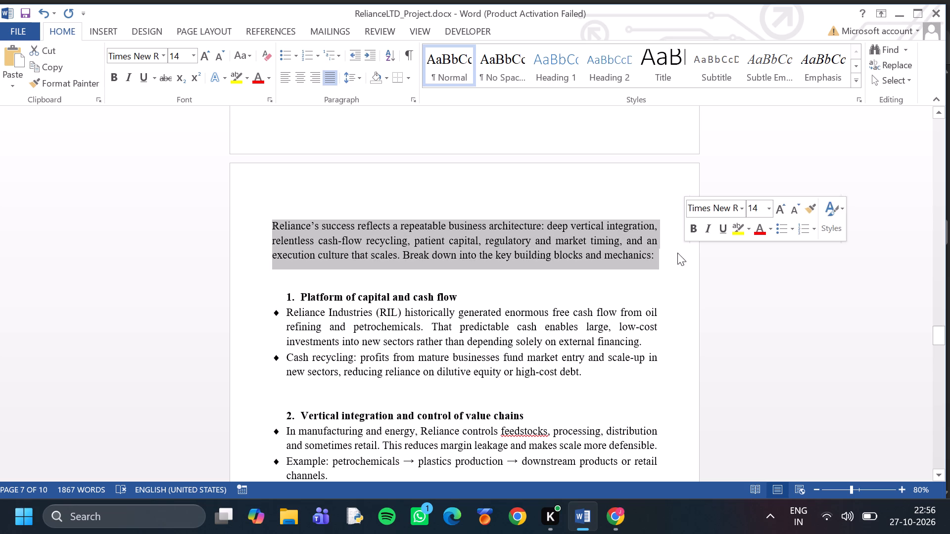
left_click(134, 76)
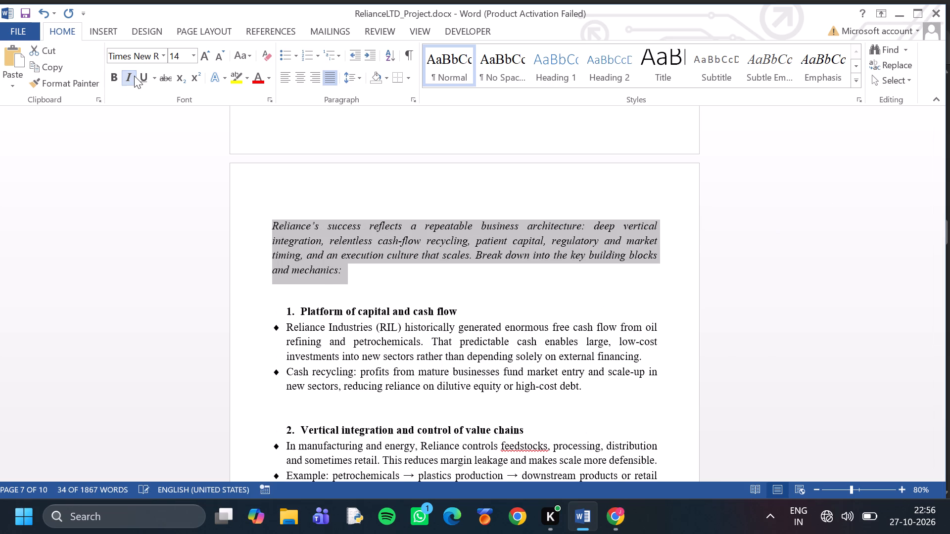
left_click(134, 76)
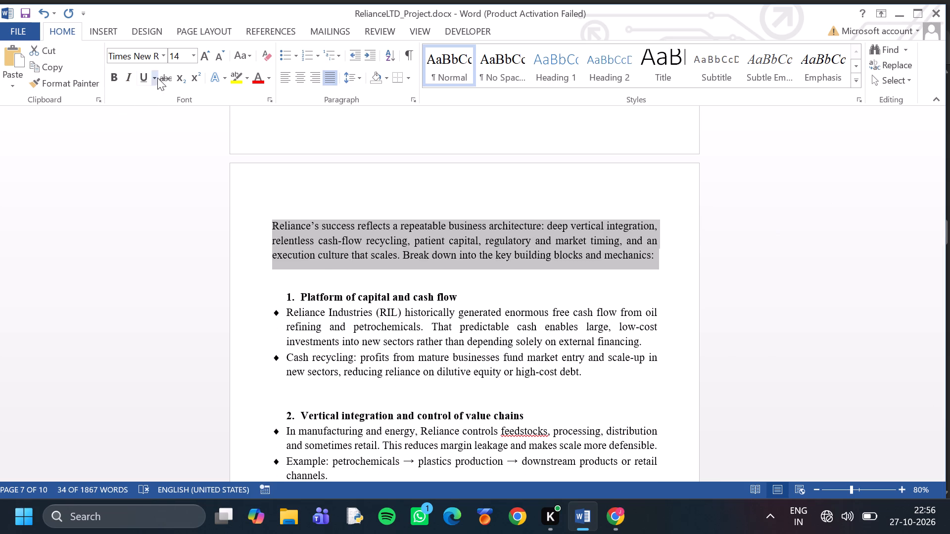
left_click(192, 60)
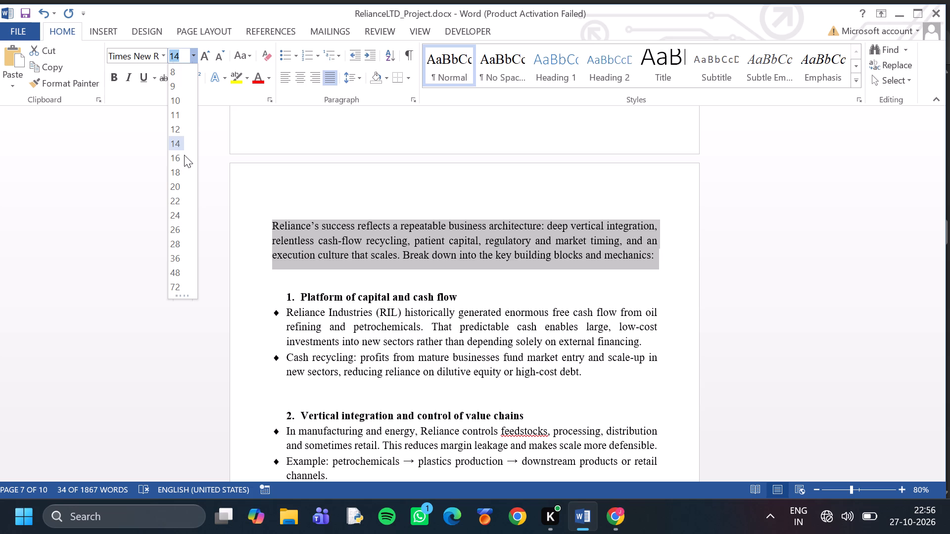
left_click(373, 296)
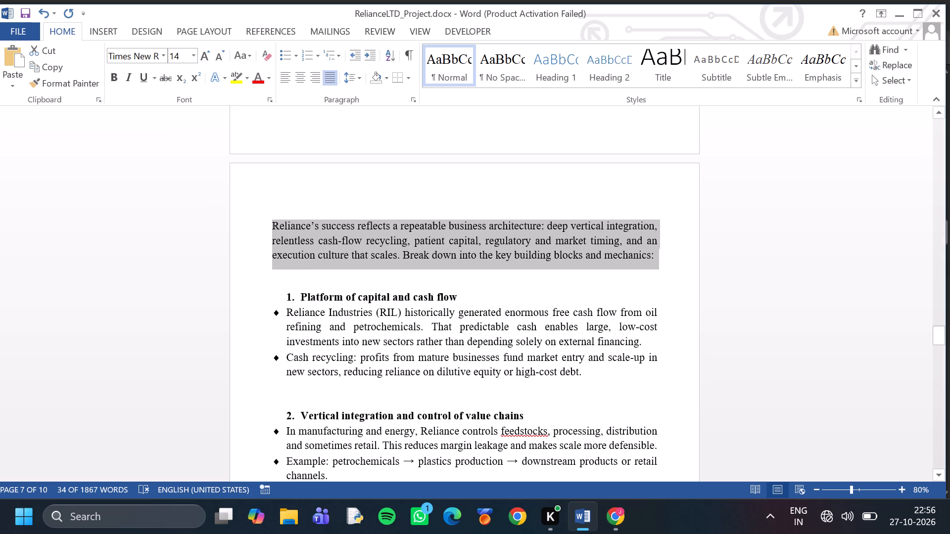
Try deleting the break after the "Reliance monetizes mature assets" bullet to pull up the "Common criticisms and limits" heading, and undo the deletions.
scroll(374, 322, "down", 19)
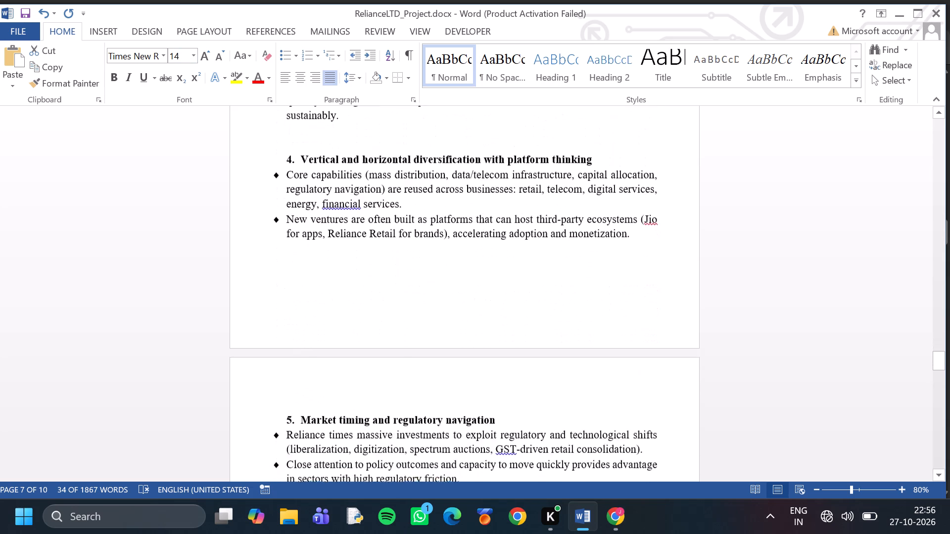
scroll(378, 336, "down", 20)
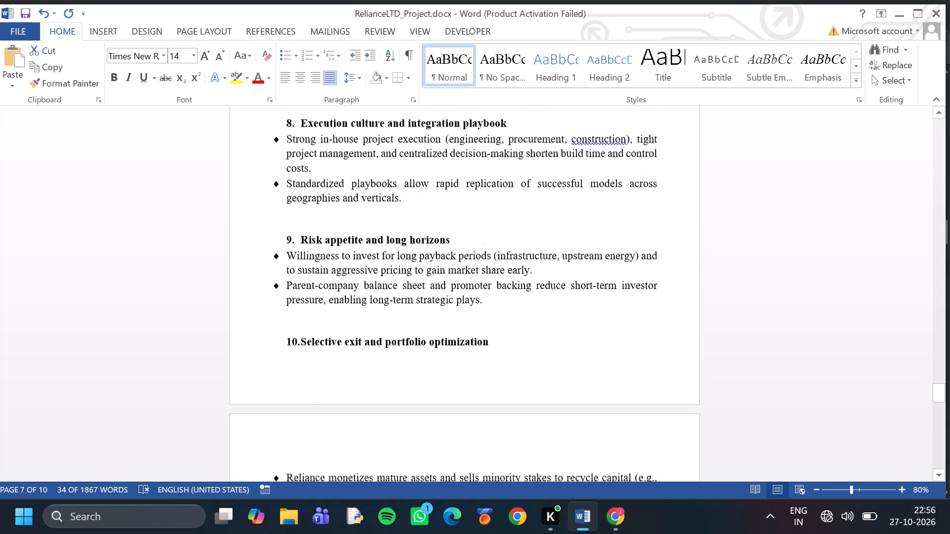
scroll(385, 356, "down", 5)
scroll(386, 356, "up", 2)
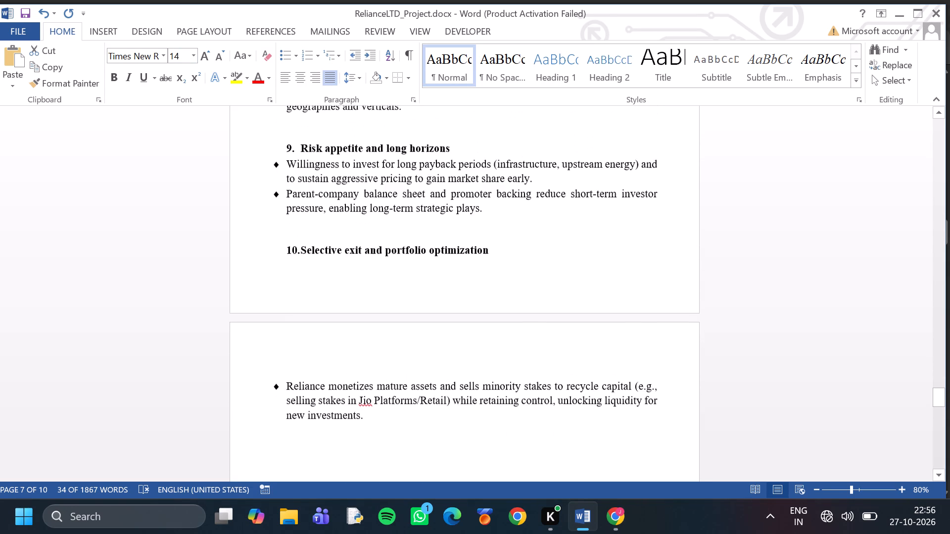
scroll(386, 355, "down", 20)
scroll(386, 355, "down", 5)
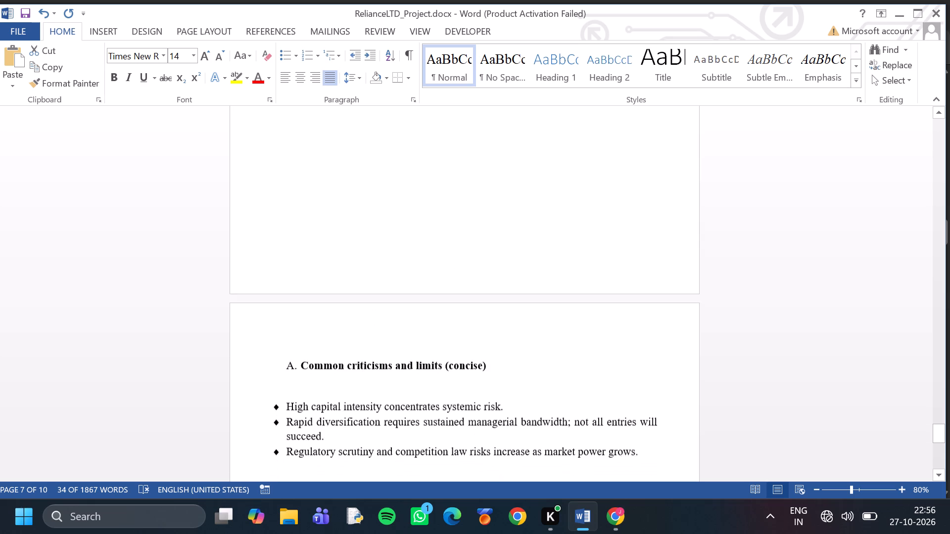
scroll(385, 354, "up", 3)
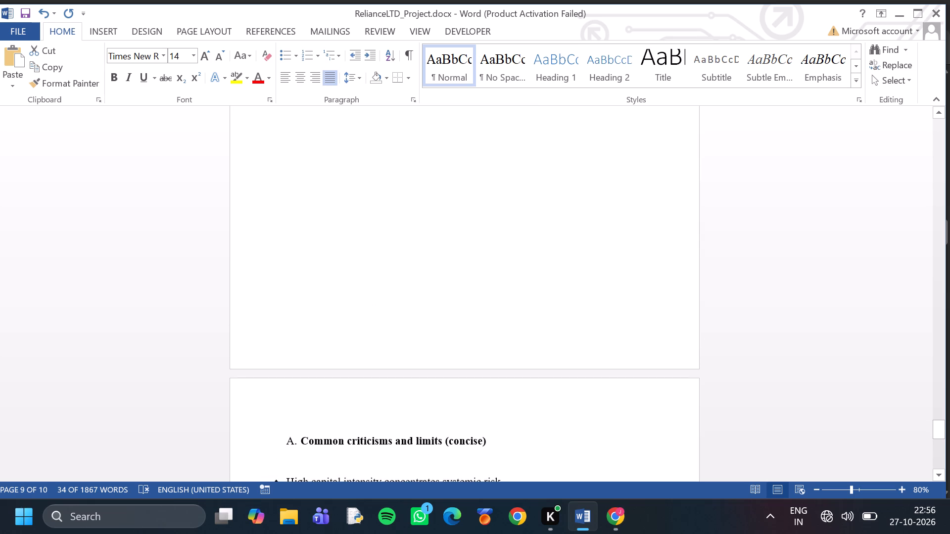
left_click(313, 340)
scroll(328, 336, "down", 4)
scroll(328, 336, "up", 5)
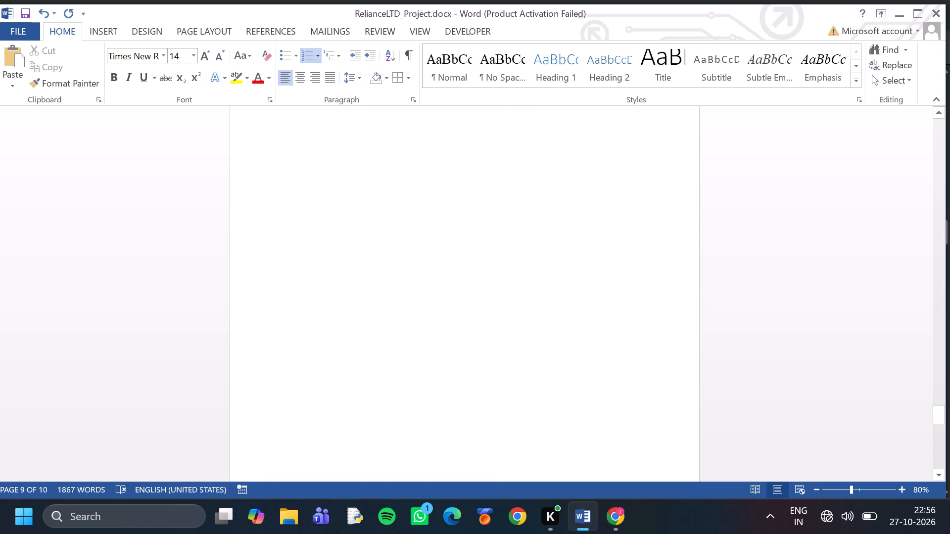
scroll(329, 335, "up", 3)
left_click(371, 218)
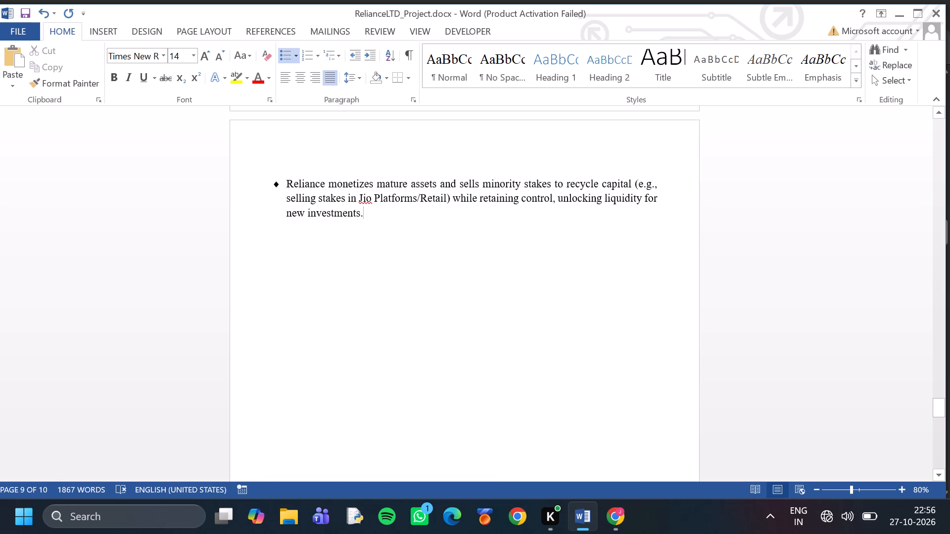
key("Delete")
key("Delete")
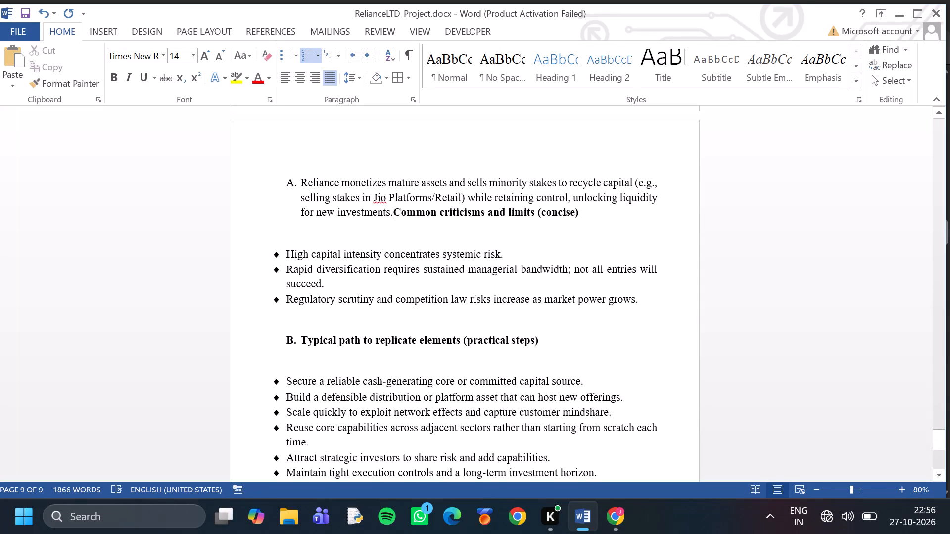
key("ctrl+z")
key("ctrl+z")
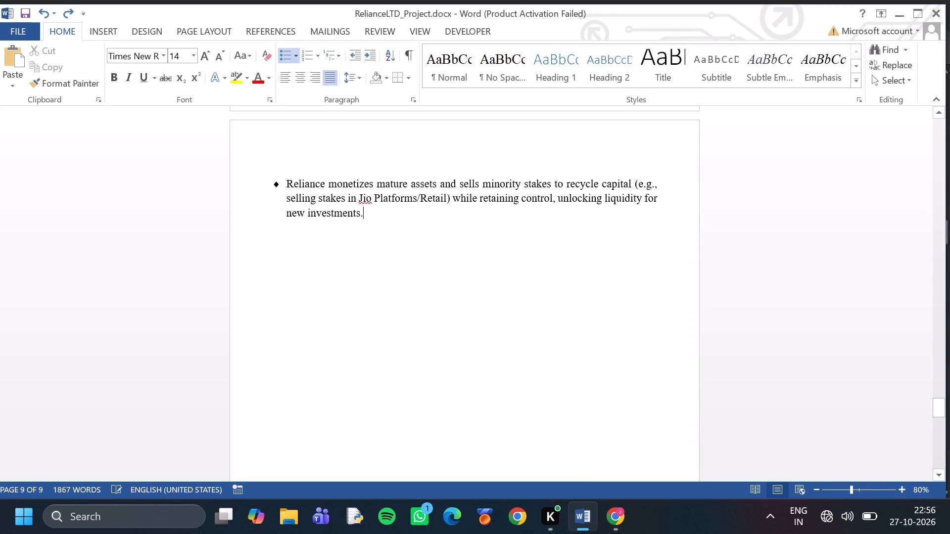
Remove the "Common criticisms and limits (concise)" heading's lettering, indent and preceding page break so it directly follows the item 10 bullet.
scroll(385, 218, "up", 5)
scroll(385, 218, "down", 5)
scroll(384, 258, "down", 1)
left_click(387, 224)
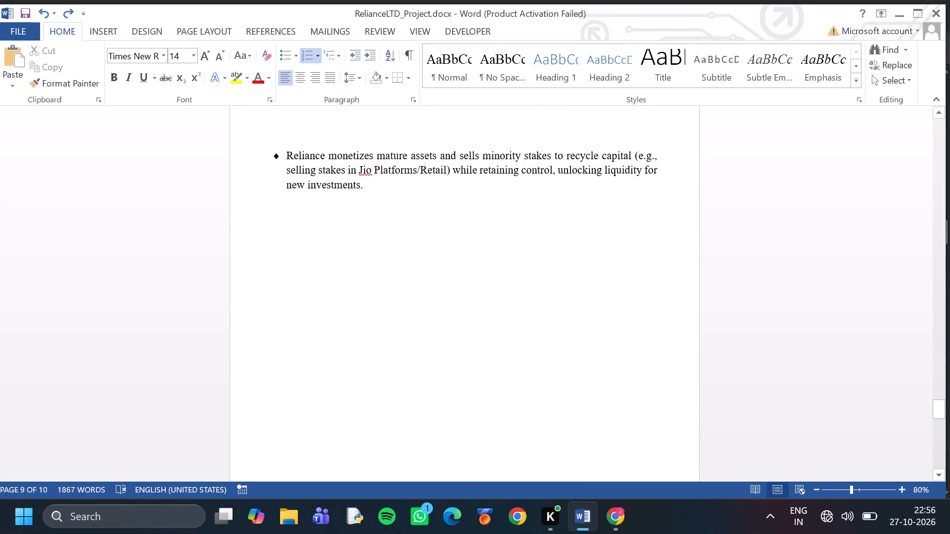
scroll(348, 255, "down", 16)
left_click(307, 374)
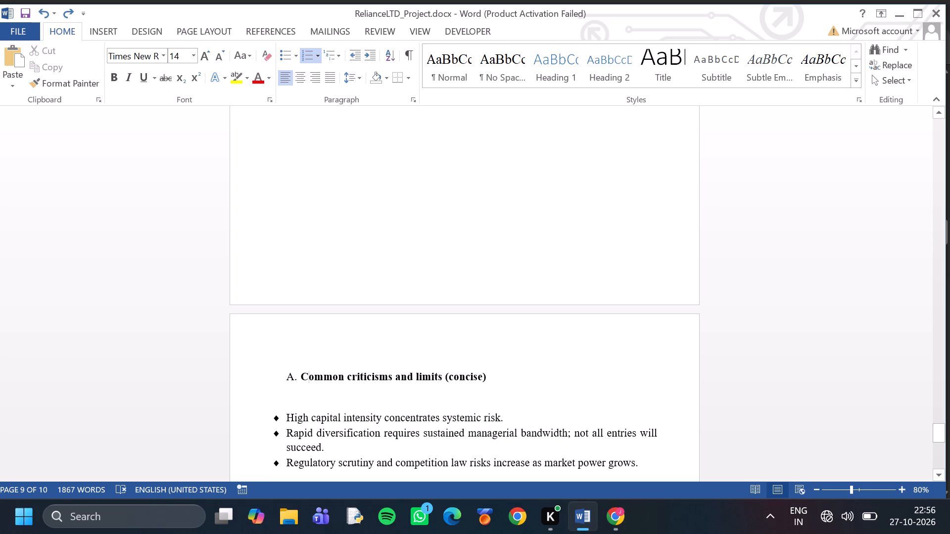
left_click(297, 377)
key("BackSpace")
key("BackSpace")
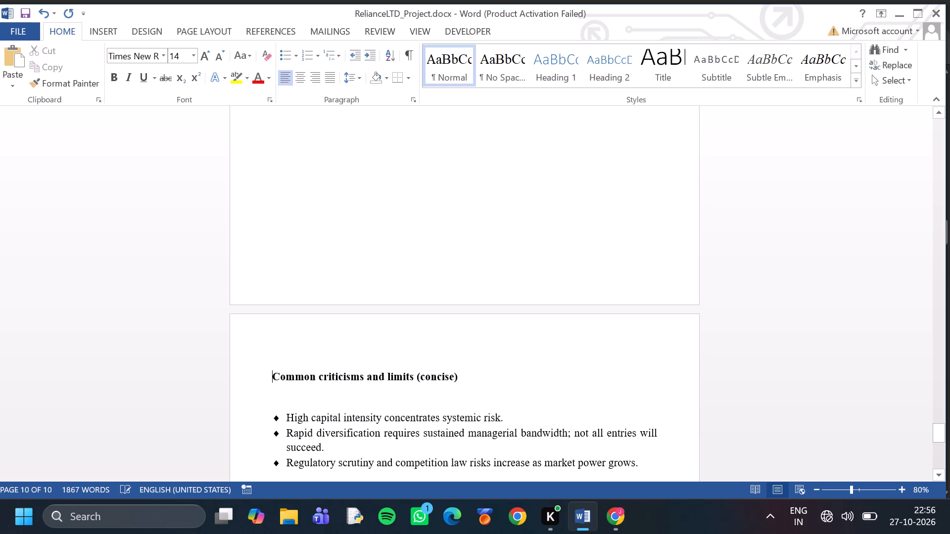
key("BackSpace")
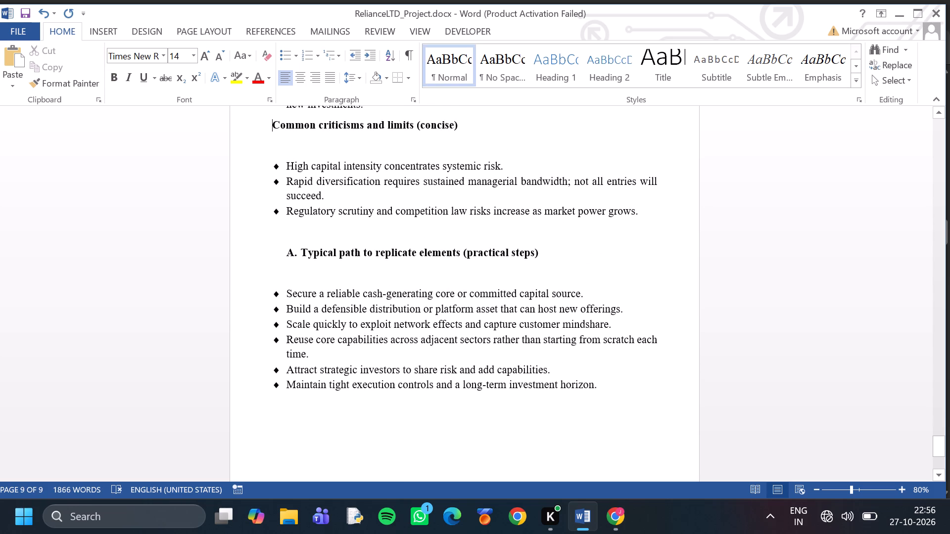
Apply the A., B., C. lettering format to the "Common criticisms and limits (concise)" heading.
scroll(302, 374, "up", 4)
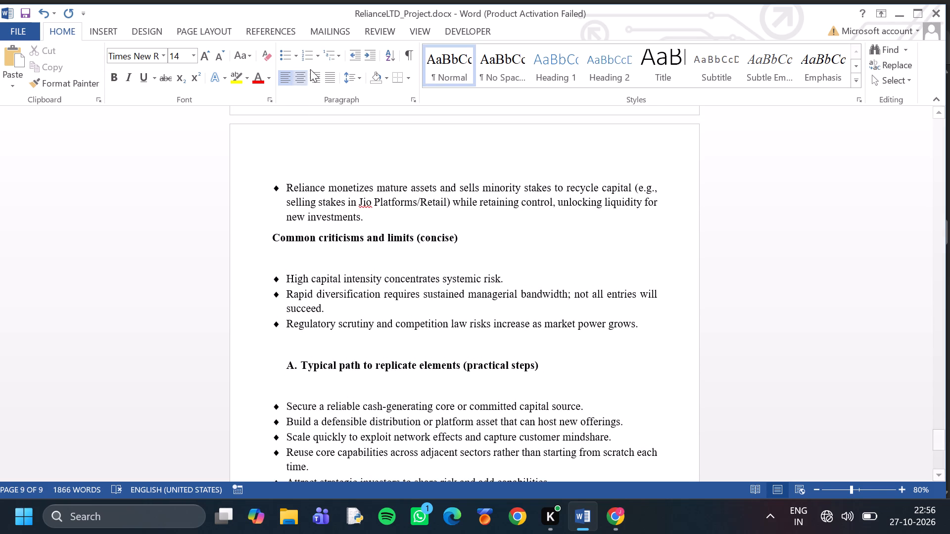
left_click(318, 55)
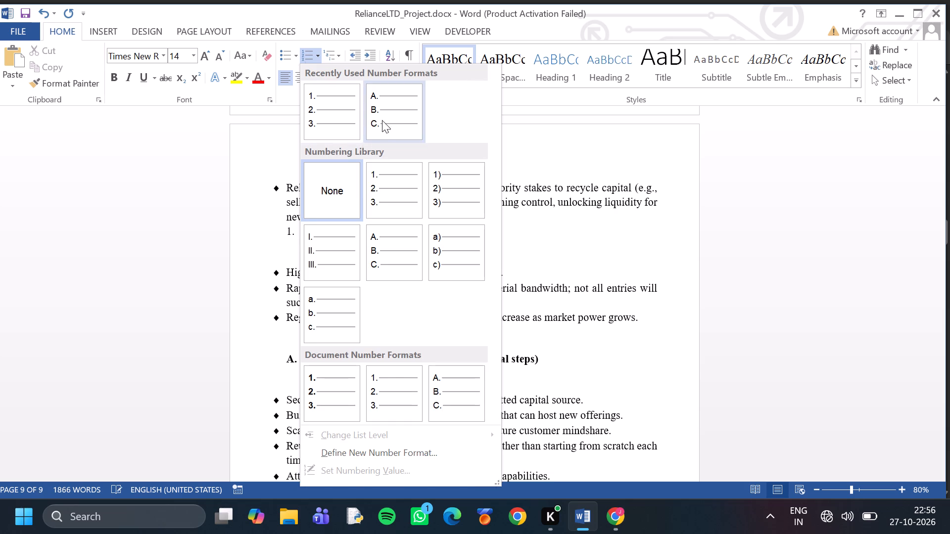
left_click(382, 120)
Insert an unbulleted blank line between the "Reliance monetizes mature assets" bullet and the "Common criticisms and limits (concise)" heading.
left_click(359, 211)
left_click(414, 215)
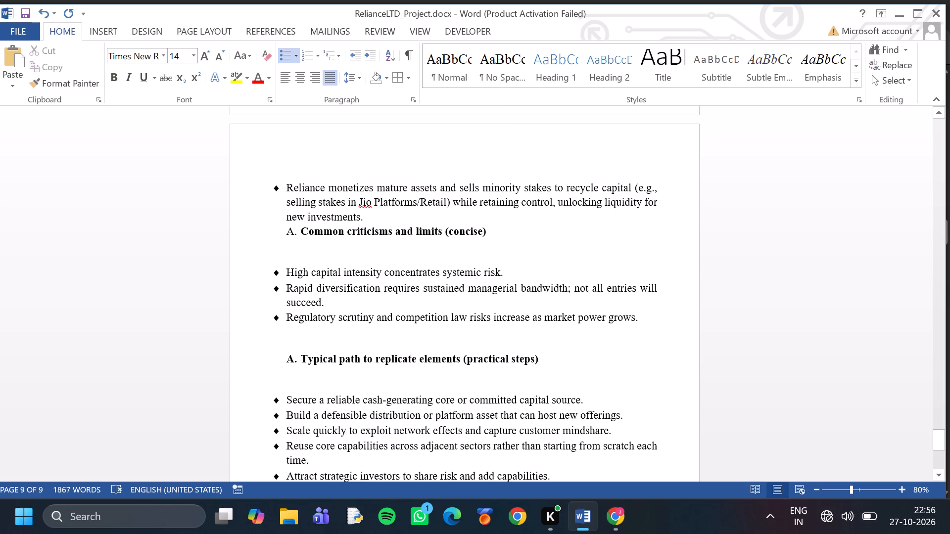
key("Return")
key("BackSpace")
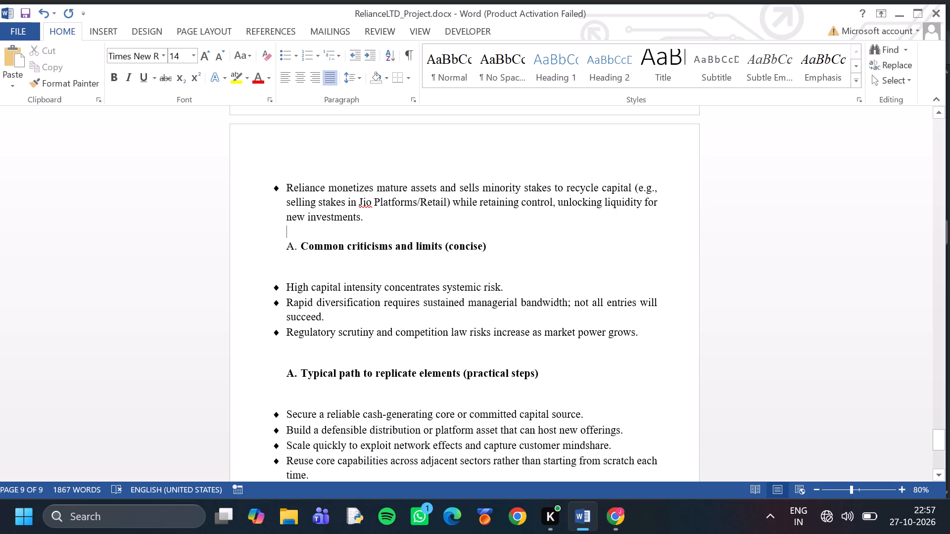
key("BackSpace")
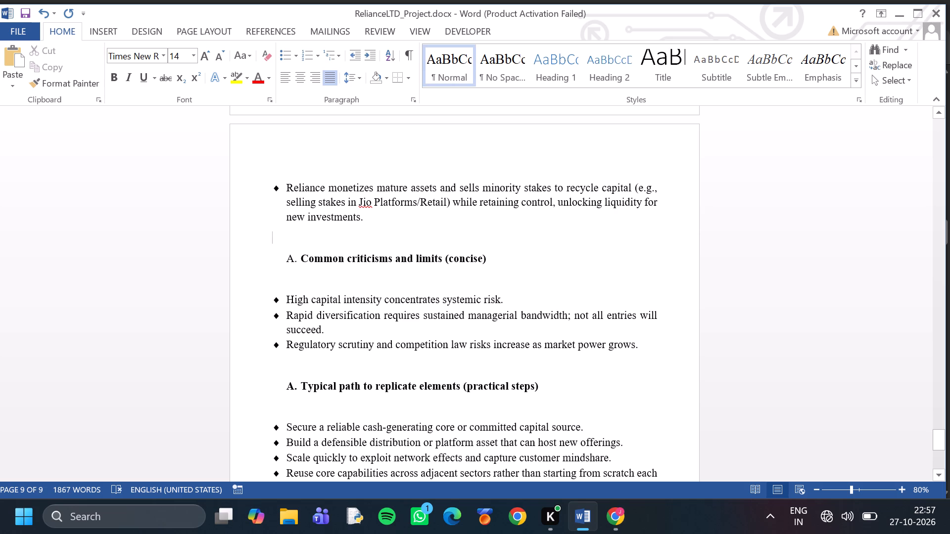
Set the numbering value of the "Typical path to replicate elements (practical steps)" heading to B.
left_click(299, 382)
left_click(291, 387)
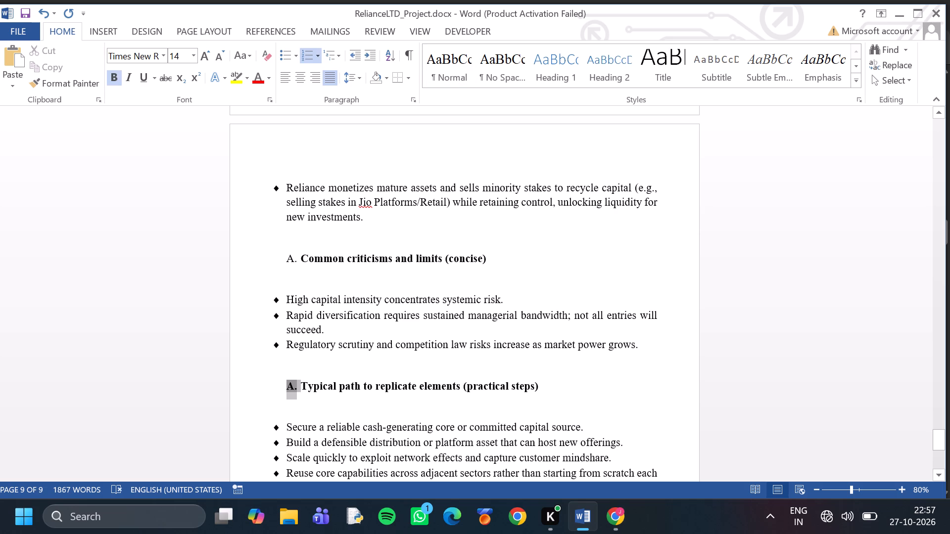
left_click(320, 56)
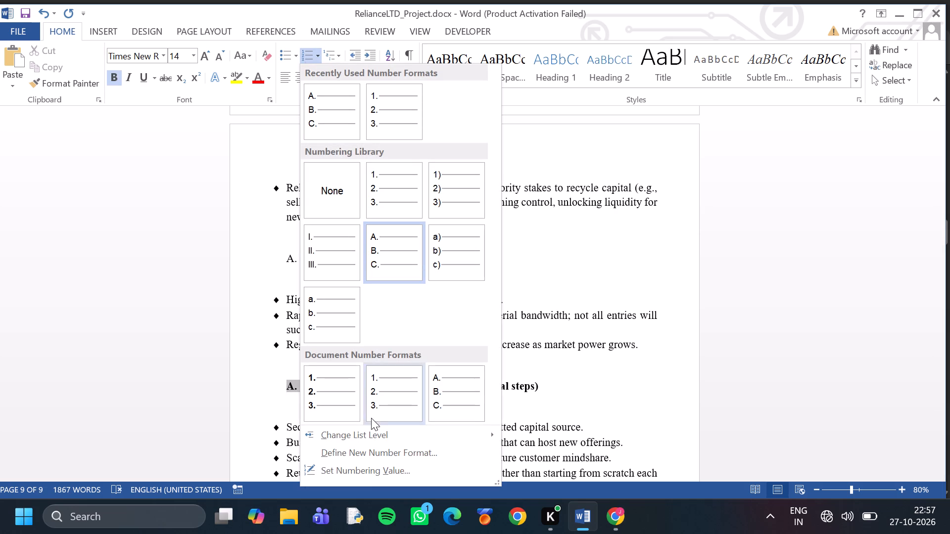
left_click(372, 471)
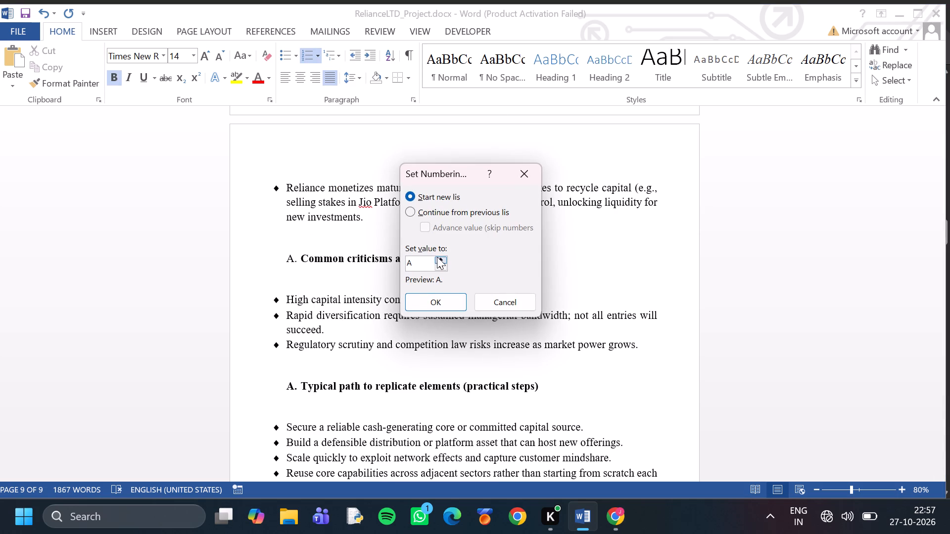
left_click(438, 257)
left_click(448, 294)
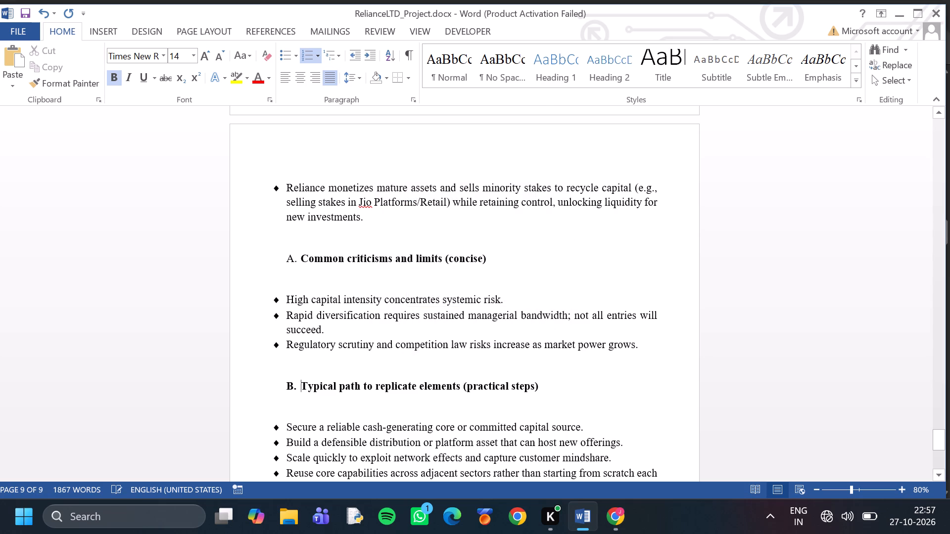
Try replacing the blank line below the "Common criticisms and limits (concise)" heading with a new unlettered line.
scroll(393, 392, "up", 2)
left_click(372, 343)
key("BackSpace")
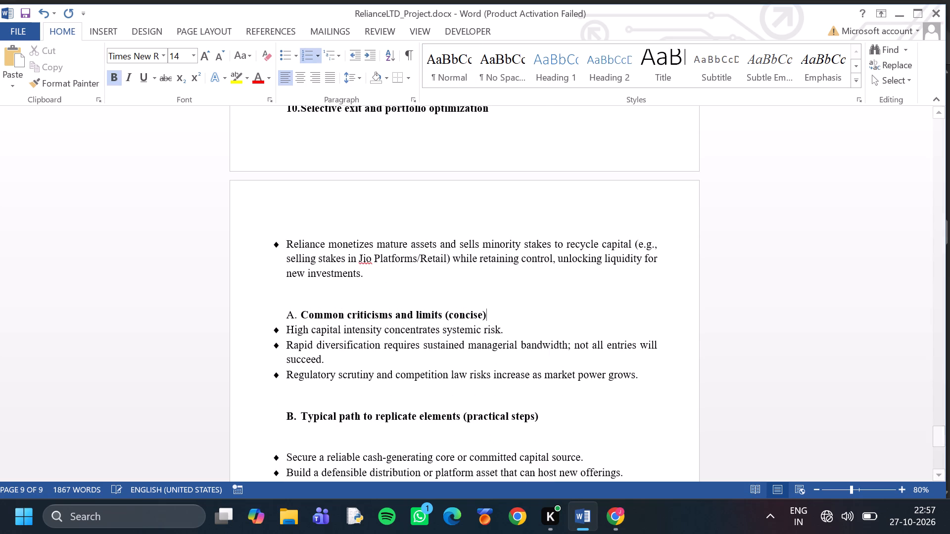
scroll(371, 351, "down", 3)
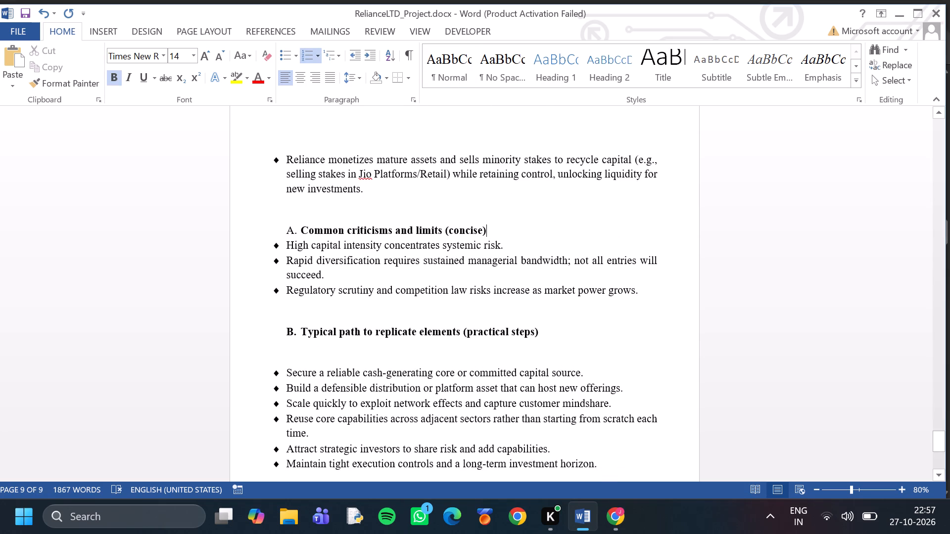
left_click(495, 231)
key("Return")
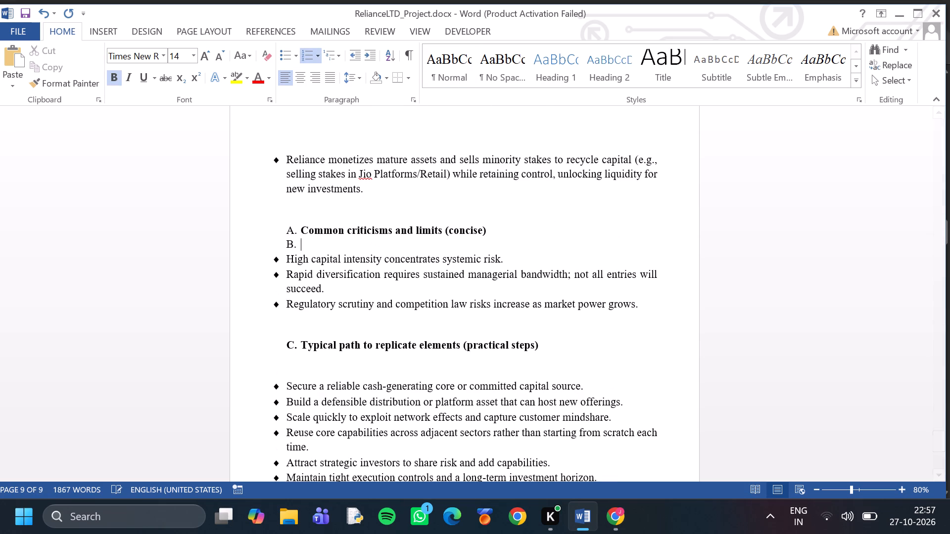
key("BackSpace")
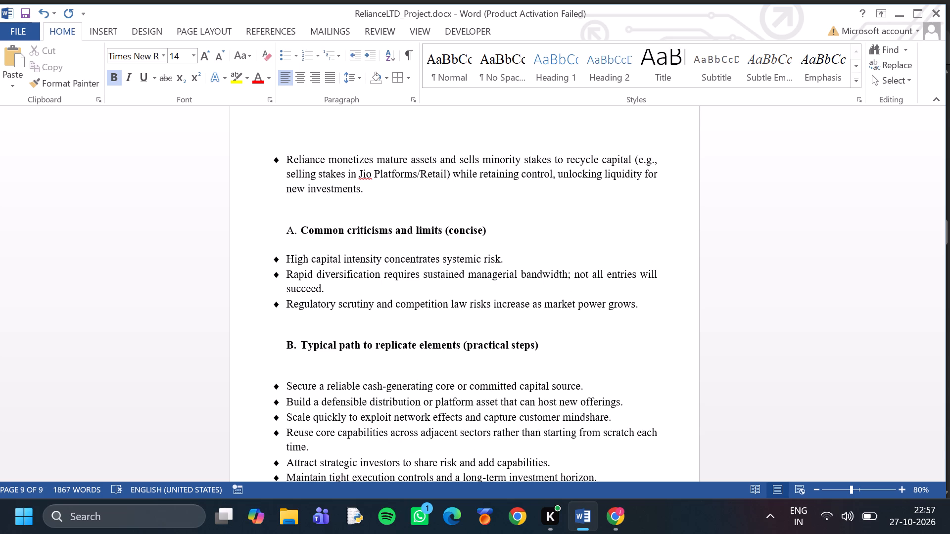
Delete the blank line between the "Typical path to replicate elements (practical steps)" heading and its first bullet.
left_click(530, 316)
left_click(446, 336)
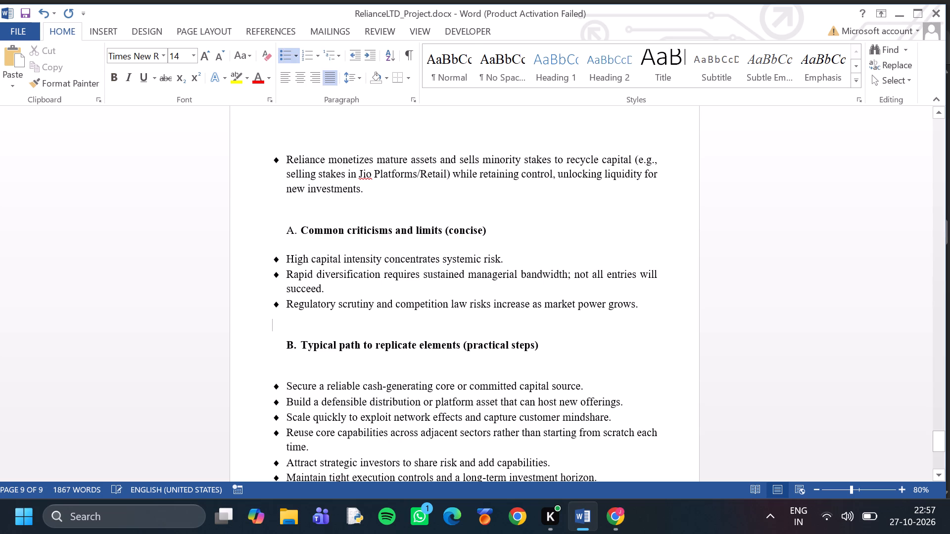
left_click(338, 368)
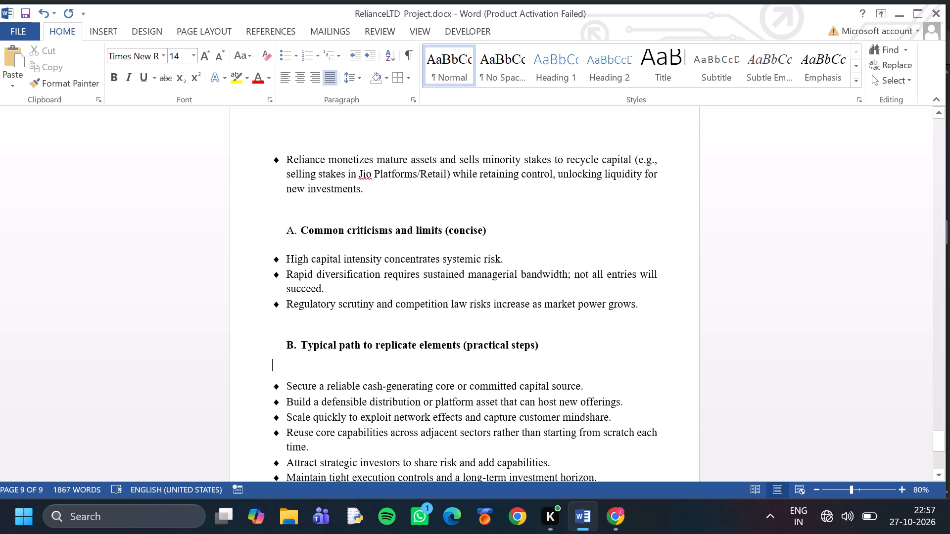
key("BackSpace")
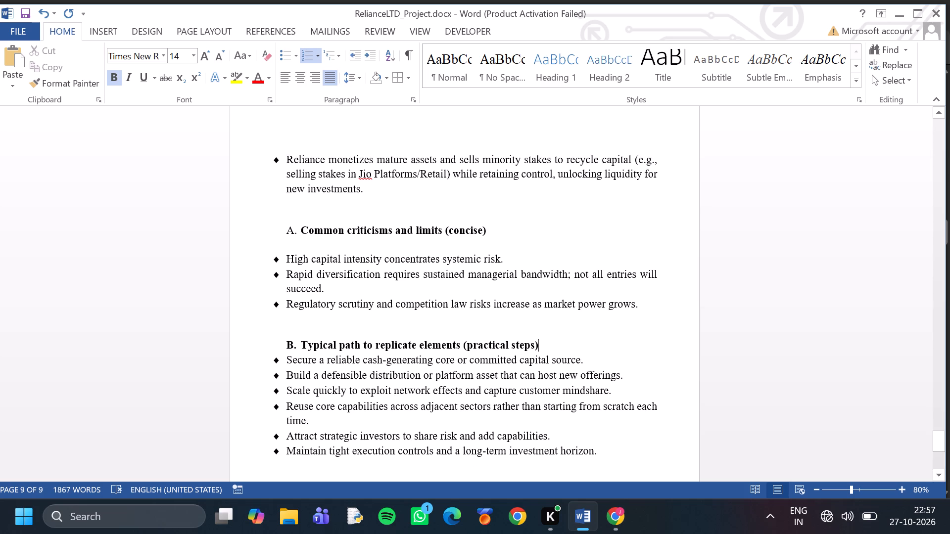
Delete the blank line between the "Common criticisms and limits (concise)" heading and its first bullet.
left_click(307, 241)
key("BackSpace")
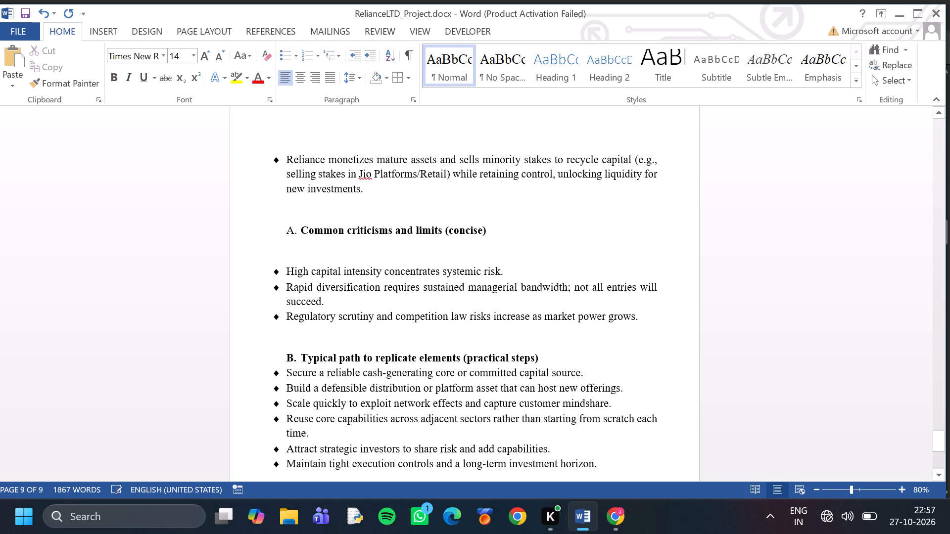
key("BackSpace")
key("BackSpace")
Insert a page break after item 9's last bullet so the "Selective exit and portfolio optimization" heading starts a new page.
scroll(344, 234, "up", 2)
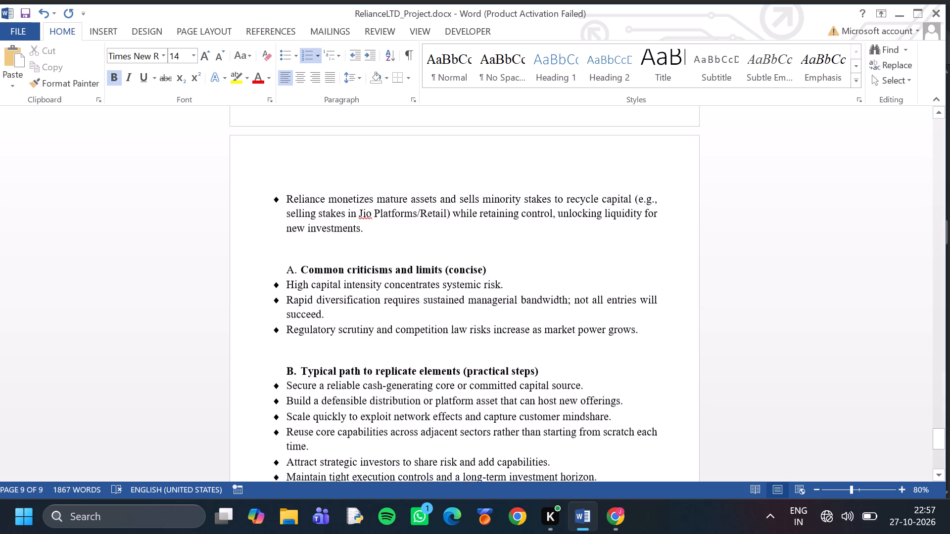
scroll(335, 251, "up", 6)
scroll(335, 249, "down", 1)
scroll(335, 249, "up", 1)
scroll(335, 249, "down", 2)
scroll(343, 245, "up", 1)
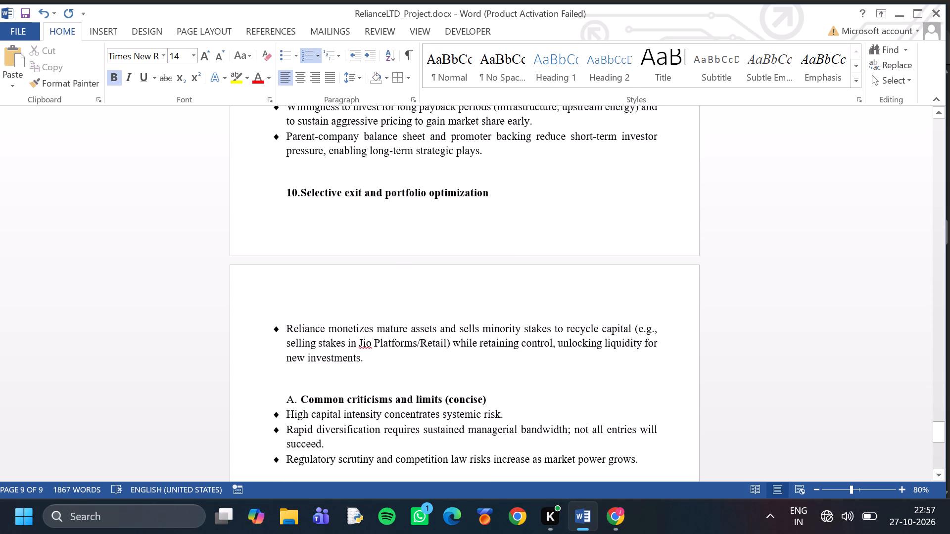
scroll(343, 245, "up", 1)
left_click(498, 215)
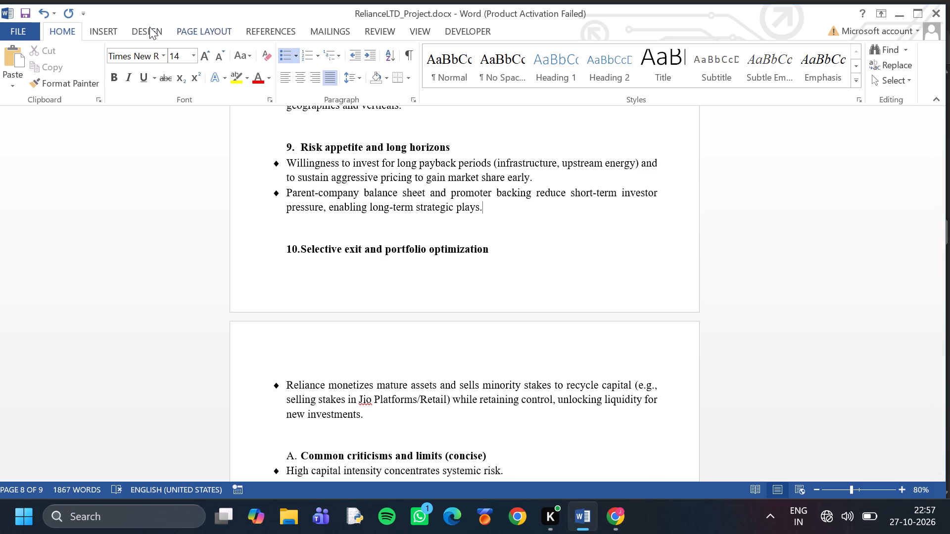
left_click(118, 32)
left_click(40, 74)
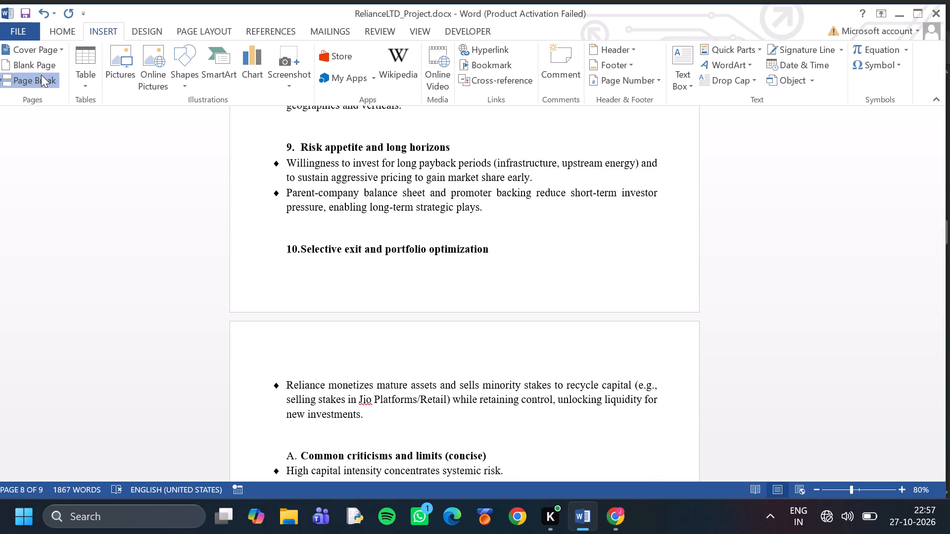
Delete the empty bullet and blank line above the "Selective exit and portfolio optimization" heading, keeping it on the new page.
scroll(282, 214, "down", 1)
left_click(288, 395)
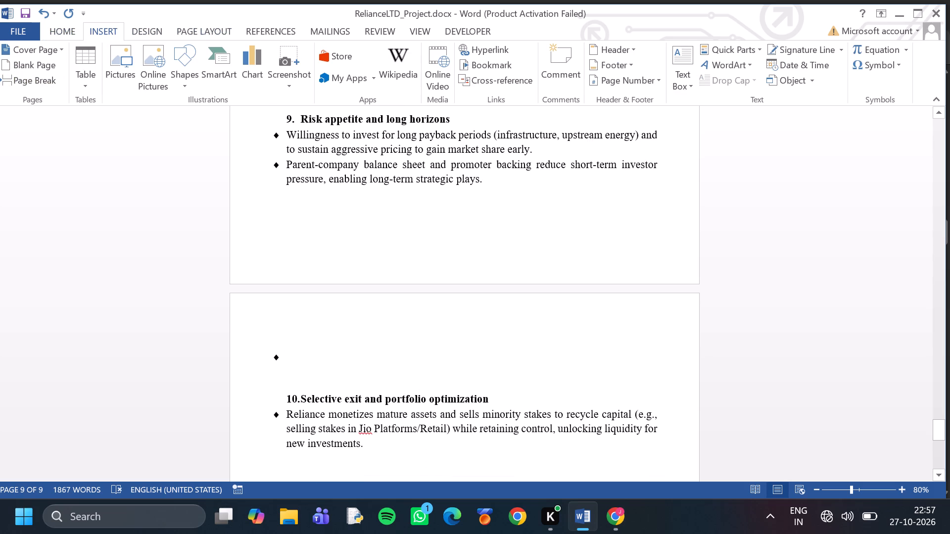
left_click(292, 383)
key("BackSpace")
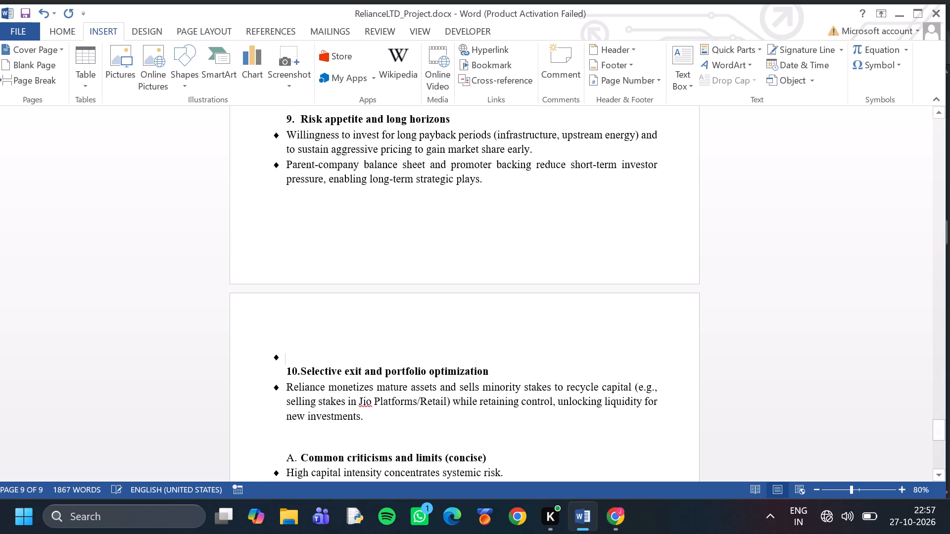
key("BackSpace")
key("BackSpace")
key("BackSpace")
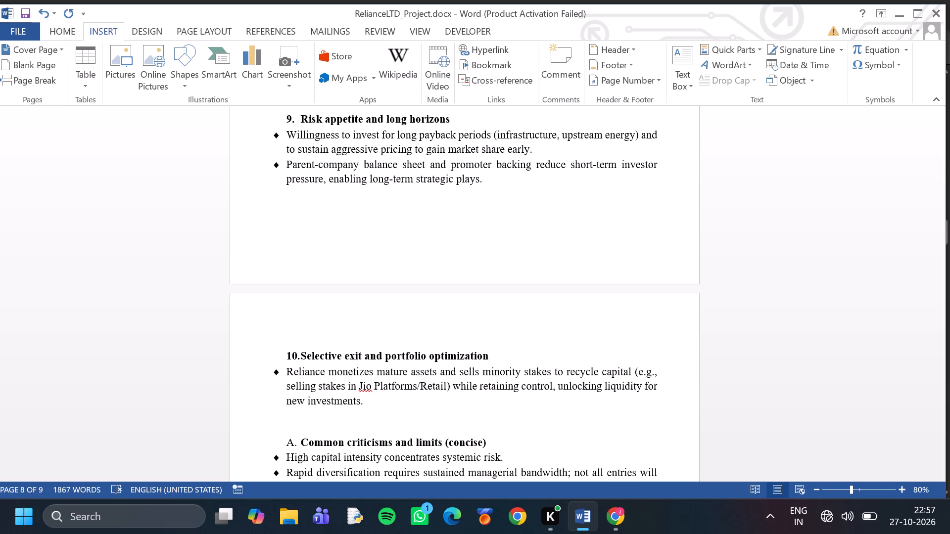
Compare the report's closing sections with the Quora answer in Chrome, from item 10 through its Summary, and return to Word.
scroll(277, 391, "down", 3)
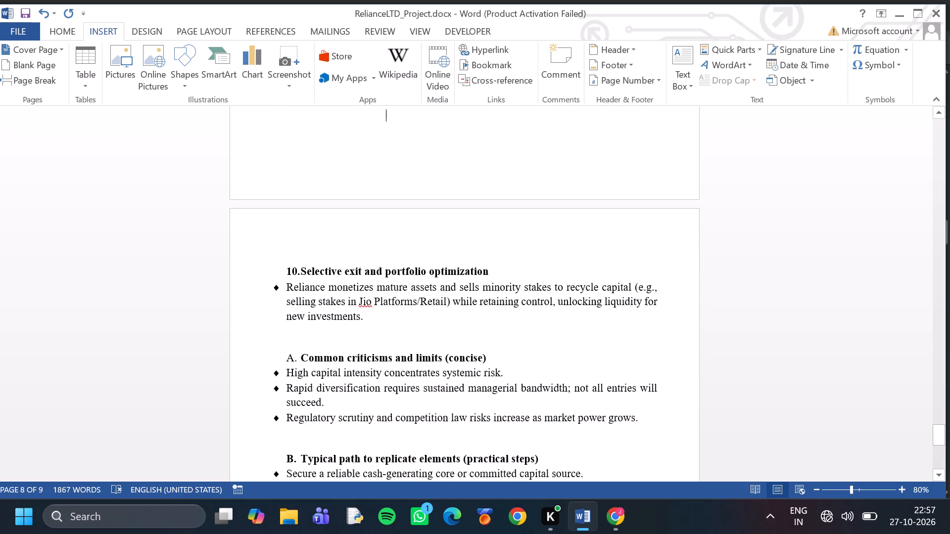
scroll(395, 325, "down", 11)
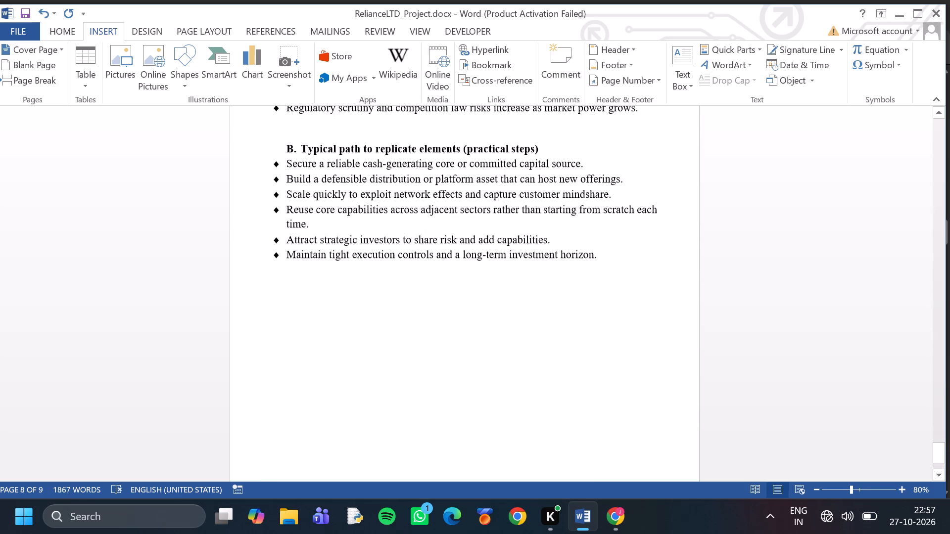
left_click(638, 246)
left_click(614, 522)
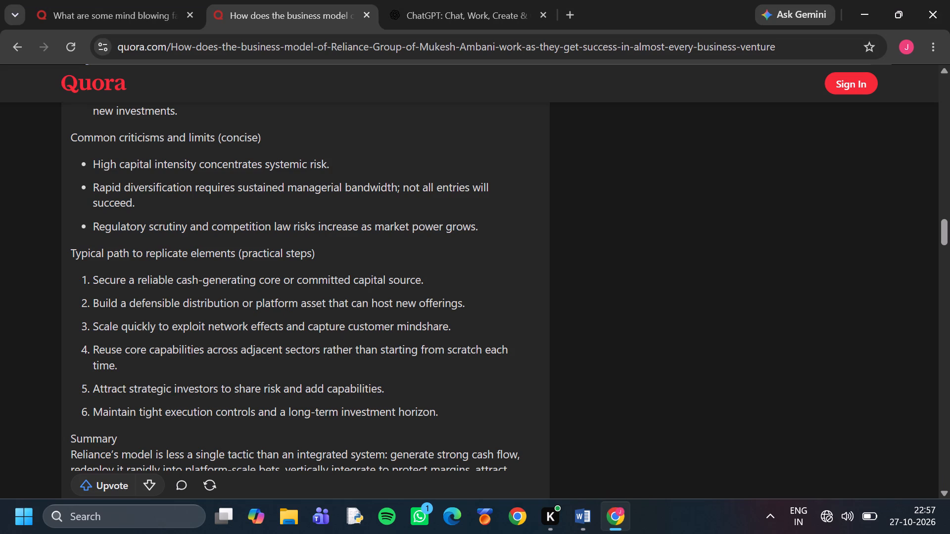
scroll(233, 311, "down", 4)
scroll(230, 315, "up", 4)
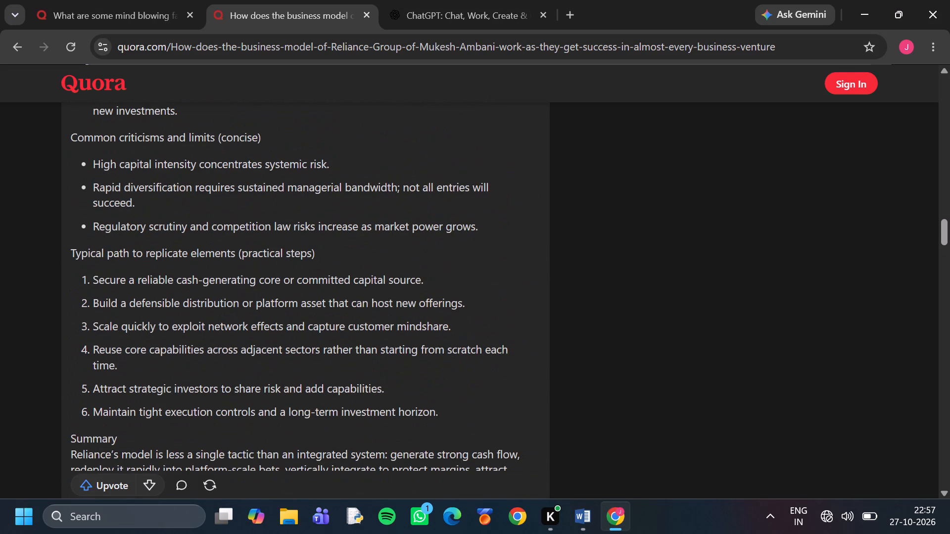
left_click(584, 517)
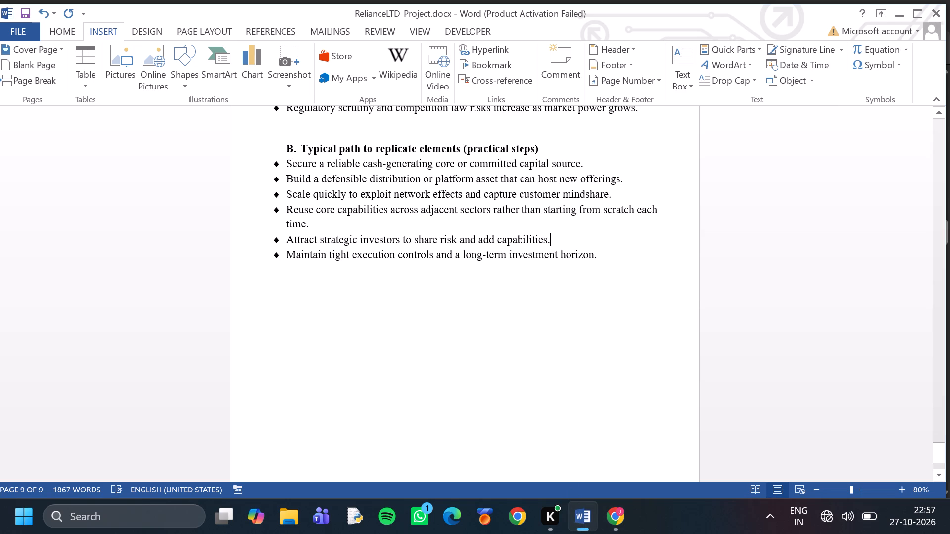
scroll(469, 350, "up", 2)
scroll(395, 293, "up", 1)
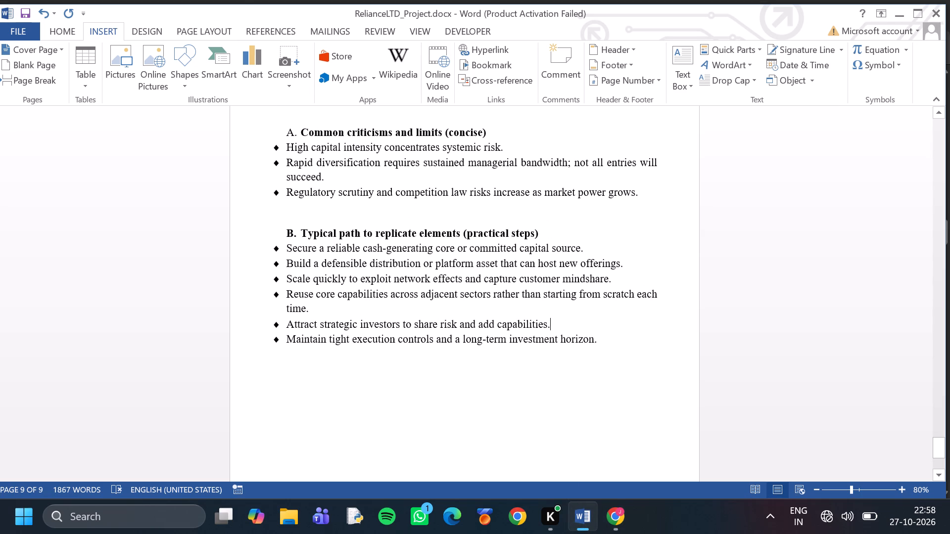
scroll(356, 259, "up", 1)
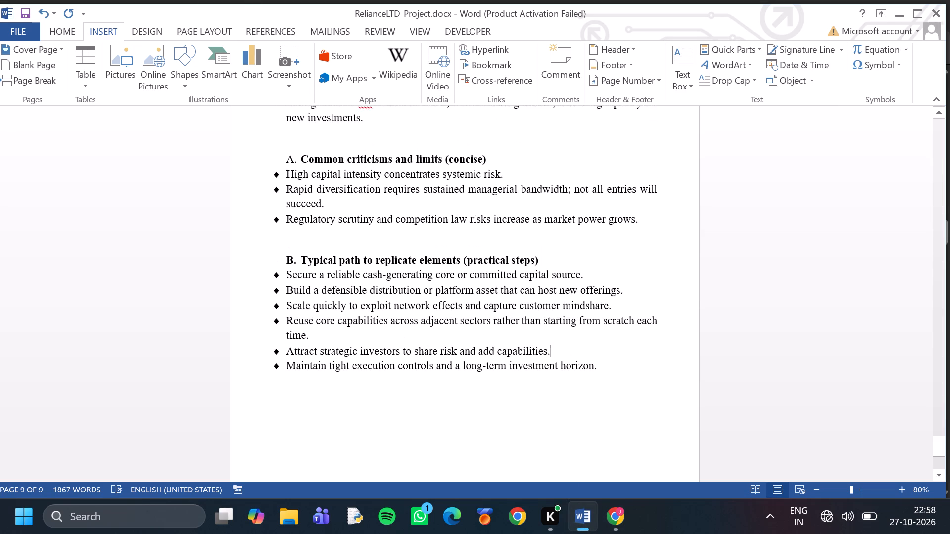
left_click(608, 521)
scroll(424, 373, "up", 1)
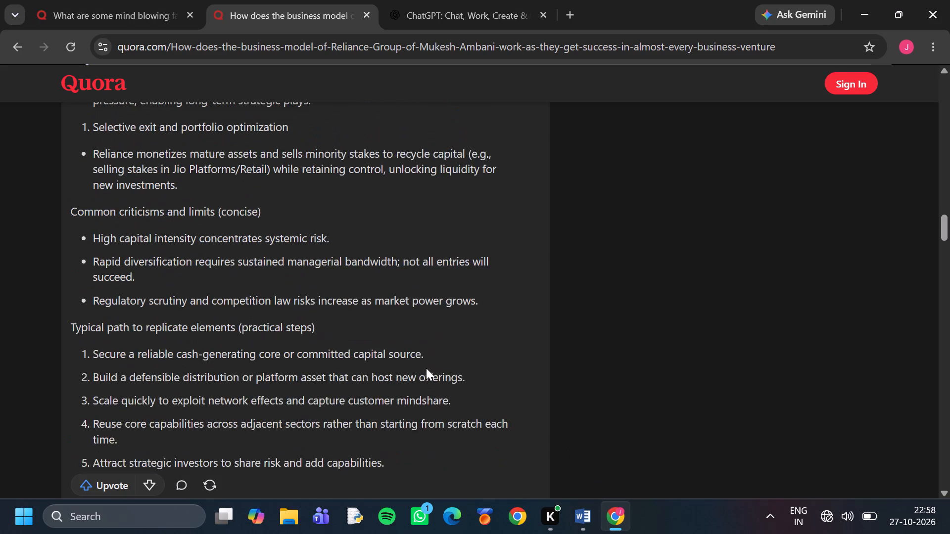
scroll(427, 366, "up", 1)
scroll(436, 320, "down", 2)
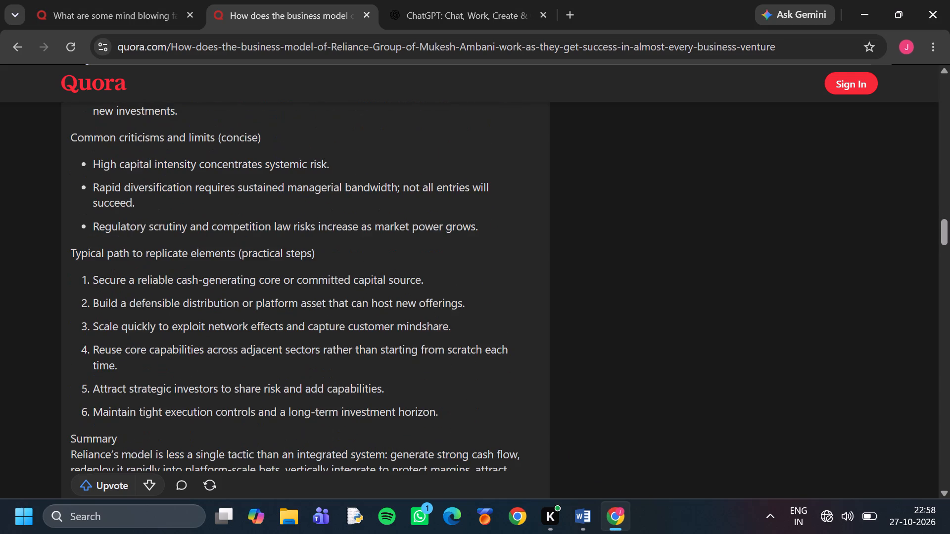
scroll(380, 326, "down", 2)
scroll(331, 350, "up", 1)
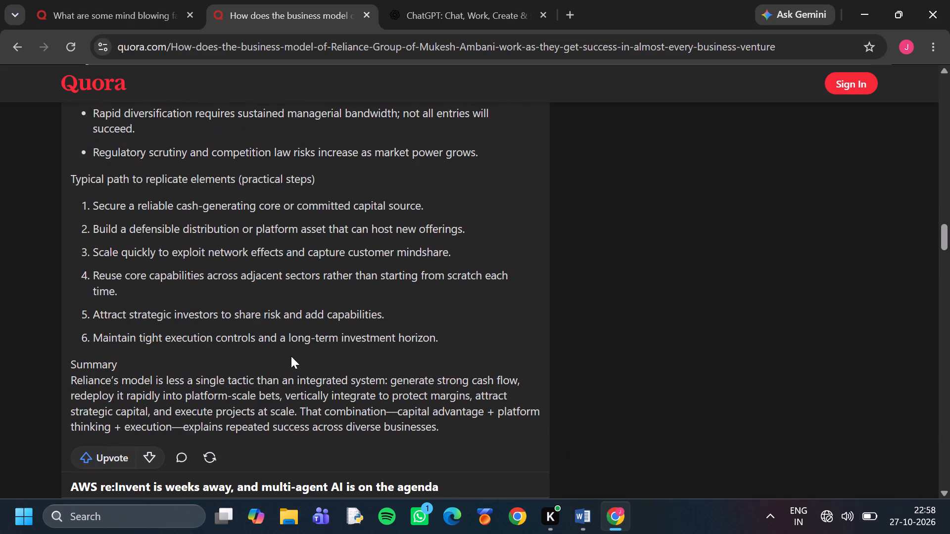
scroll(291, 356, "down", 1)
left_click(580, 516)
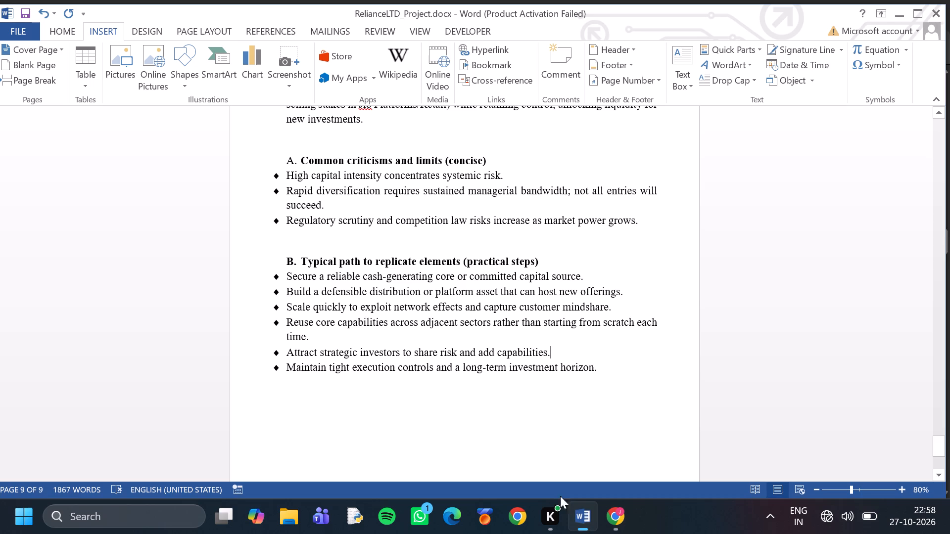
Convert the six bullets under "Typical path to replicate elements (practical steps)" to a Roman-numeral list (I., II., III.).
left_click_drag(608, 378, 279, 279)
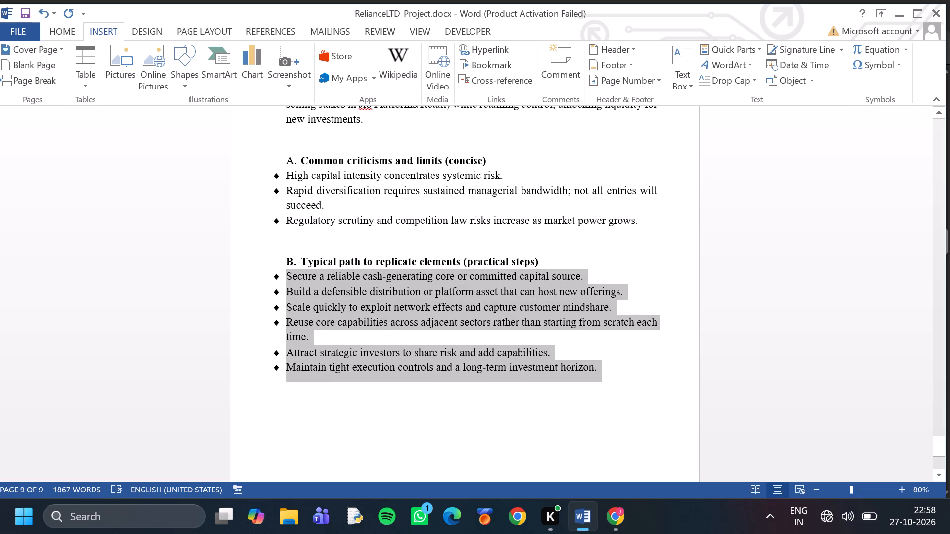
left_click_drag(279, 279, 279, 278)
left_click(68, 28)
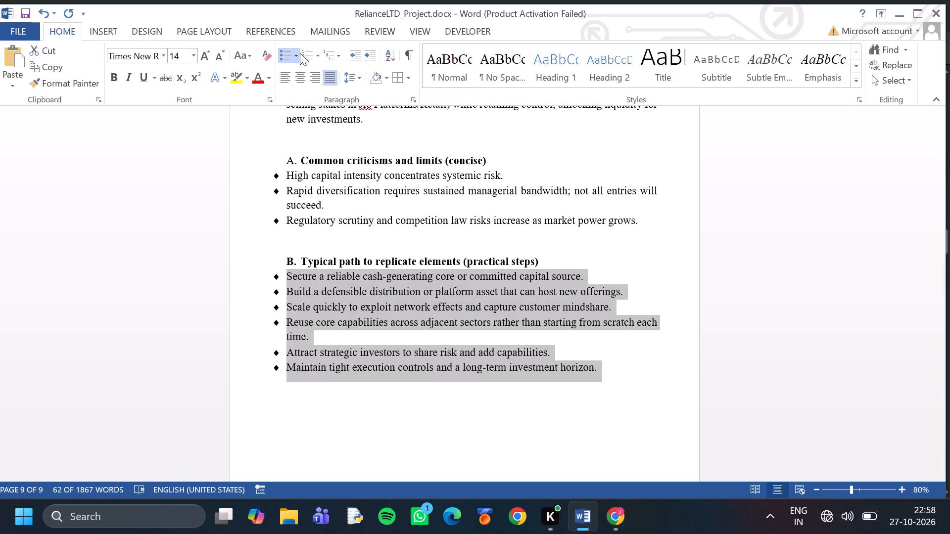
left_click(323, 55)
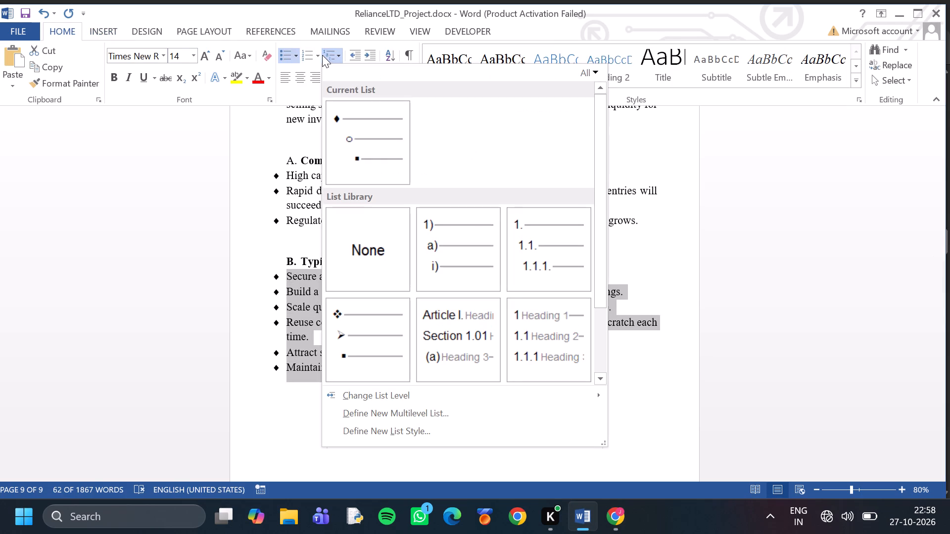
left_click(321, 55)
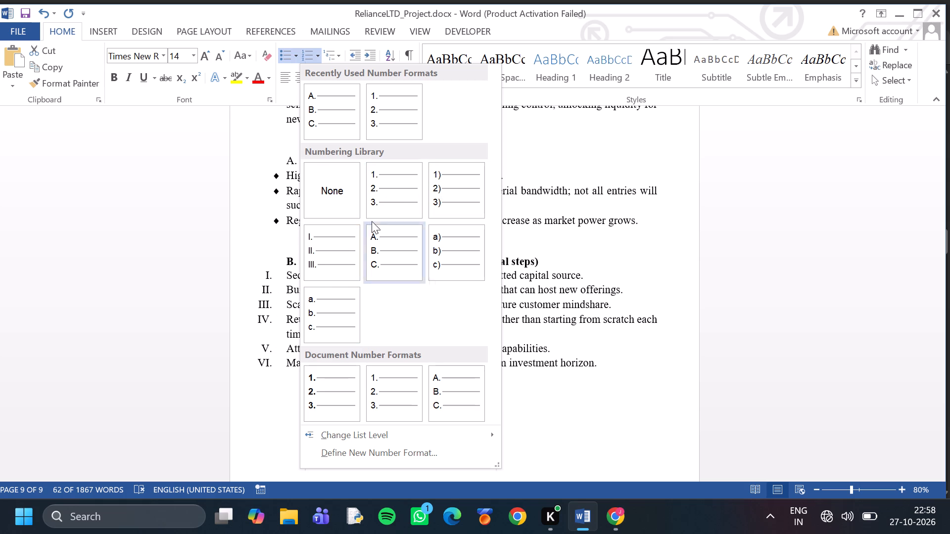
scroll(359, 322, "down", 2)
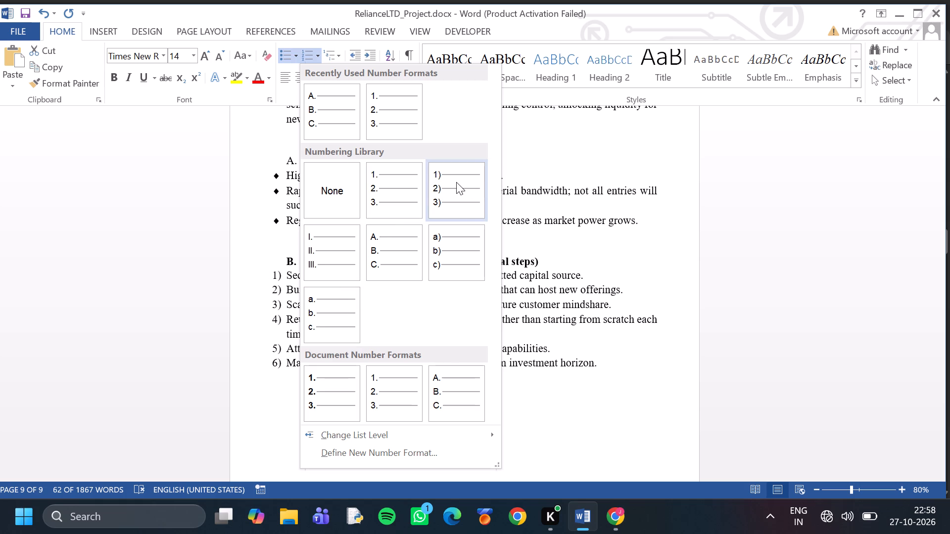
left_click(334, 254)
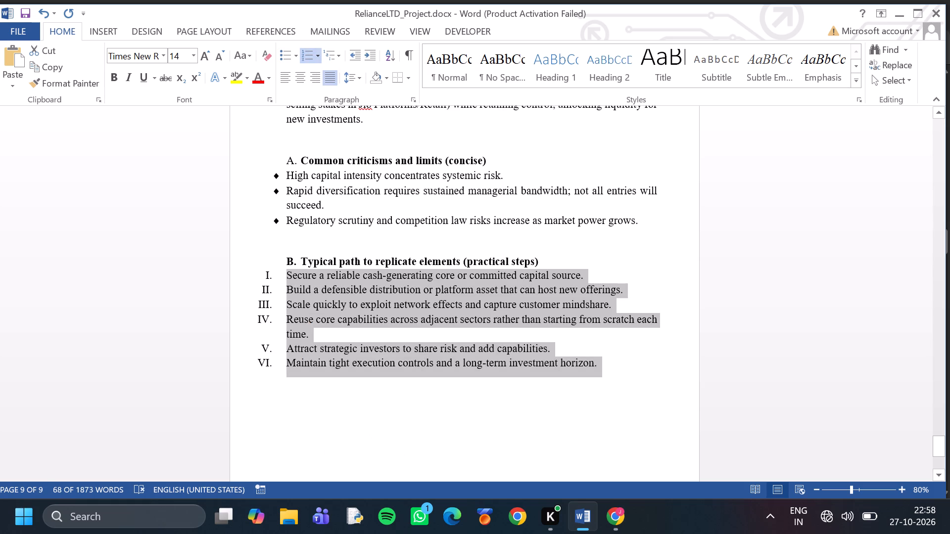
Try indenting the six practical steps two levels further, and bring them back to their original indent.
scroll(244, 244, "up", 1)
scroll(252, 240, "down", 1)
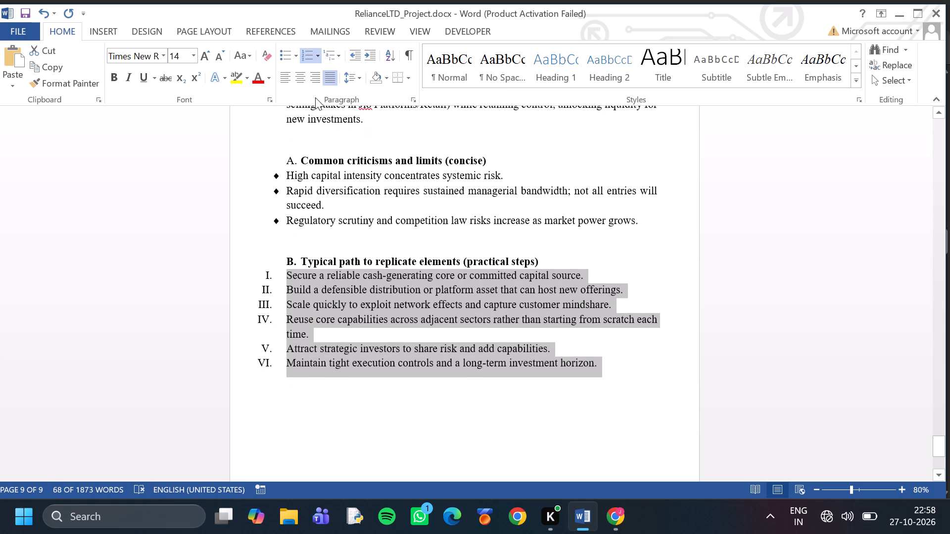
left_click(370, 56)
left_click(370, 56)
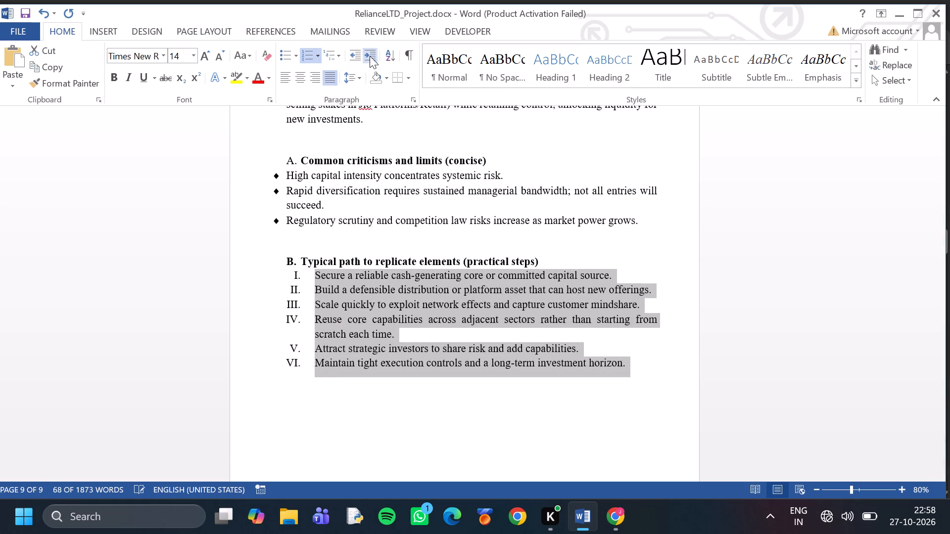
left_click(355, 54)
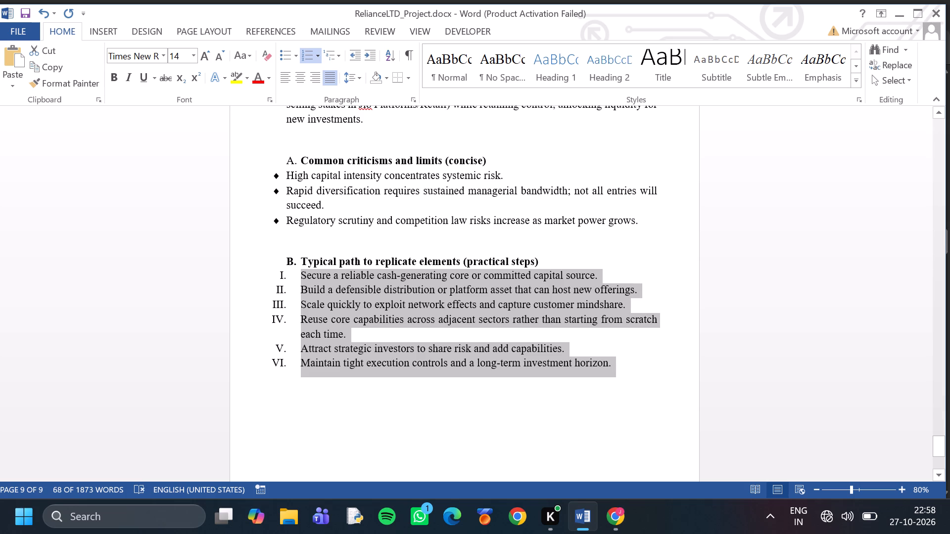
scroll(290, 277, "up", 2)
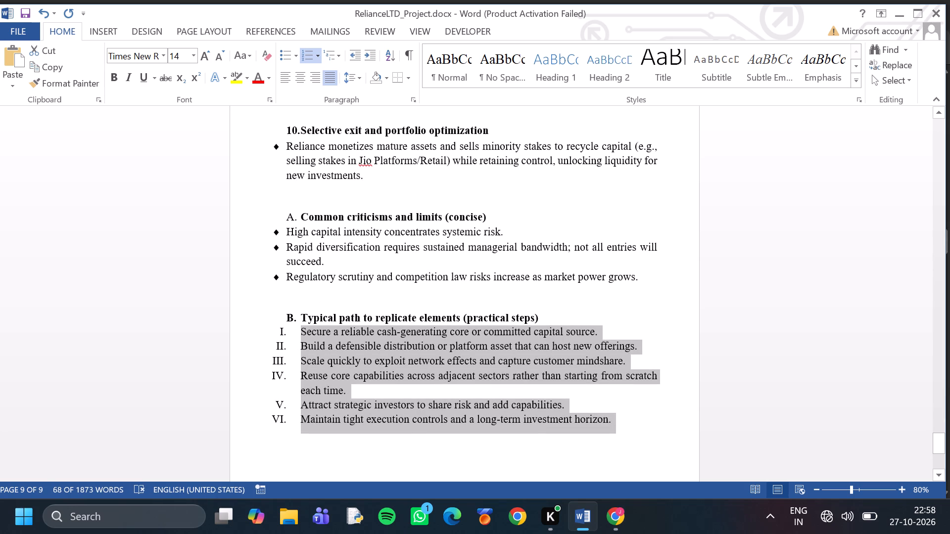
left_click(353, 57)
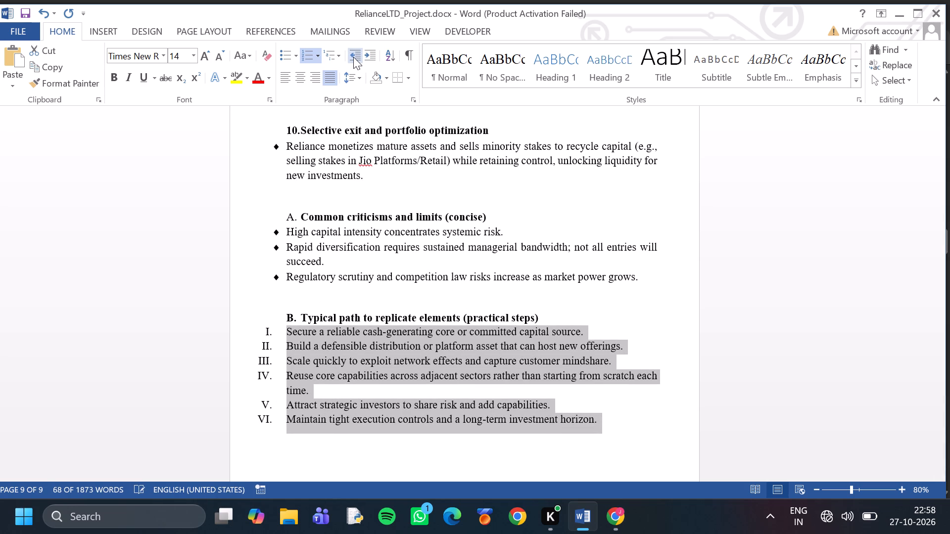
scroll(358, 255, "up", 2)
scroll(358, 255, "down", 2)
Set the six practical steps' numbering format to 1), 2), 3).
left_click(315, 42)
left_click(318, 52)
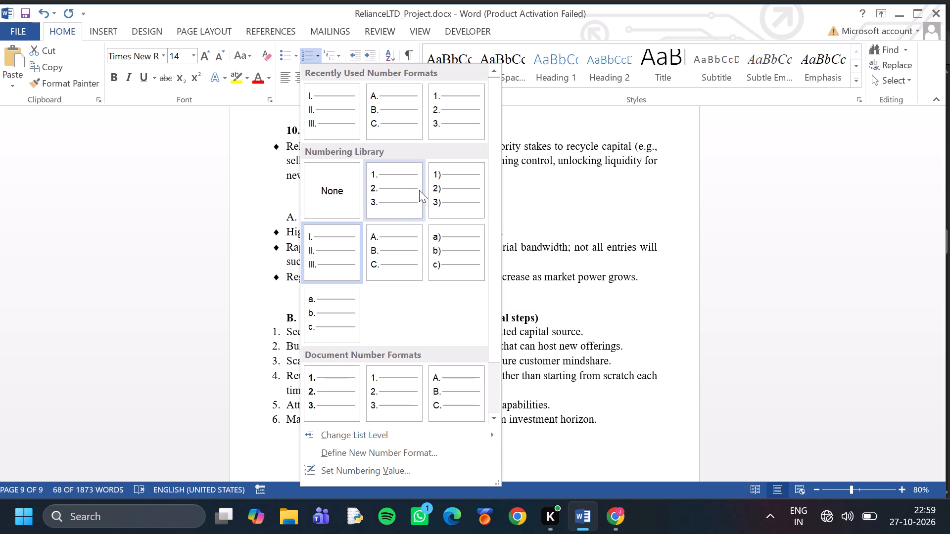
left_click(436, 188)
Review the report's last pages from item 9 through the practical-steps list and deselect the list.
scroll(353, 245, "up", 10)
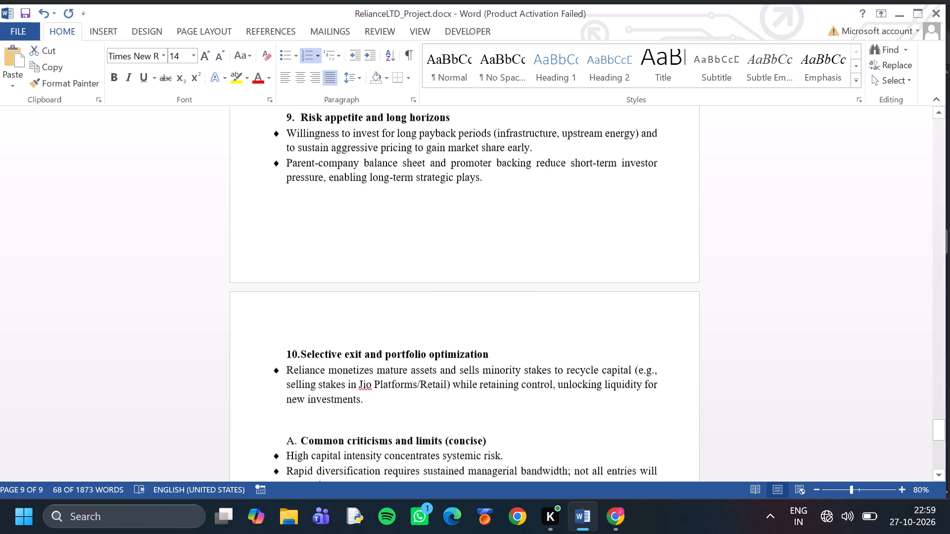
scroll(352, 245, "up", 18)
scroll(353, 243, "down", 13)
scroll(368, 286, "up", 1)
scroll(368, 286, "down", 7)
scroll(368, 278, "up", 1)
scroll(368, 278, "down", 11)
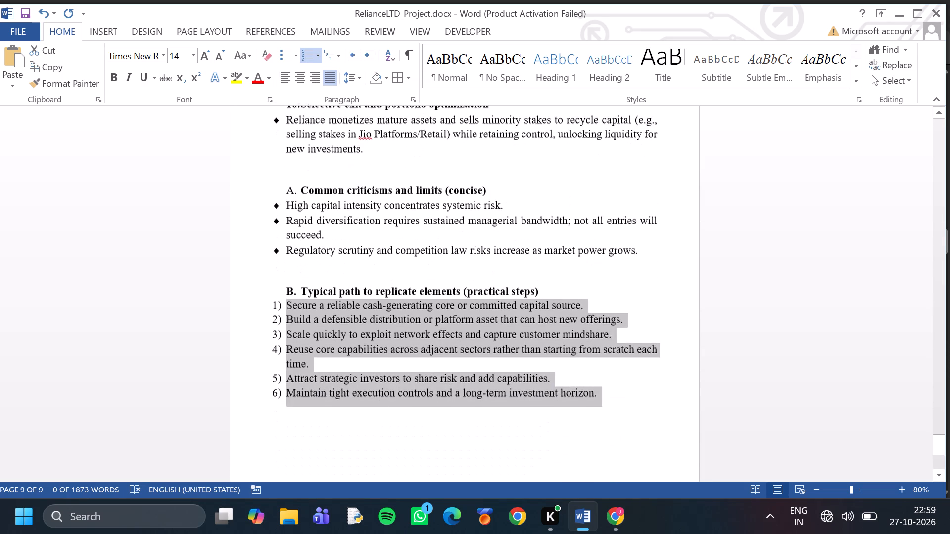
scroll(376, 264, "down", 2)
left_click(449, 297)
left_click(601, 329)
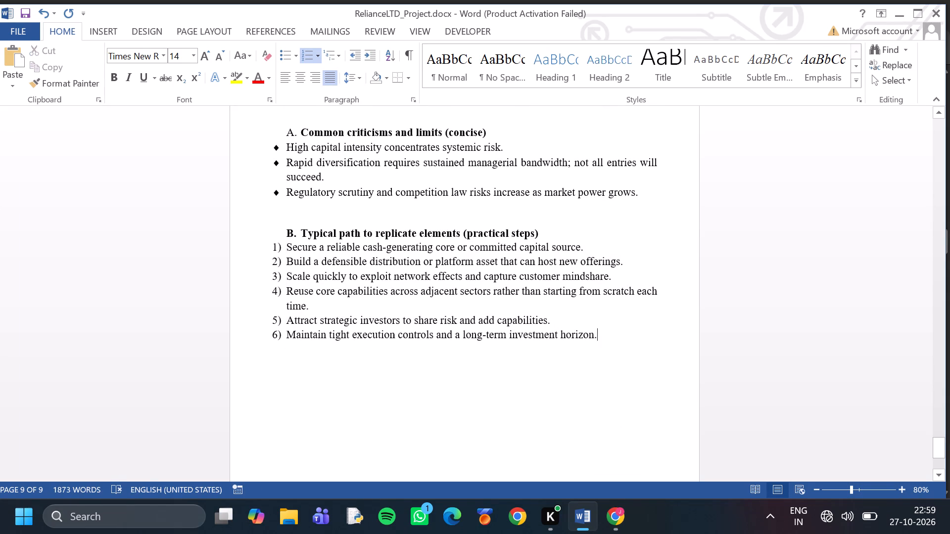
Save the Reliance report and close Word.
left_click(25, 14)
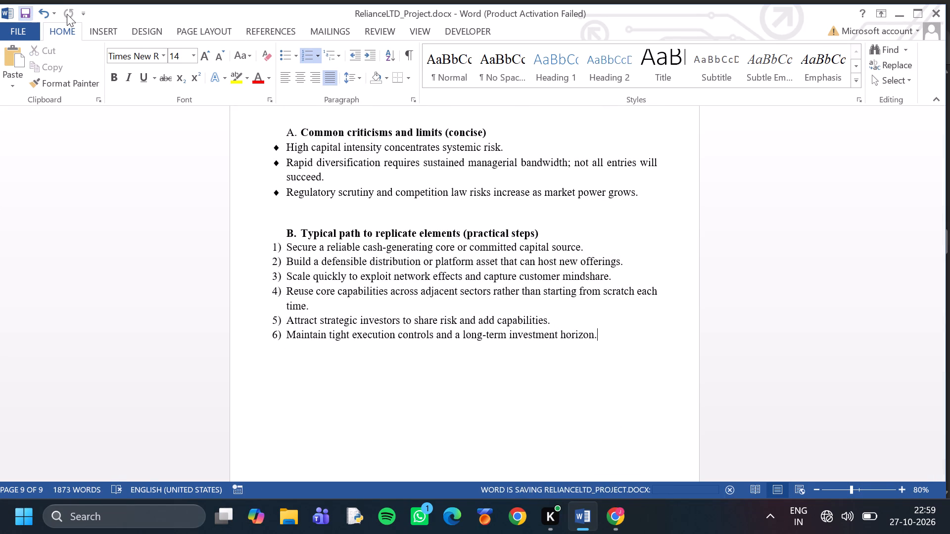
left_click(929, 22)
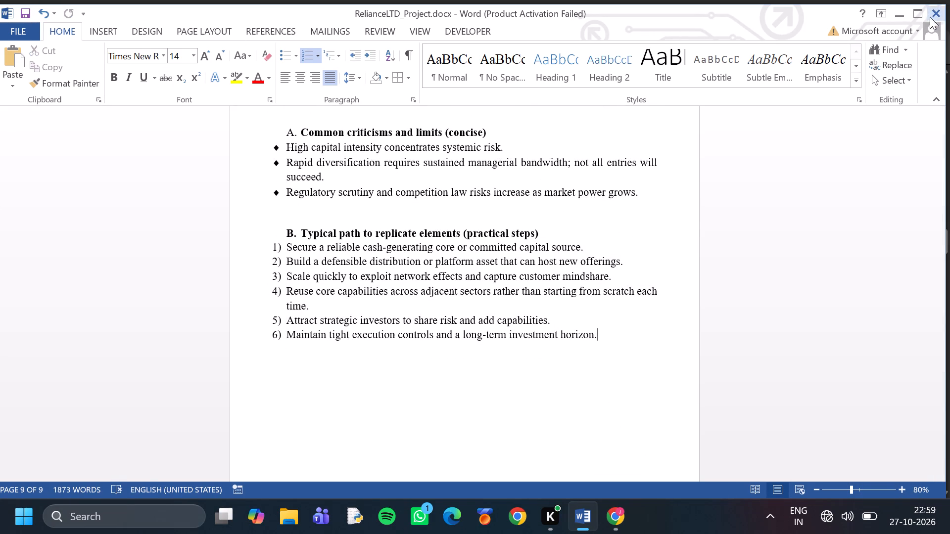
left_click(931, 13)
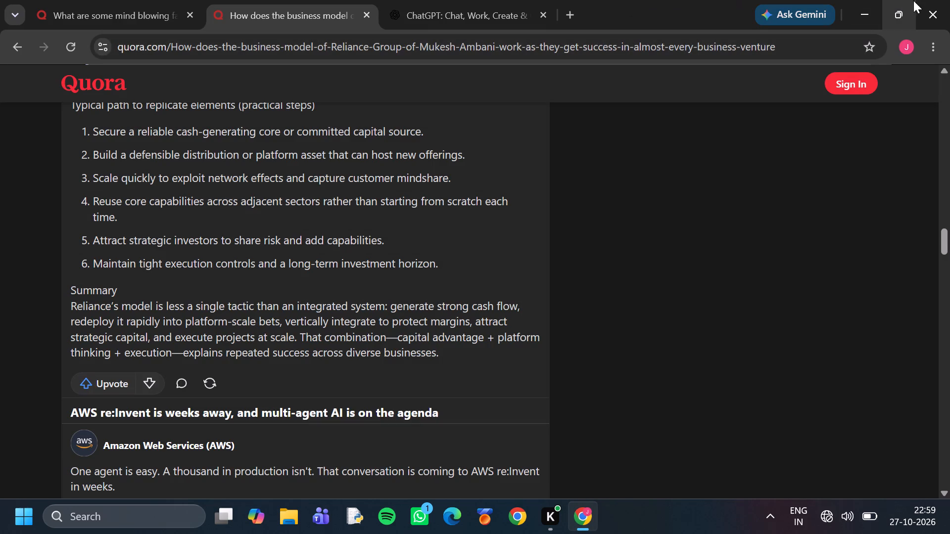
Close the Chrome window holding the Quora source.
left_click(930, 11)
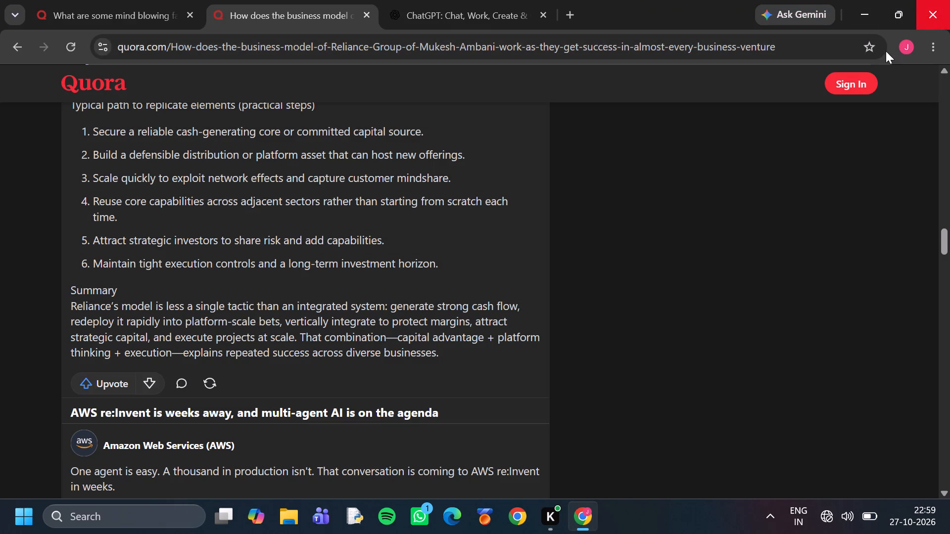